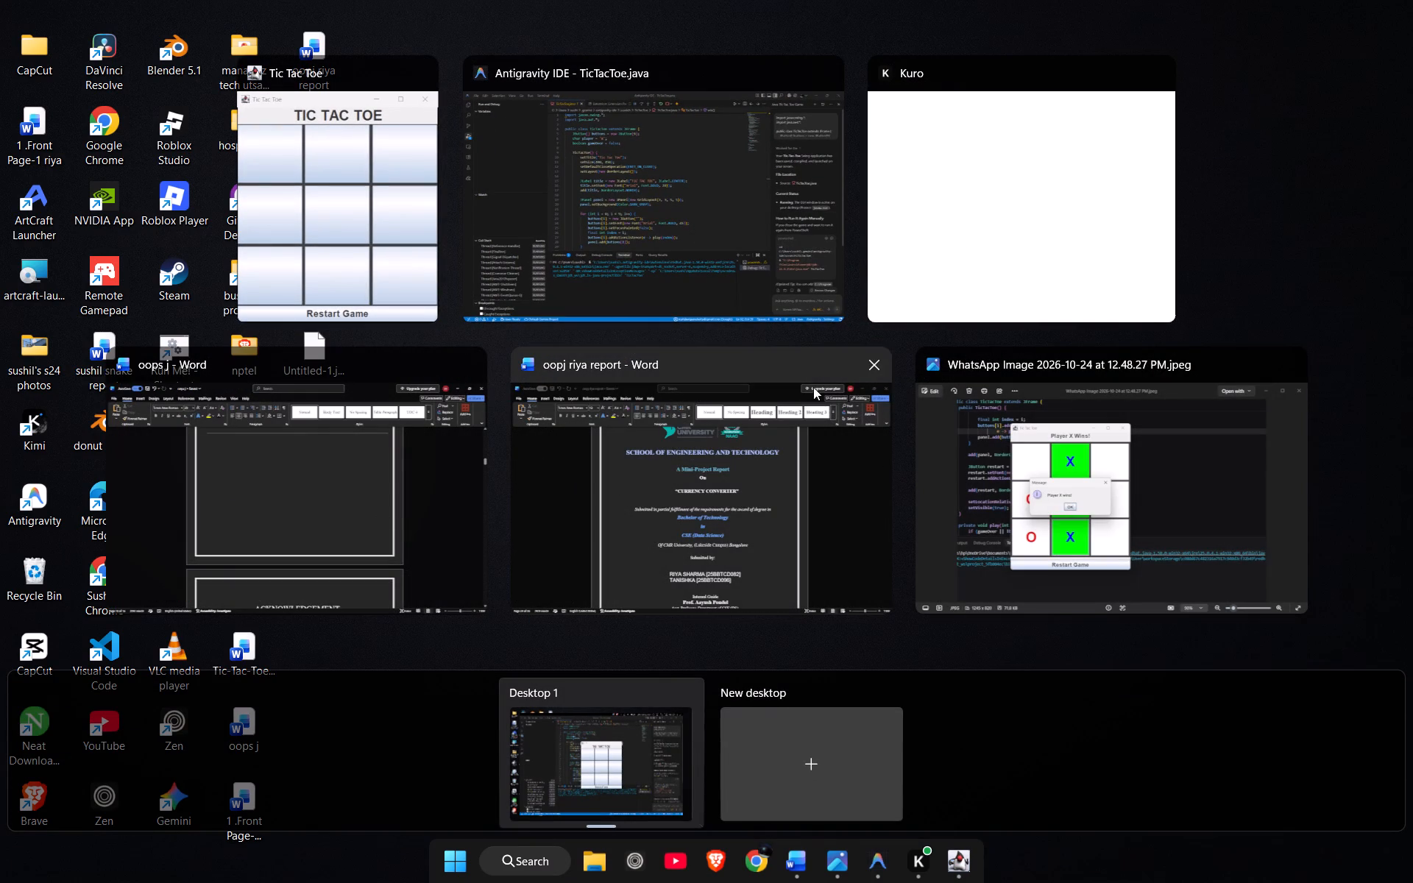
Close the "oopj riya report" Word document.
click(877, 366)
Switch to the "oops j" Word document and review the Tic-Tac-Toe report from the title page to the test case table and game screenshot.
click(667, 477)
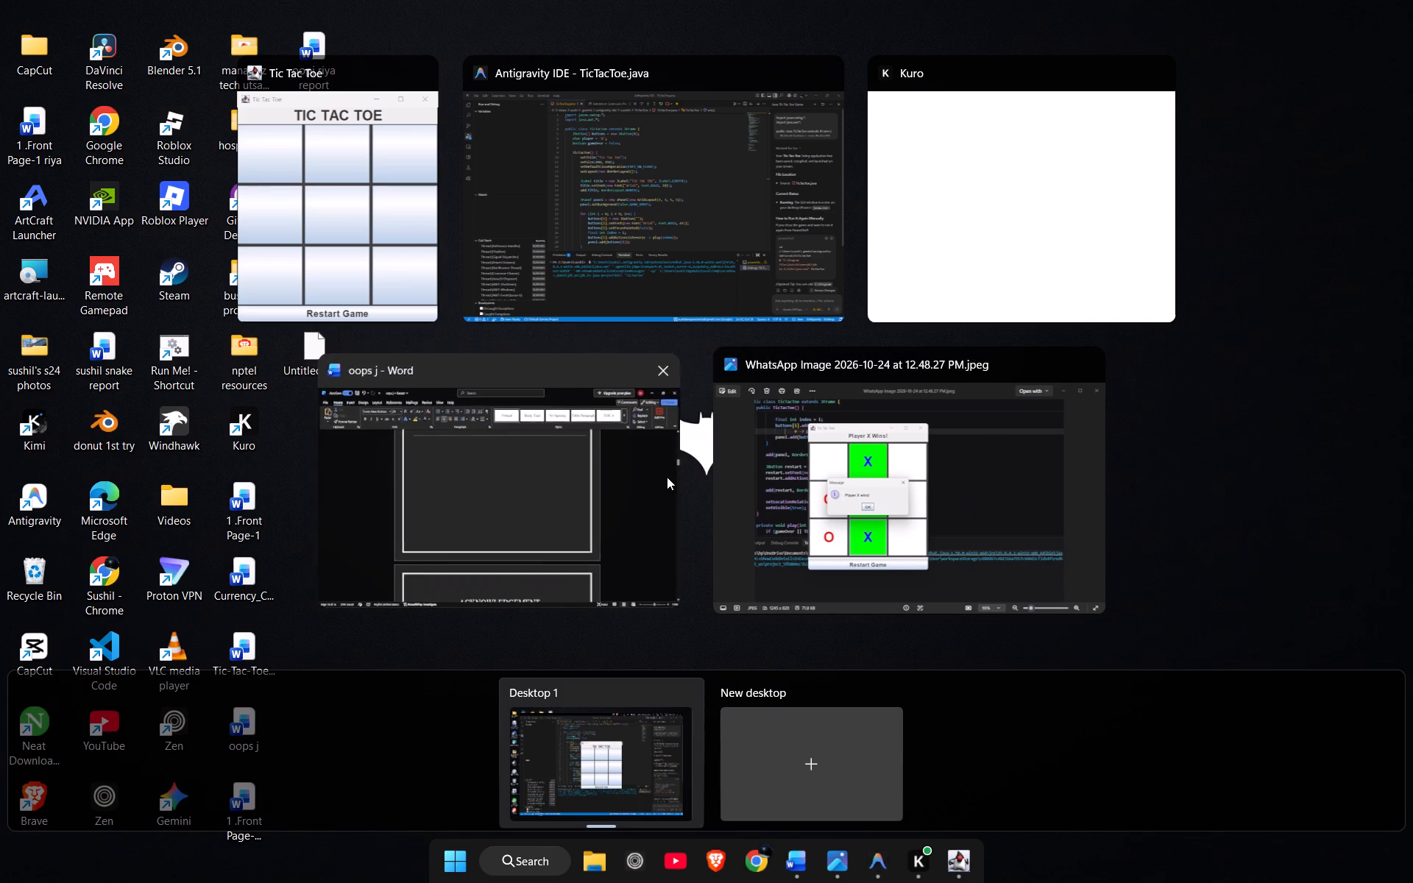
scroll(667, 477, up, 19)
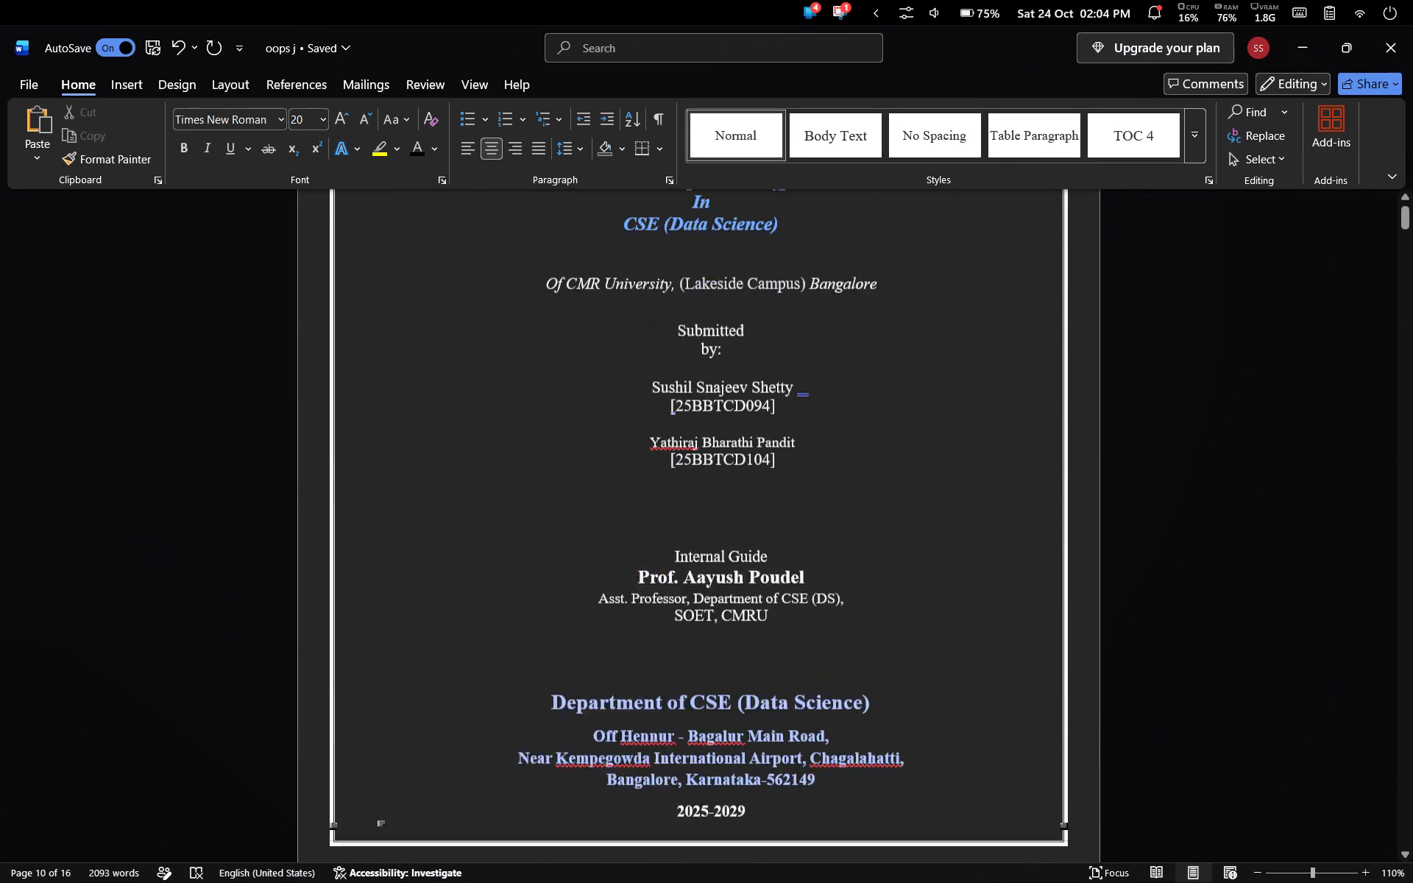
scroll(667, 477, up, 10)
scroll(667, 477, down, 5)
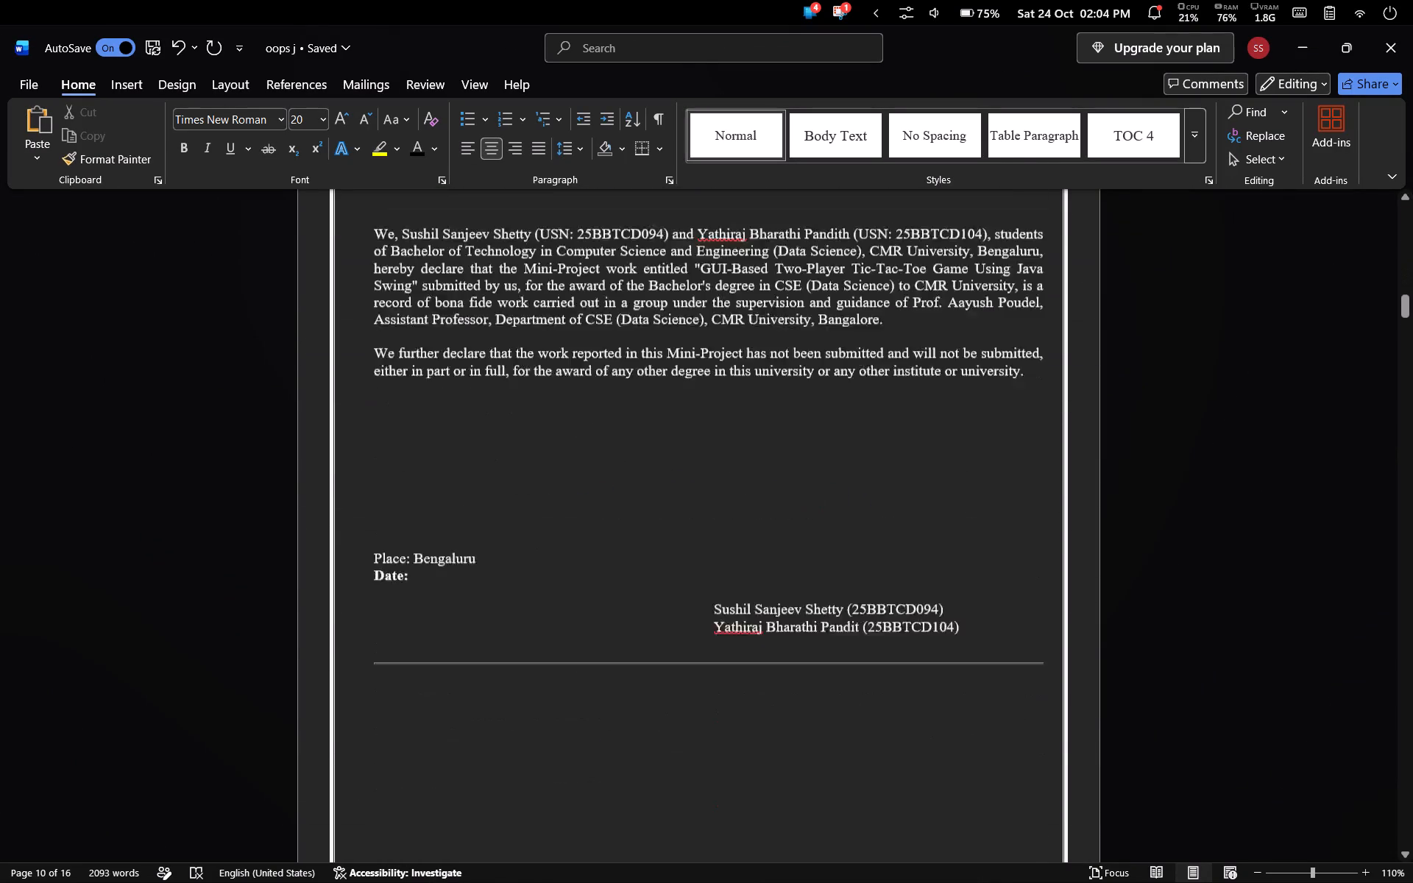
scroll(667, 477, down, 9)
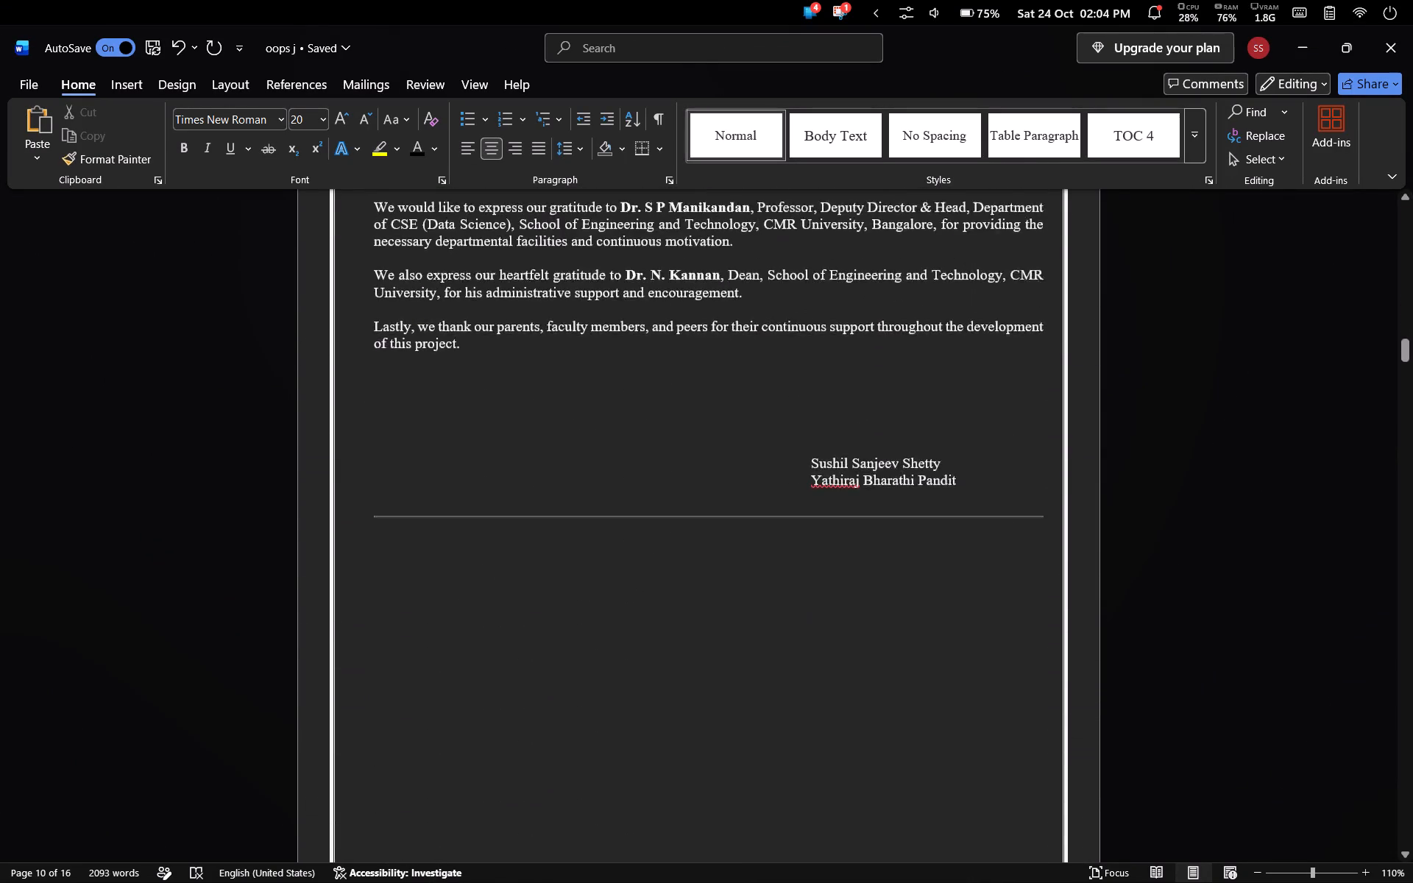
scroll(667, 477, down, 9)
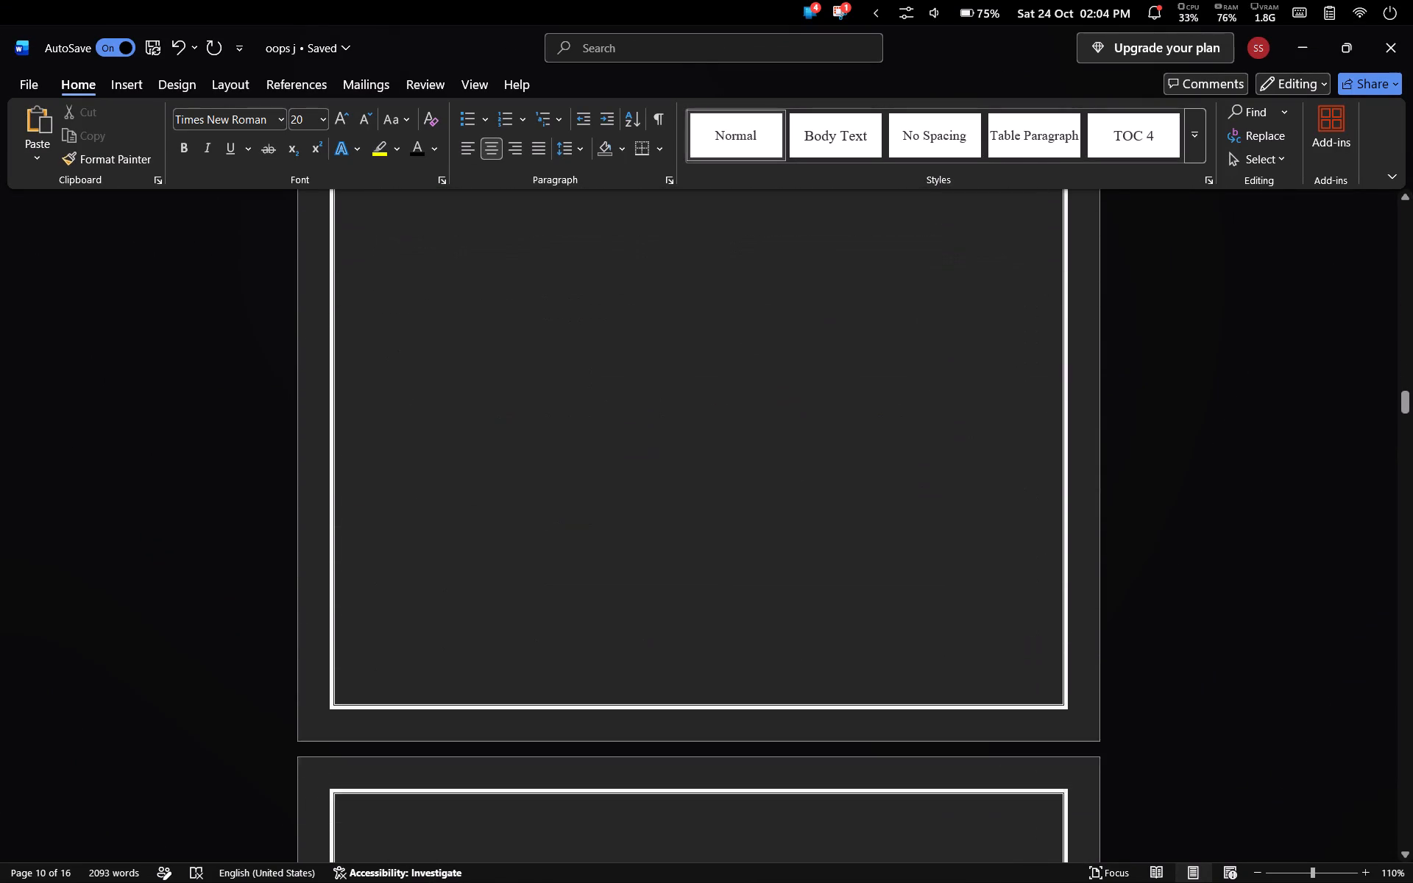
scroll(667, 477, down, 9)
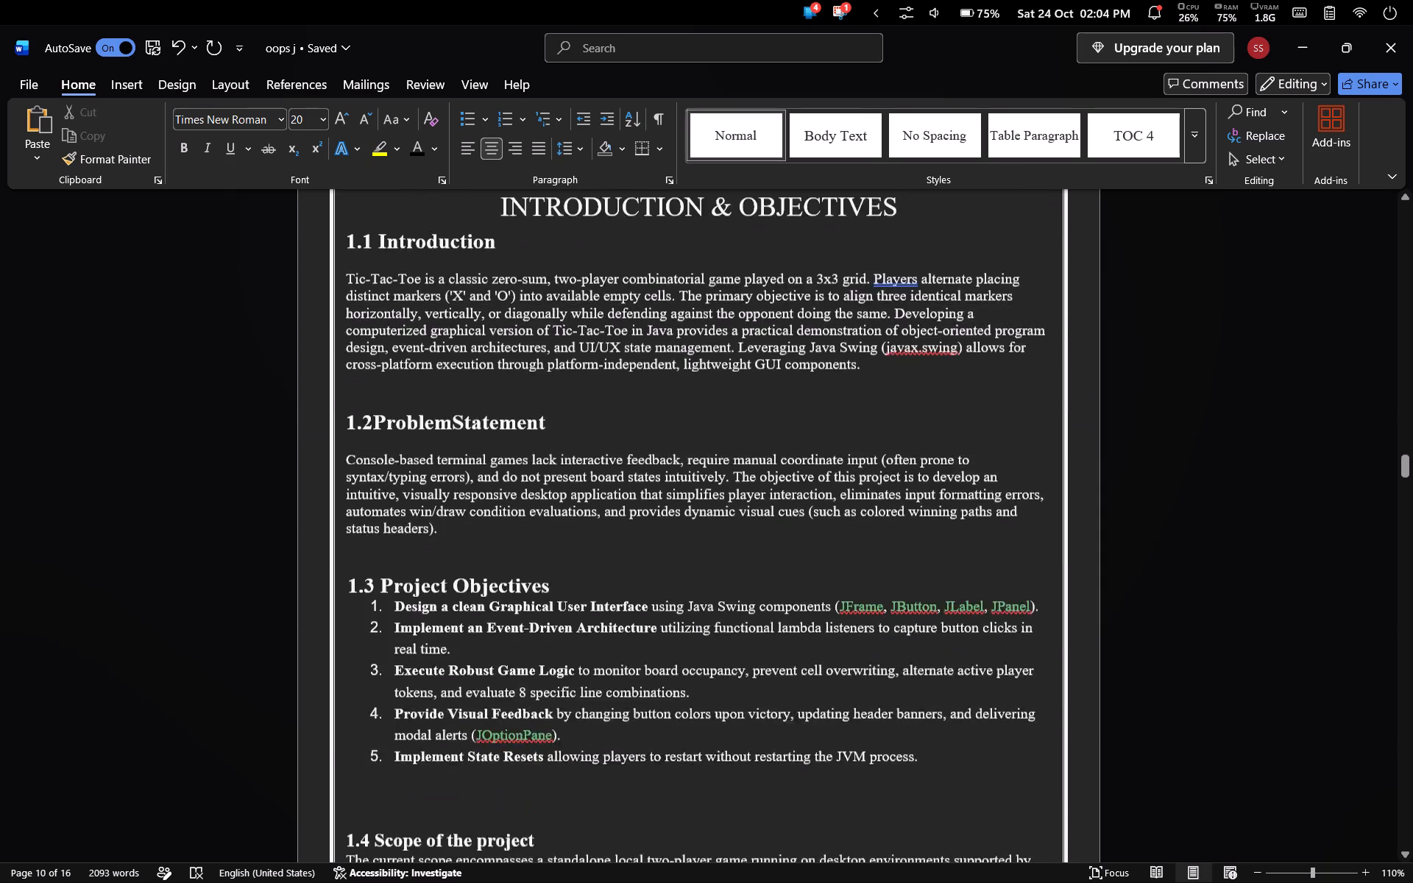
scroll(667, 477, down, 9)
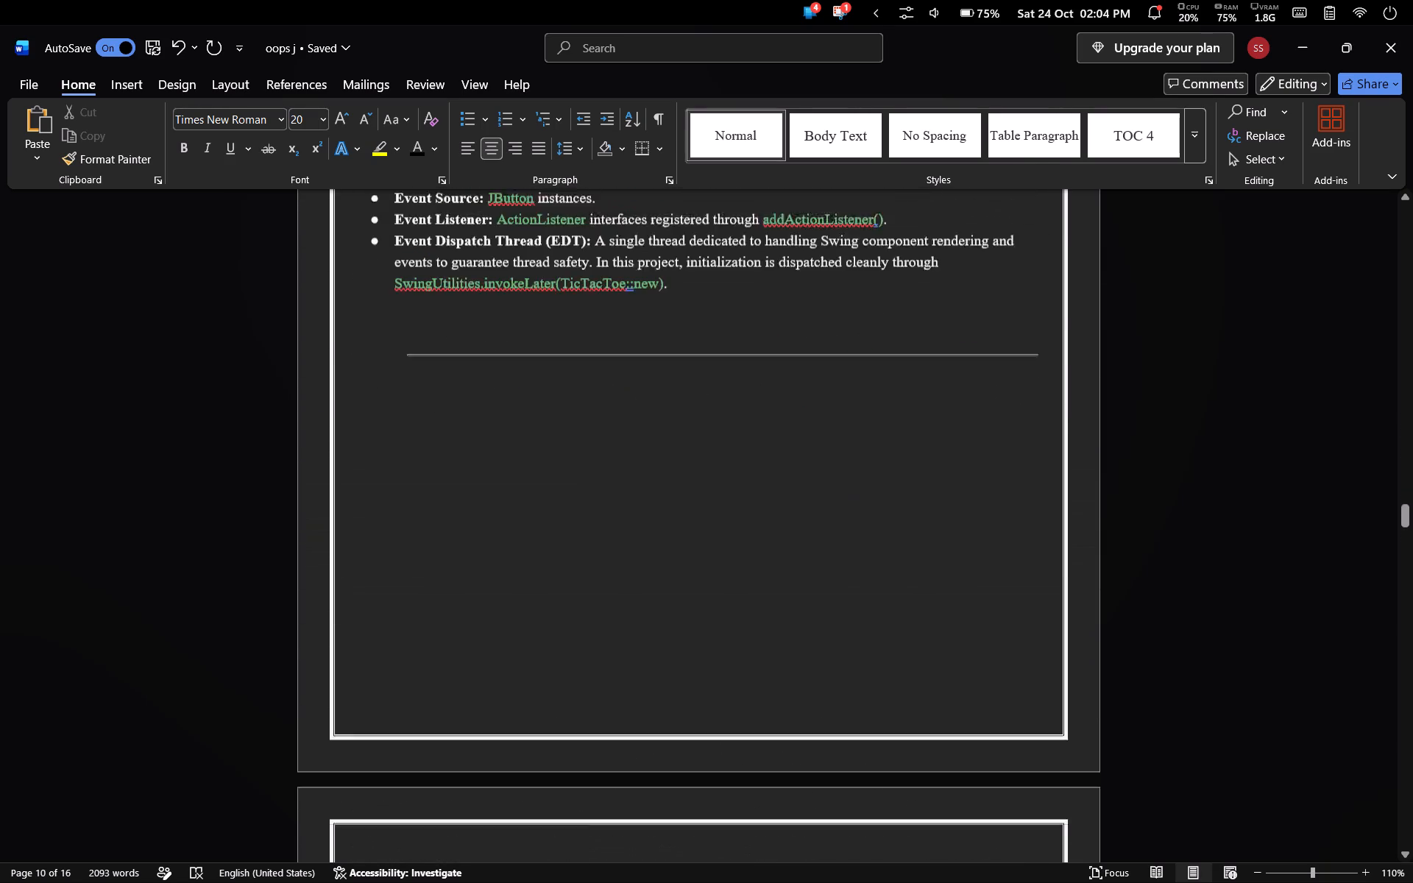
scroll(667, 477, down, 8)
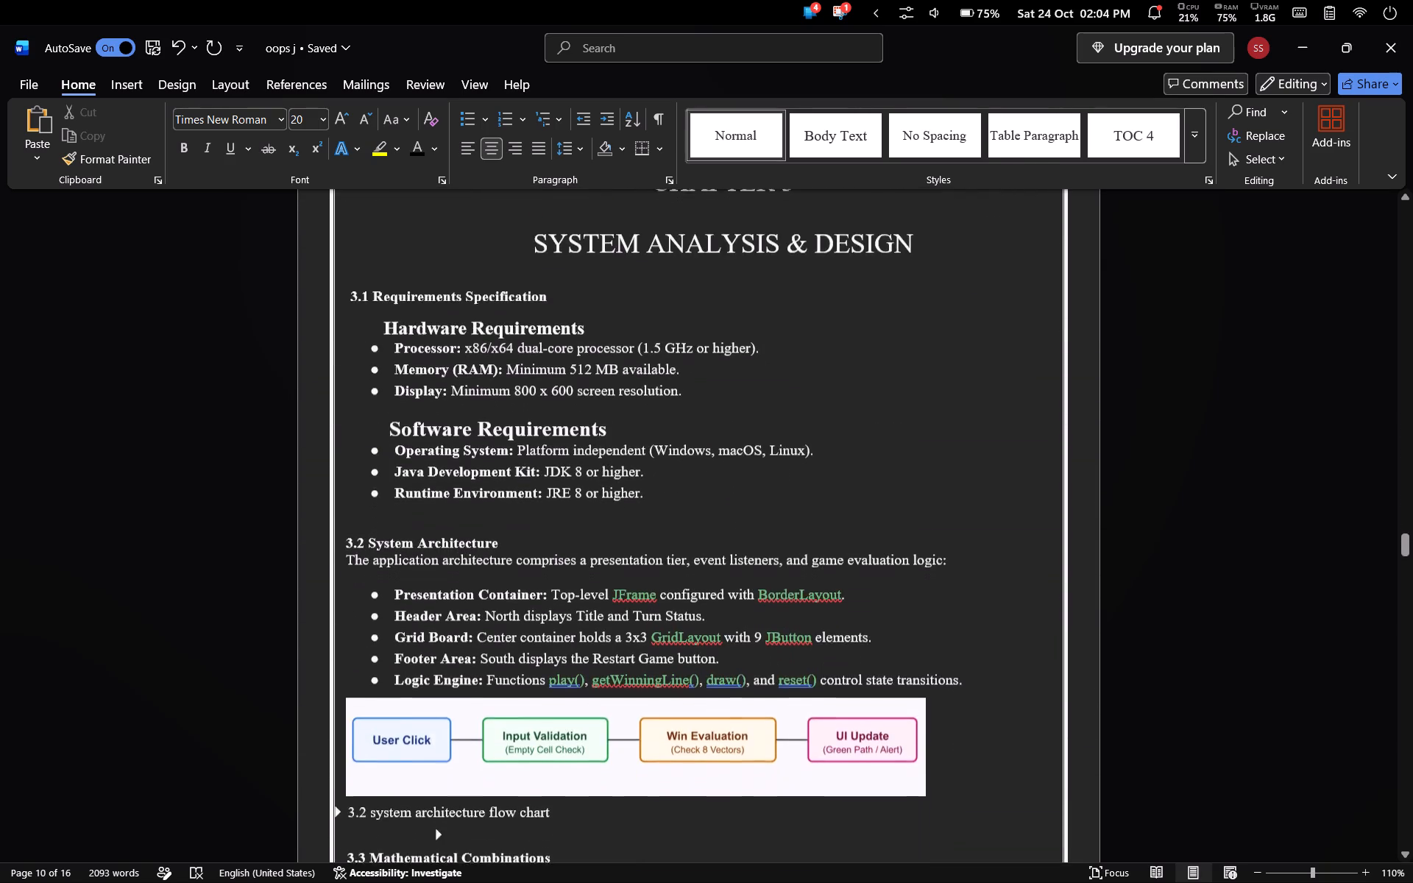
scroll(667, 477, down, 8)
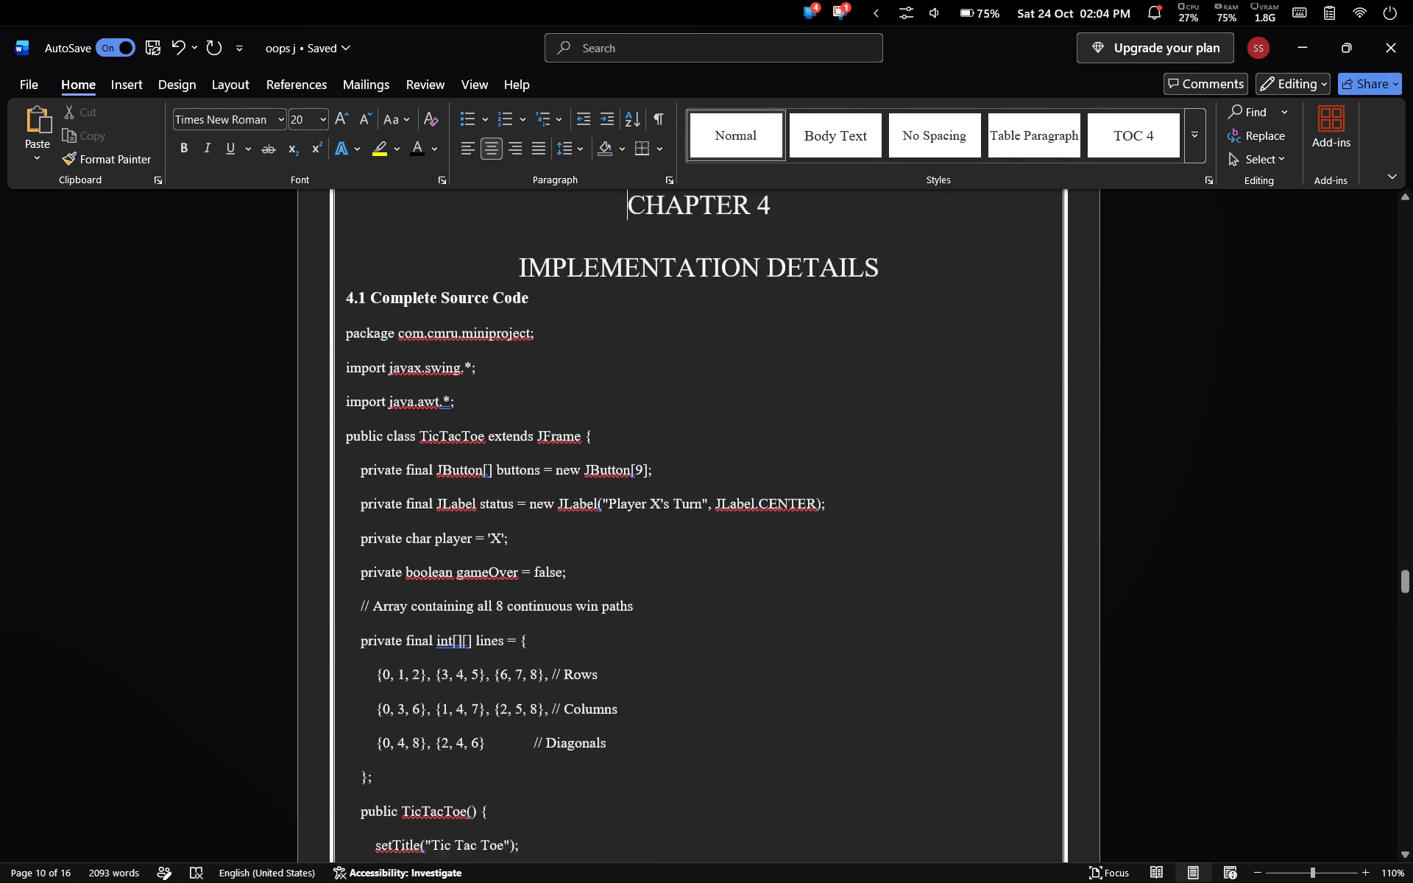
scroll(667, 477, down, 10)
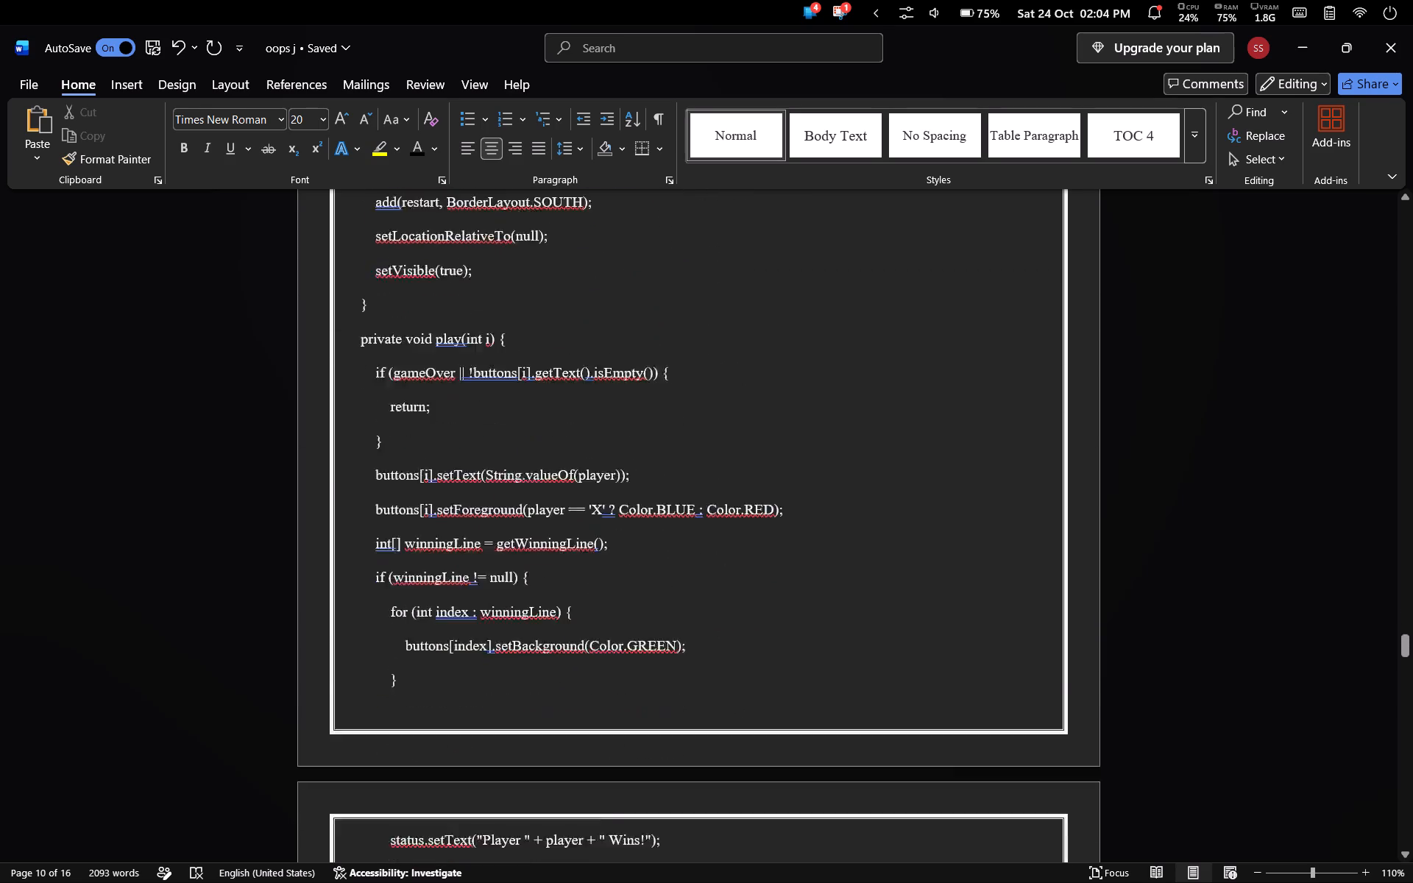
scroll(667, 477, down, 10)
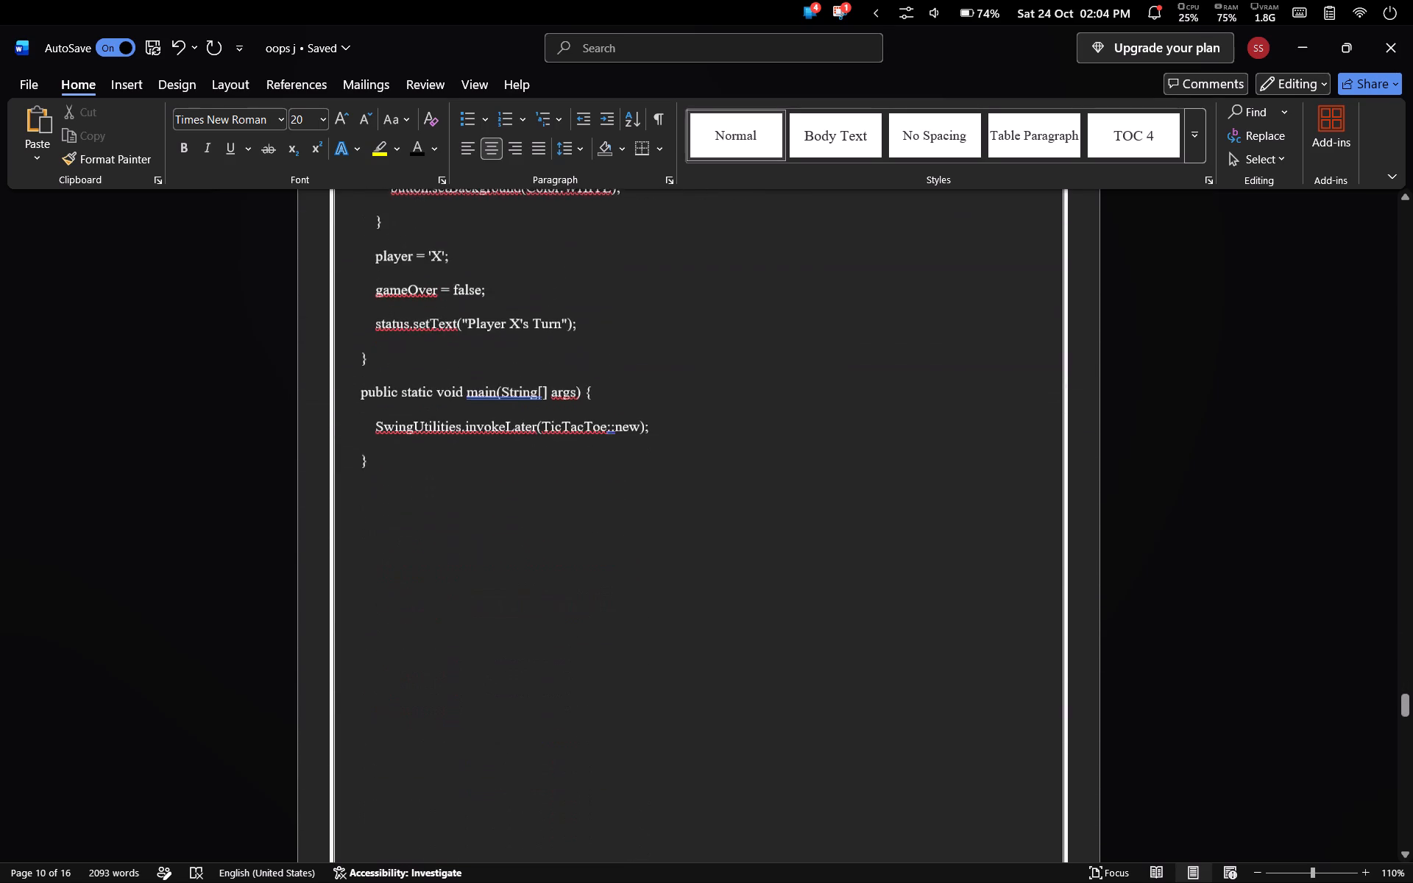
scroll(667, 477, down, 9)
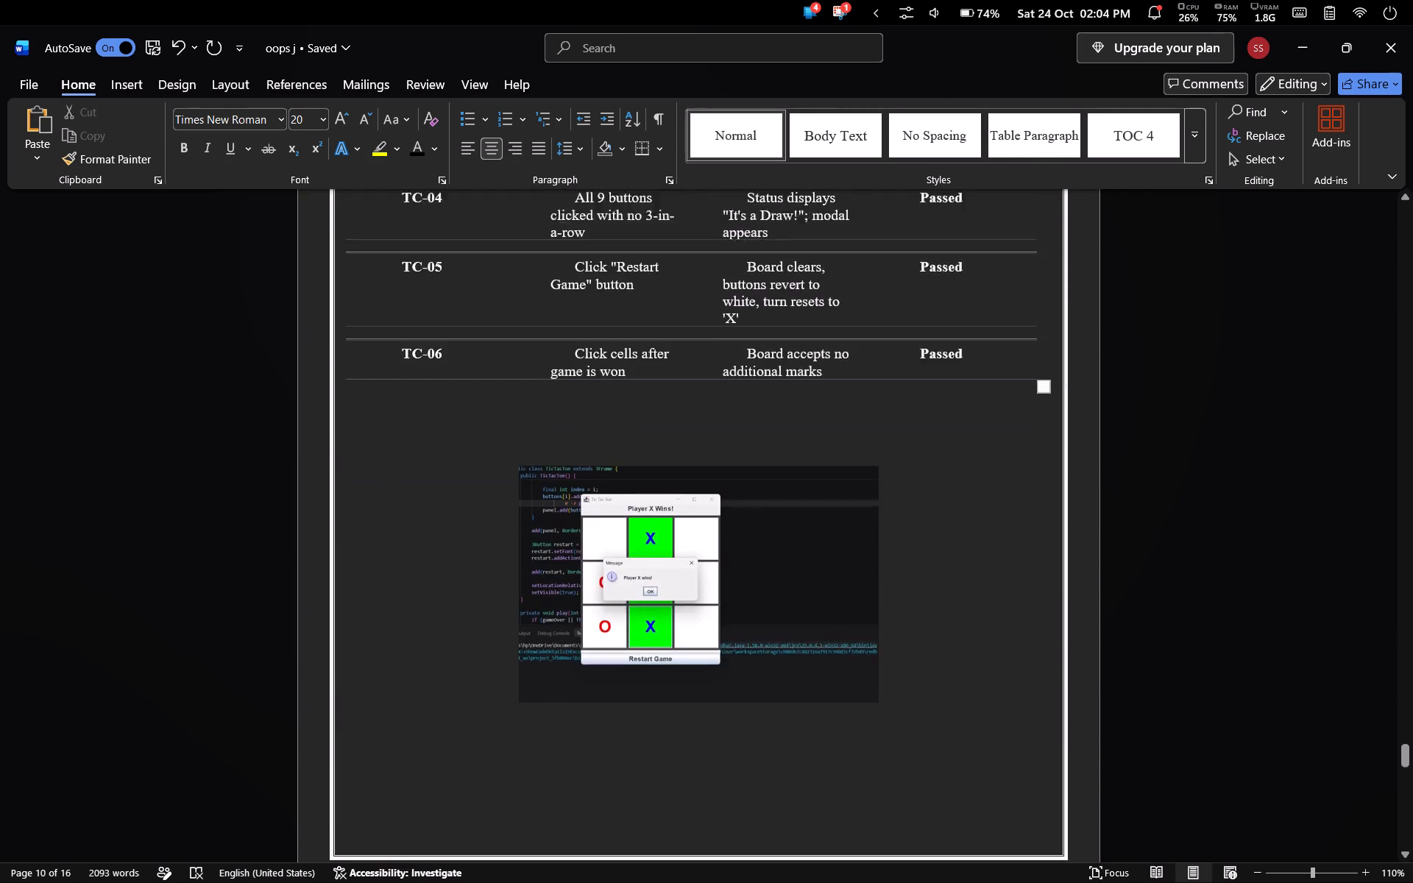
Switch to the oops j Word document and examine the test-case table, game screenshot, Chapter 6 and References pages.
scroll(667, 477, down, 1)
scroll(667, 477, right, 1)
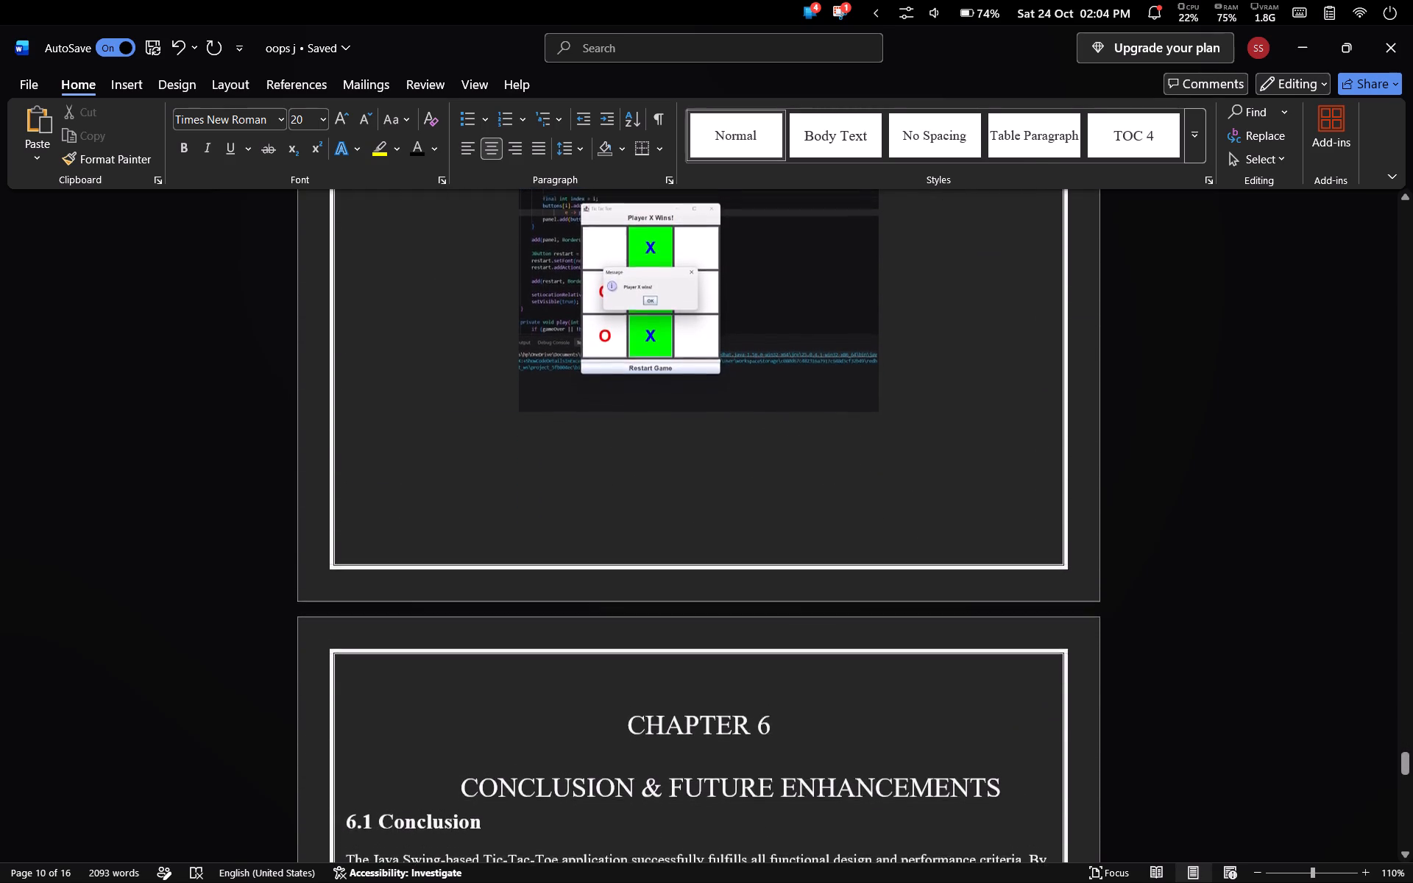
scroll(667, 477, right, 1)
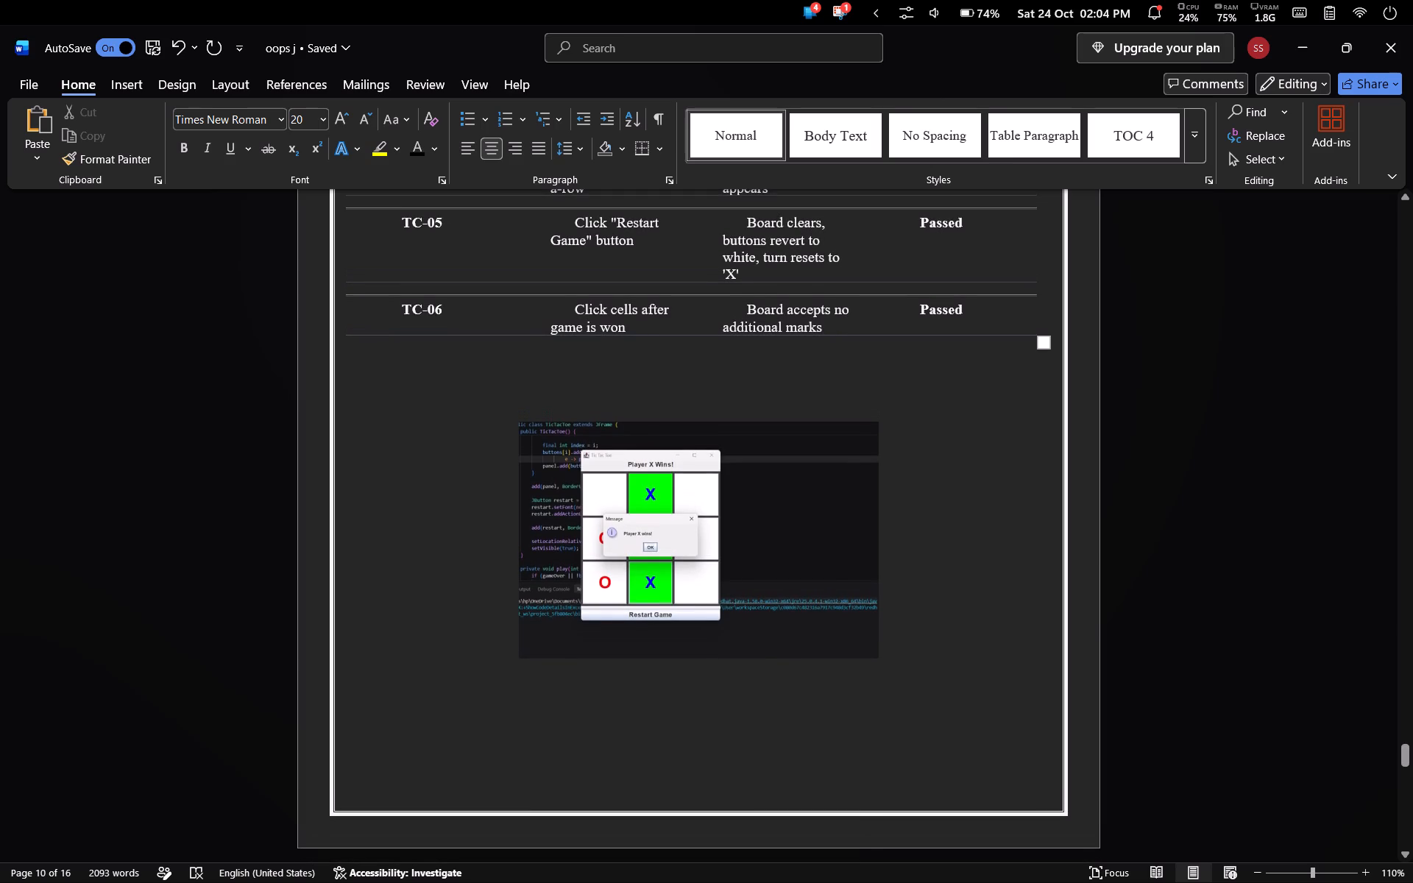
scroll(667, 477, right, 1)
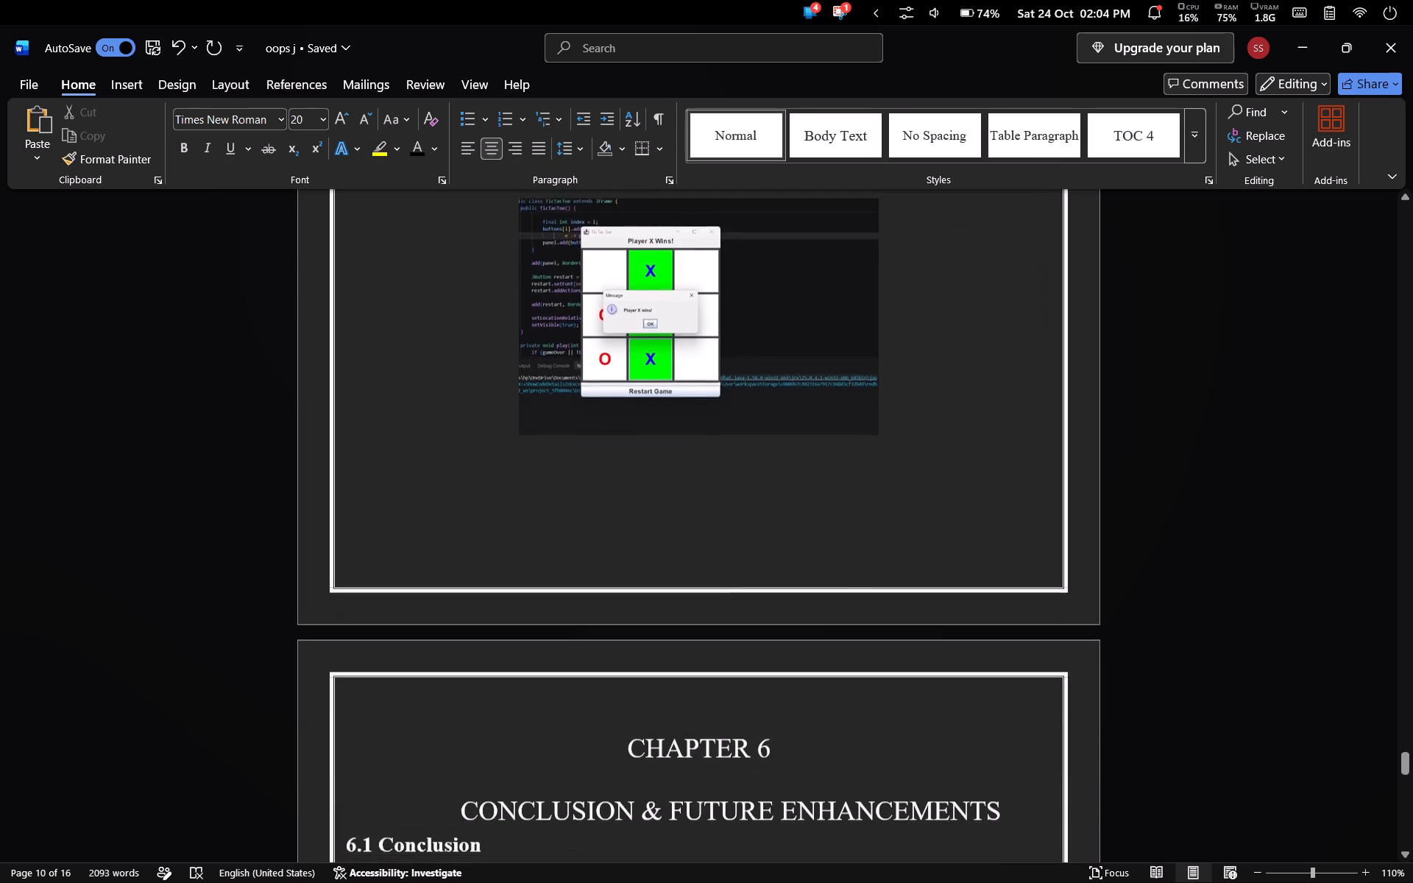
scroll(667, 477, right, 1)
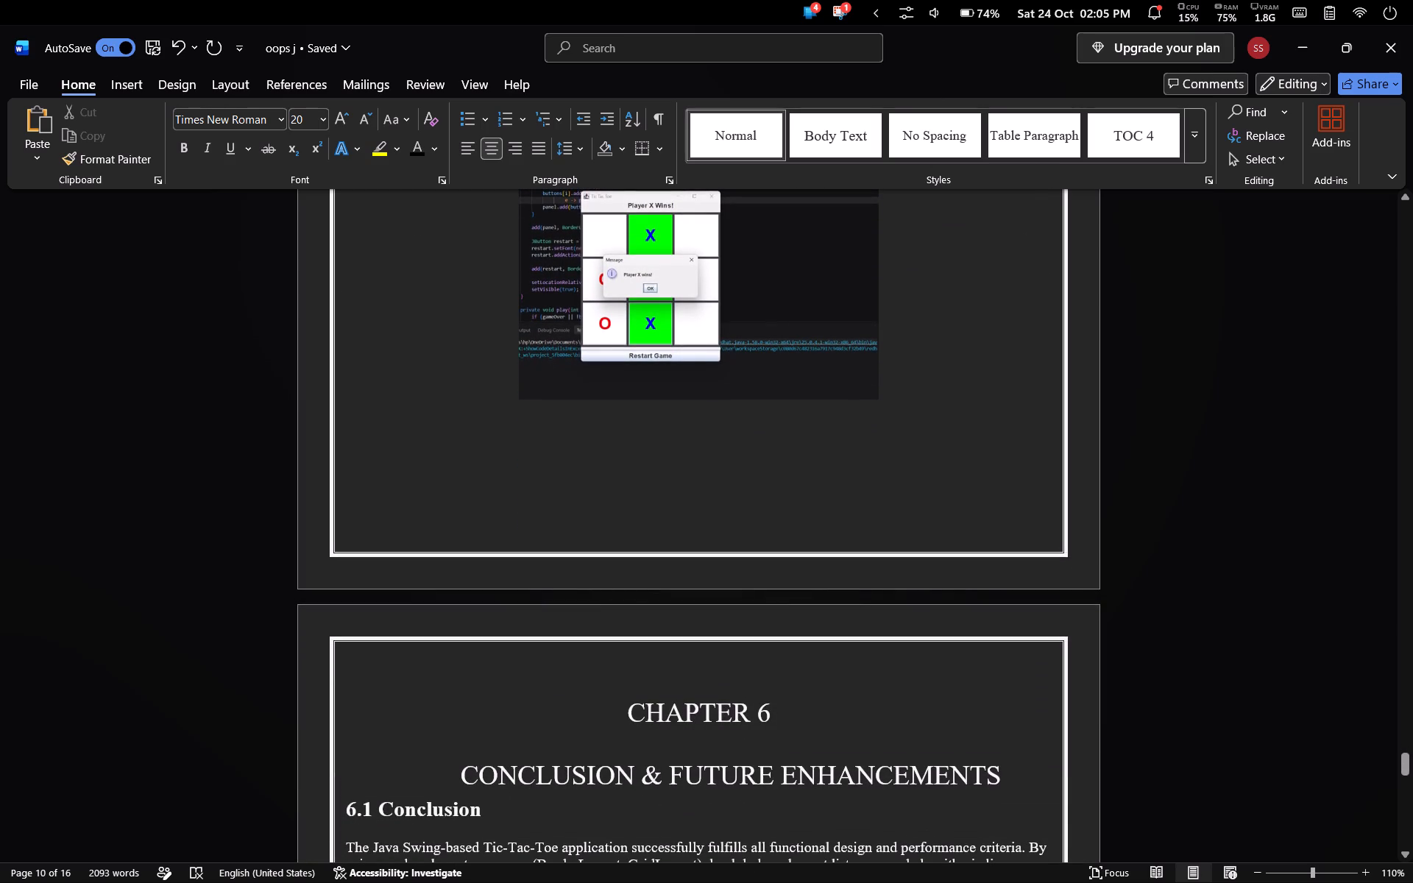
scroll(667, 477, down, 5)
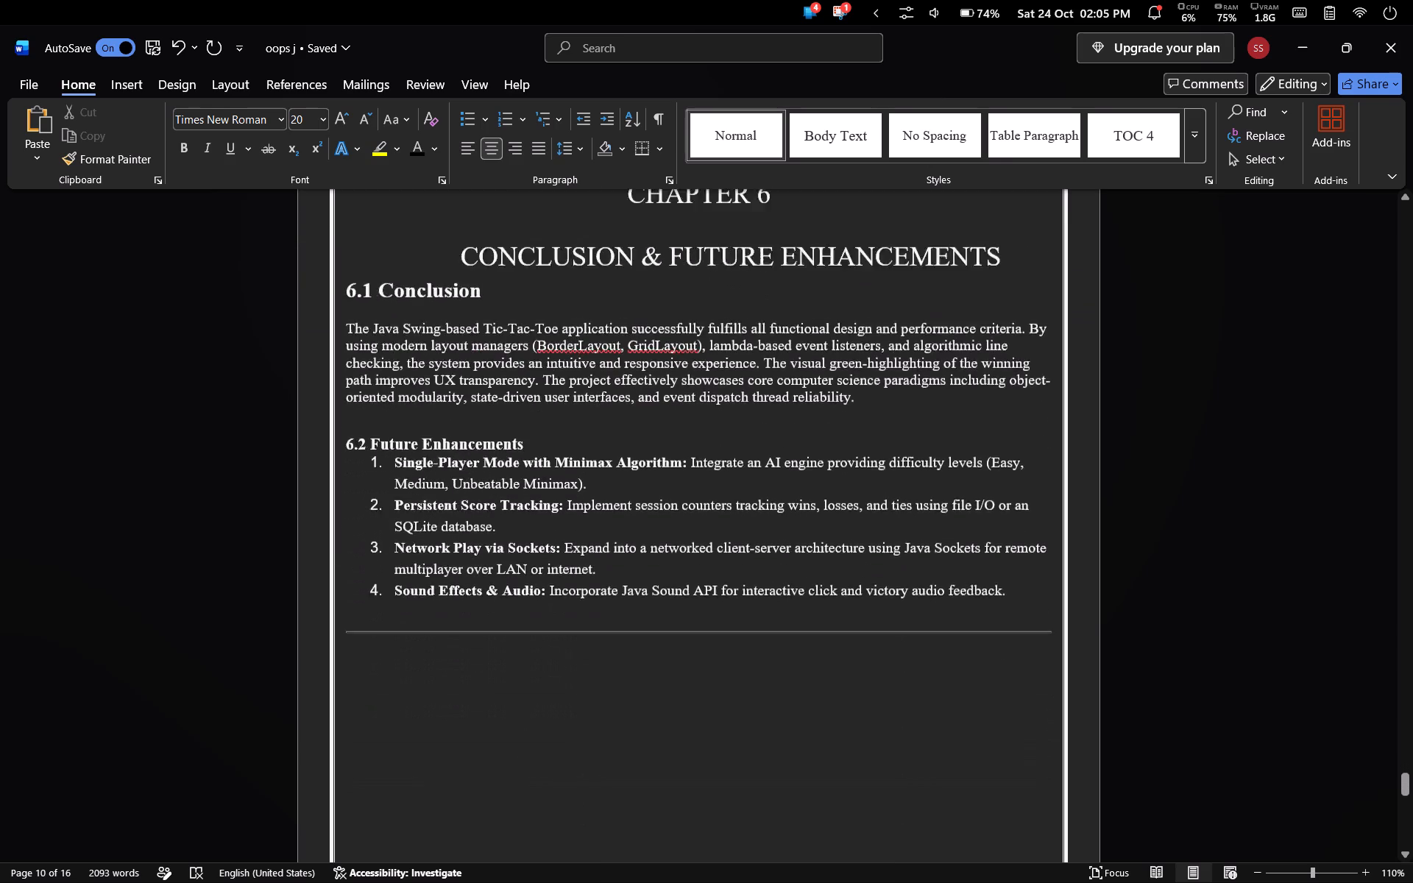
scroll(667, 477, down, 3)
scroll(667, 477, up, 1)
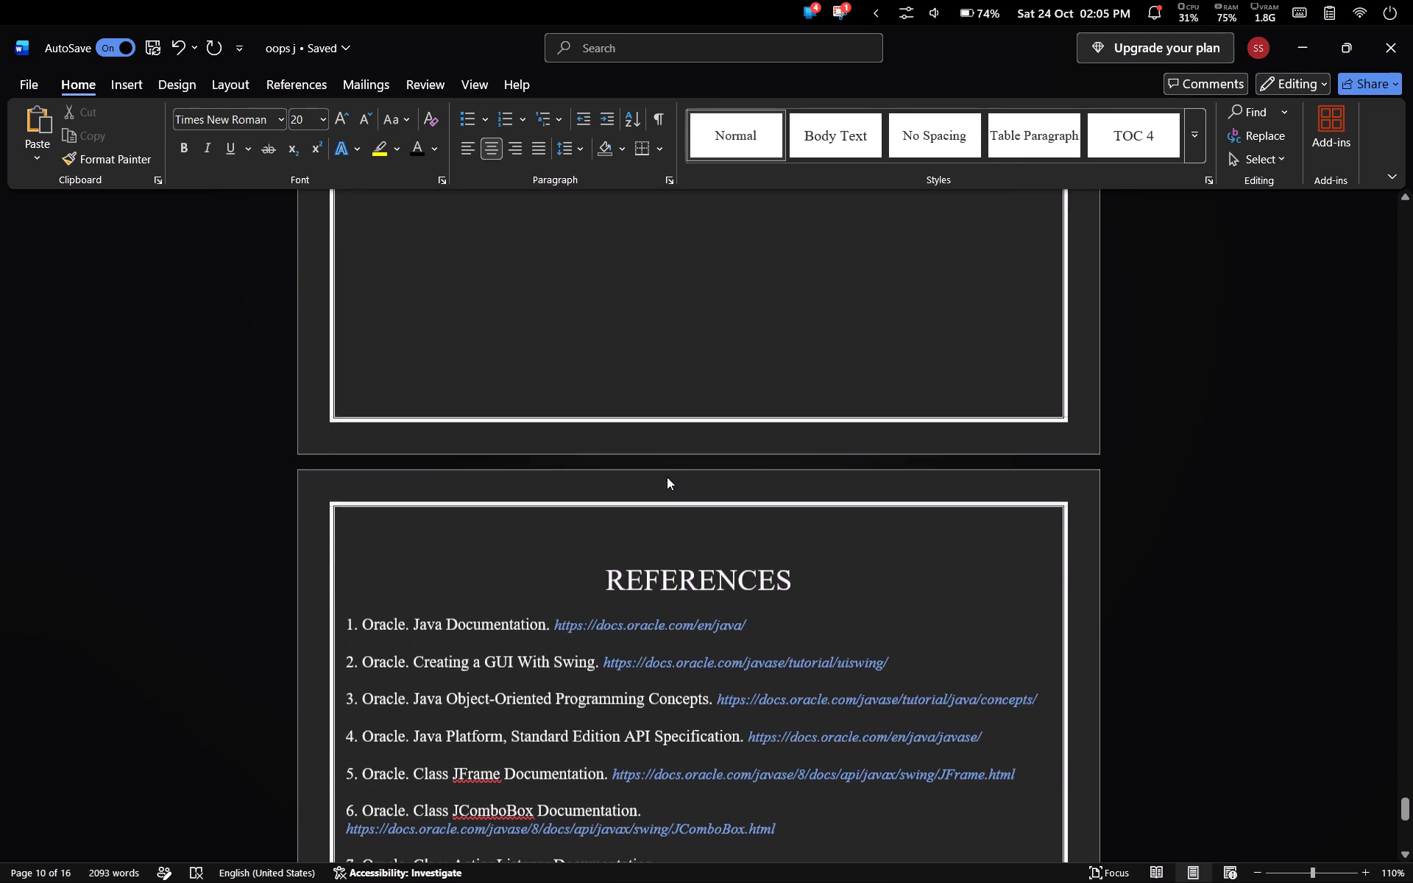
scroll(667, 477, up, 8)
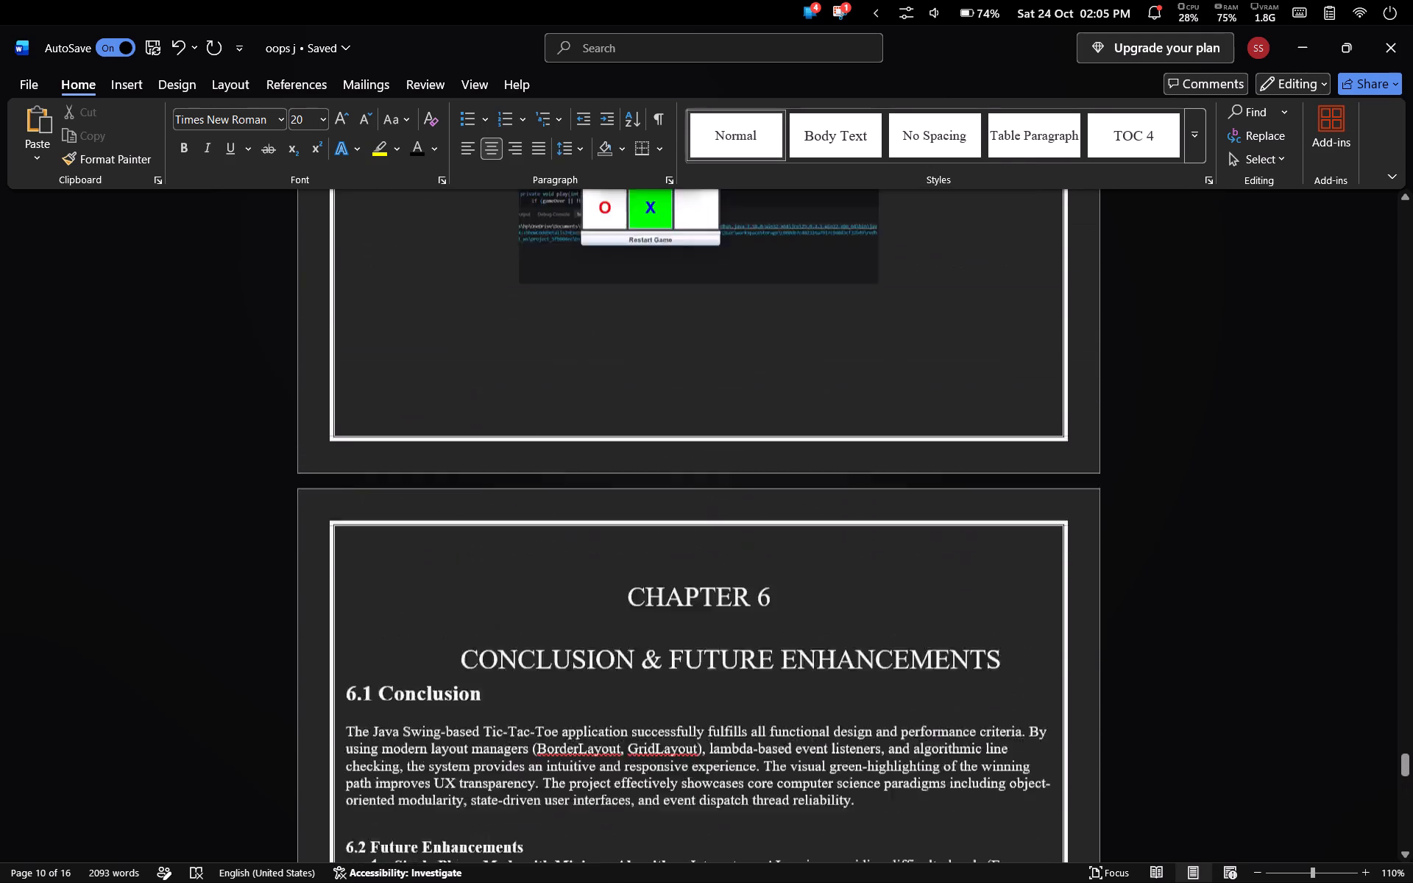
scroll(667, 477, up, 1)
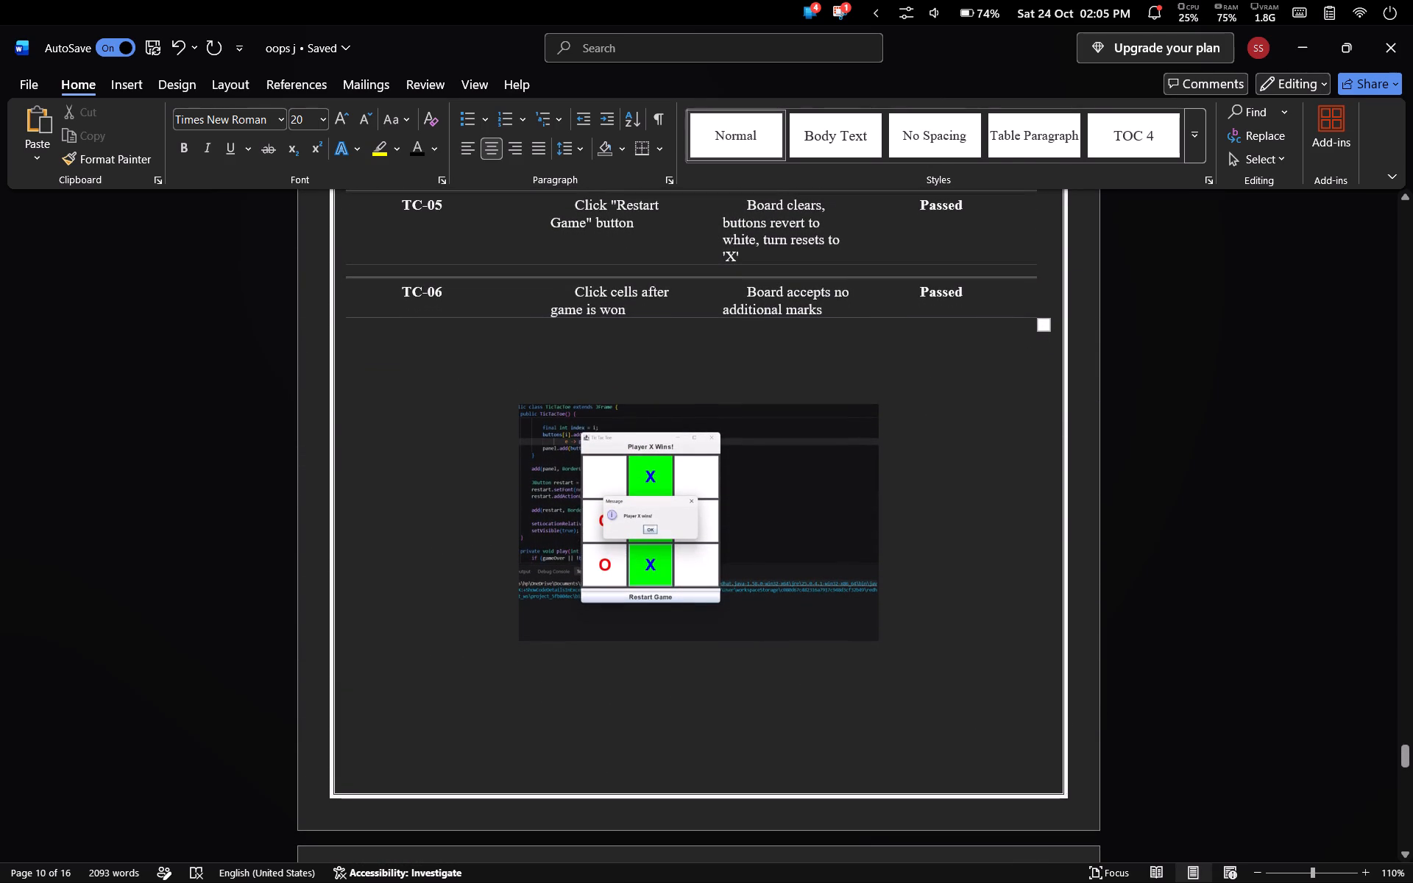
Switch to the Tic Tac Toe game and capture a screenshot of its window with the empty board.
click(714, 224)
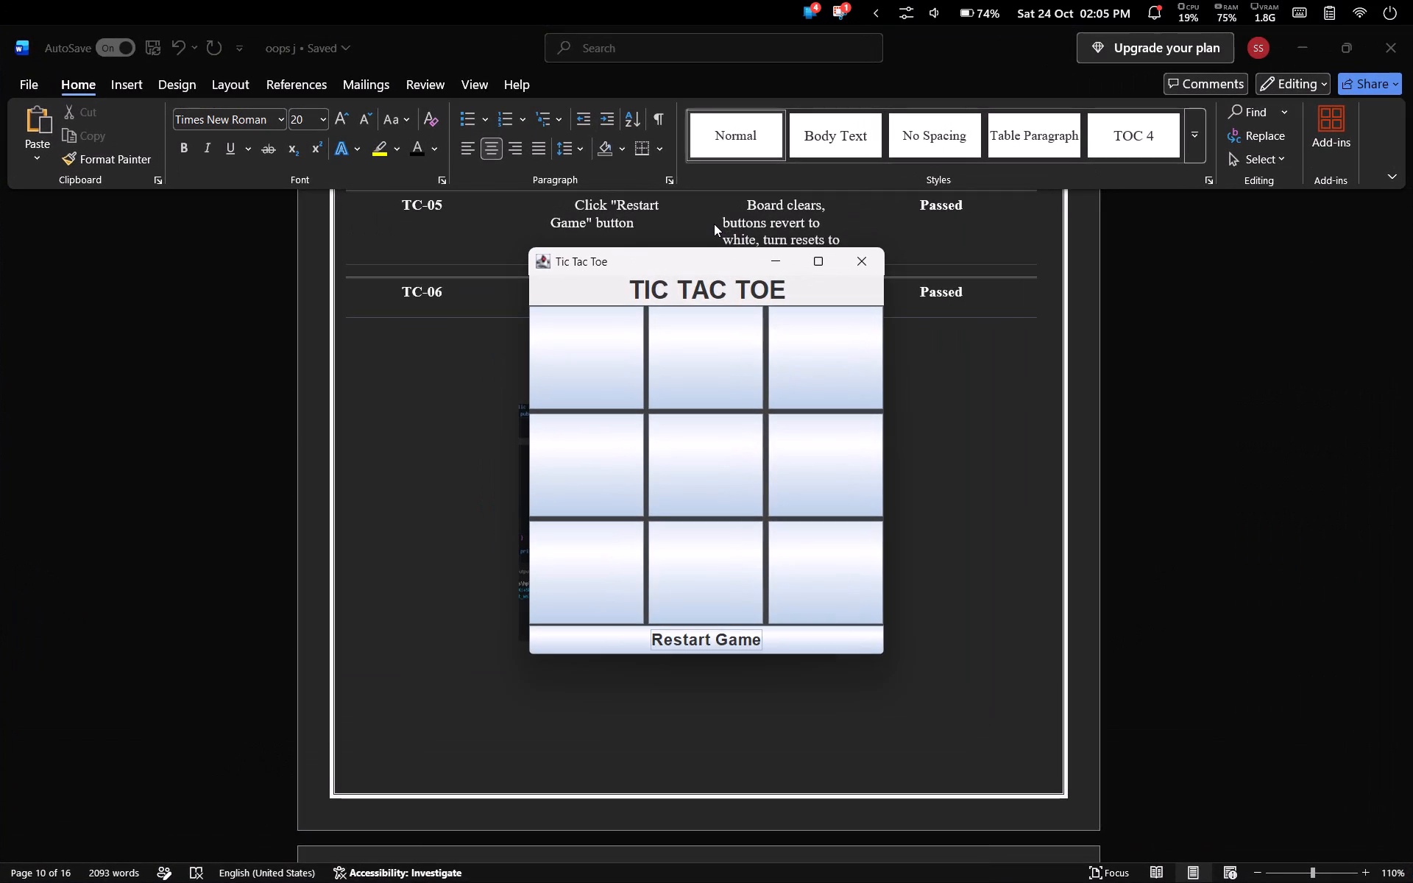
key(Print)
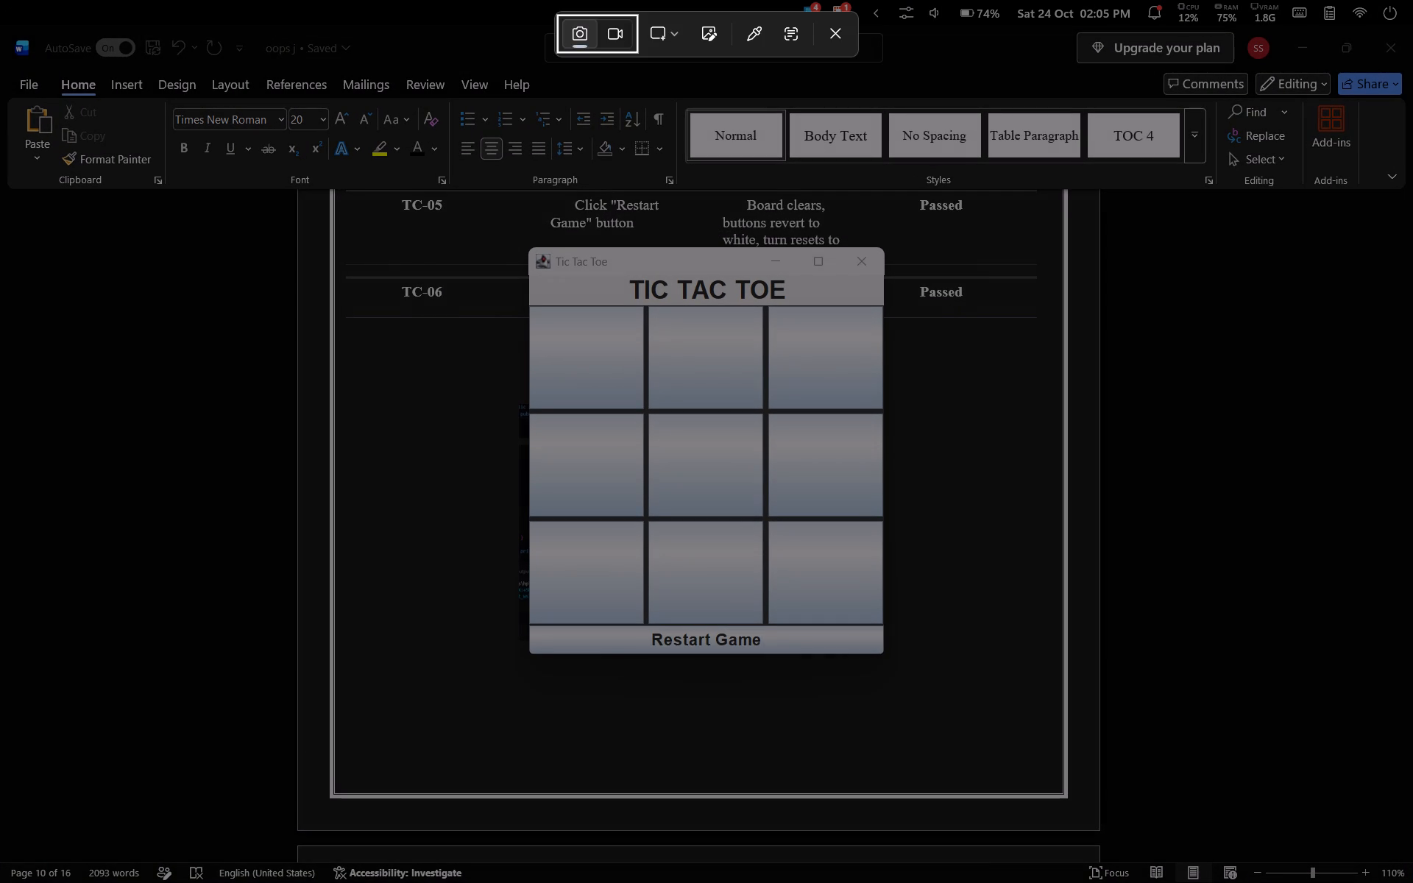
drag(528, 249, 874, 260)
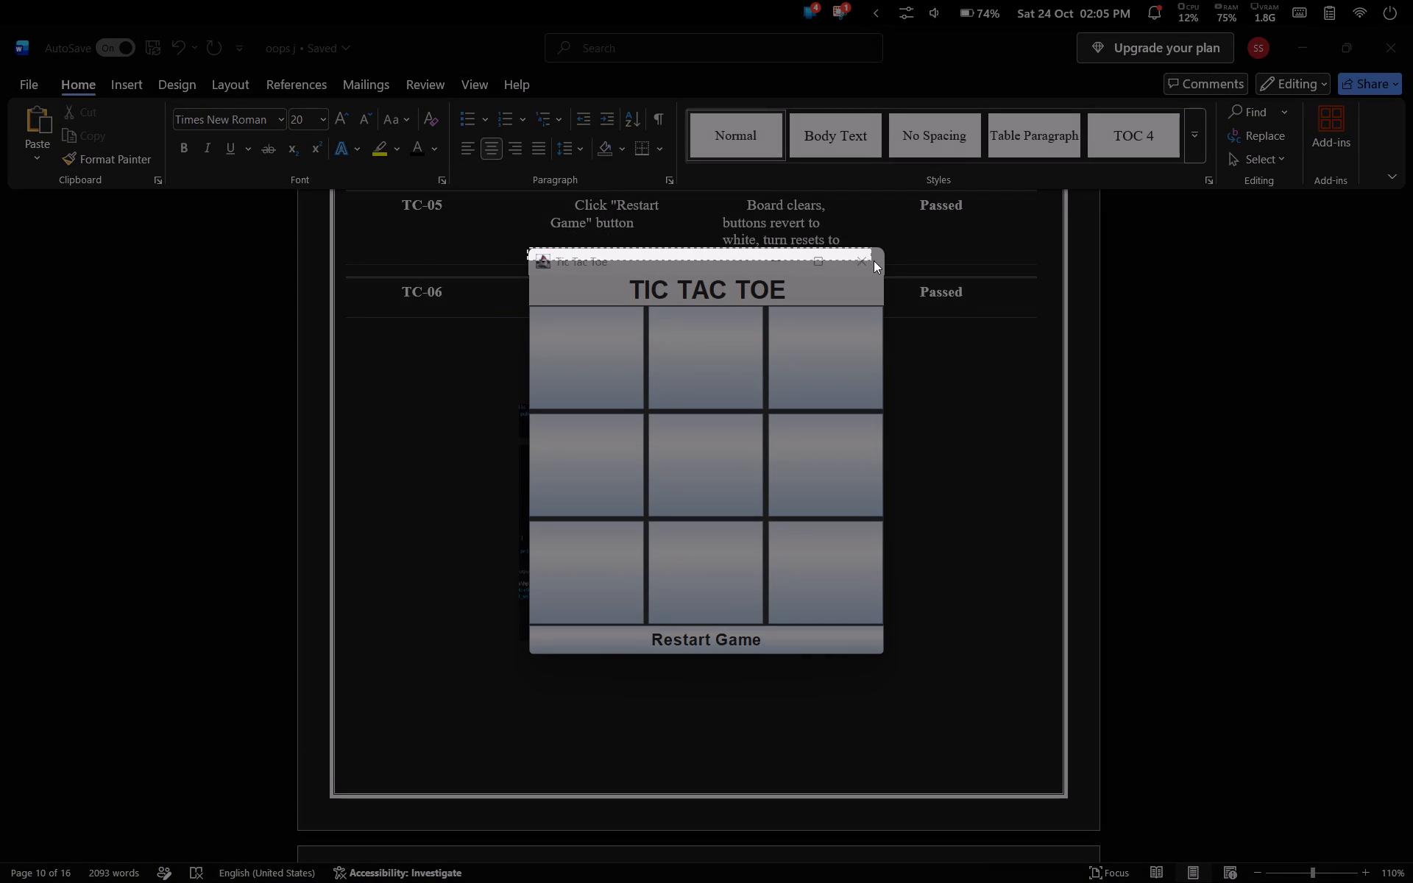
drag(874, 260, 882, 646)
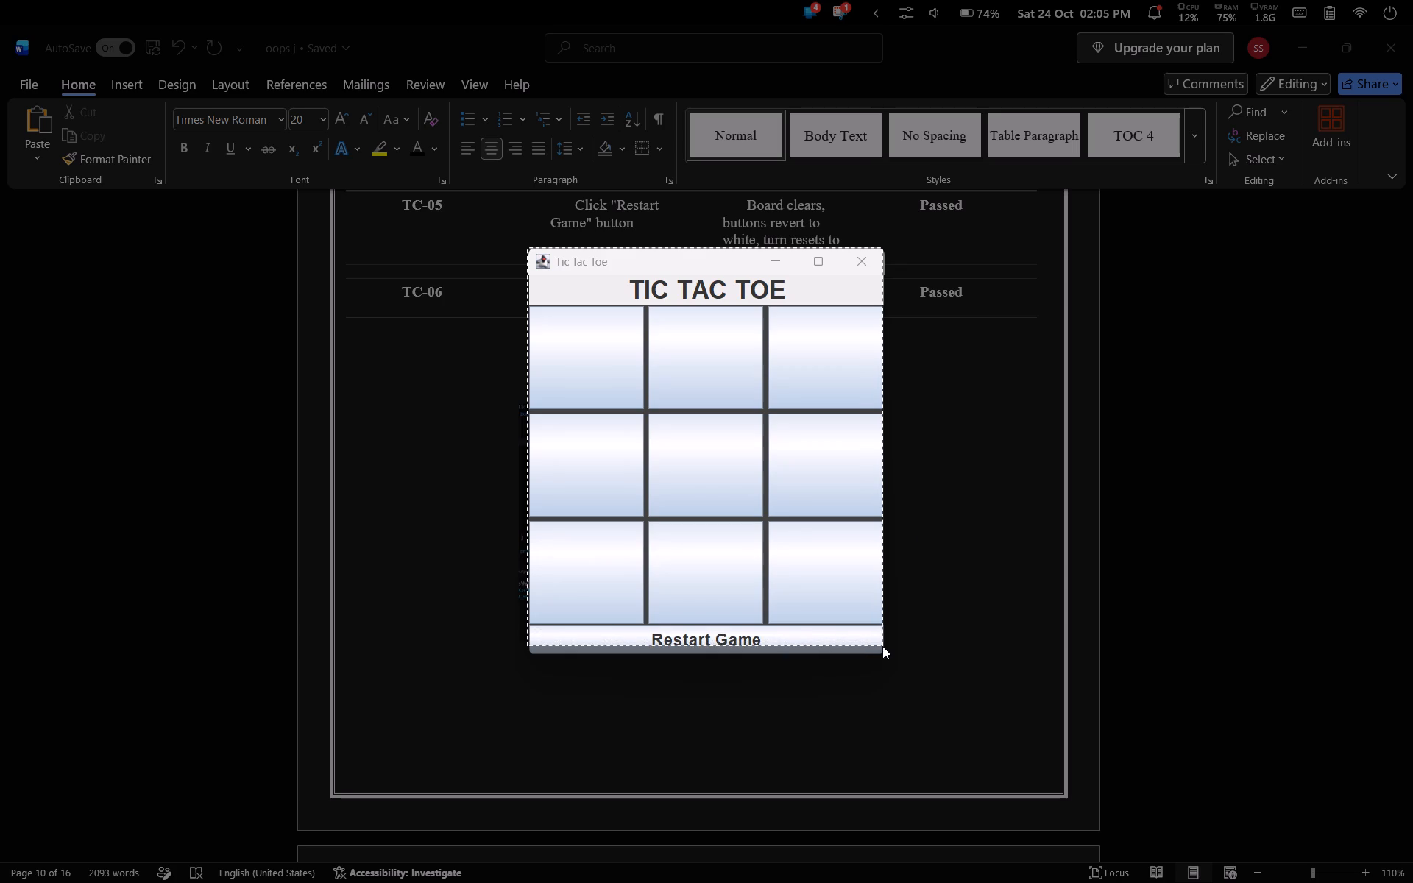
drag(882, 646, 875, 677)
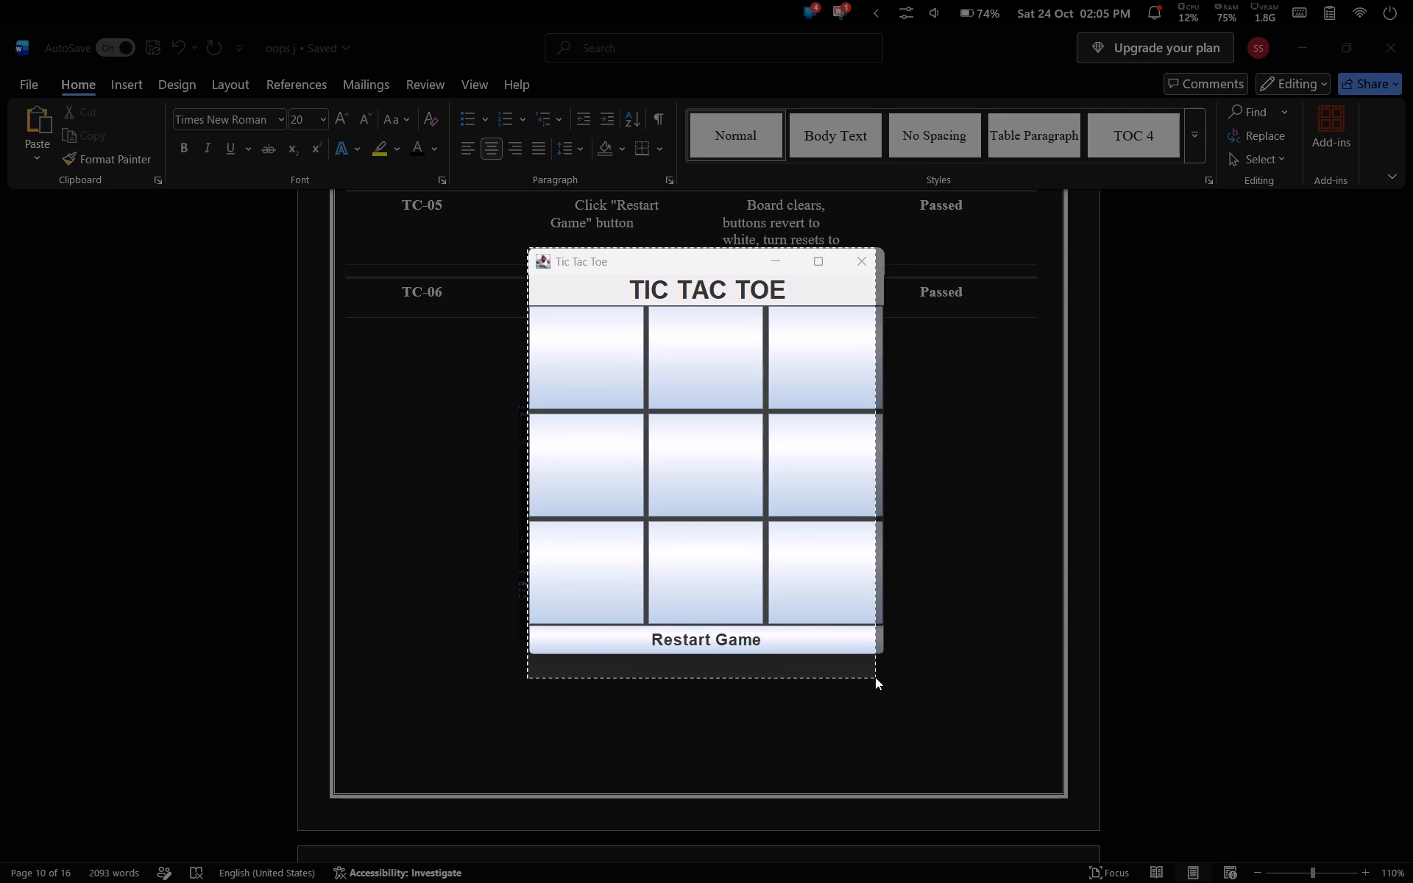
drag(875, 677, 883, 655)
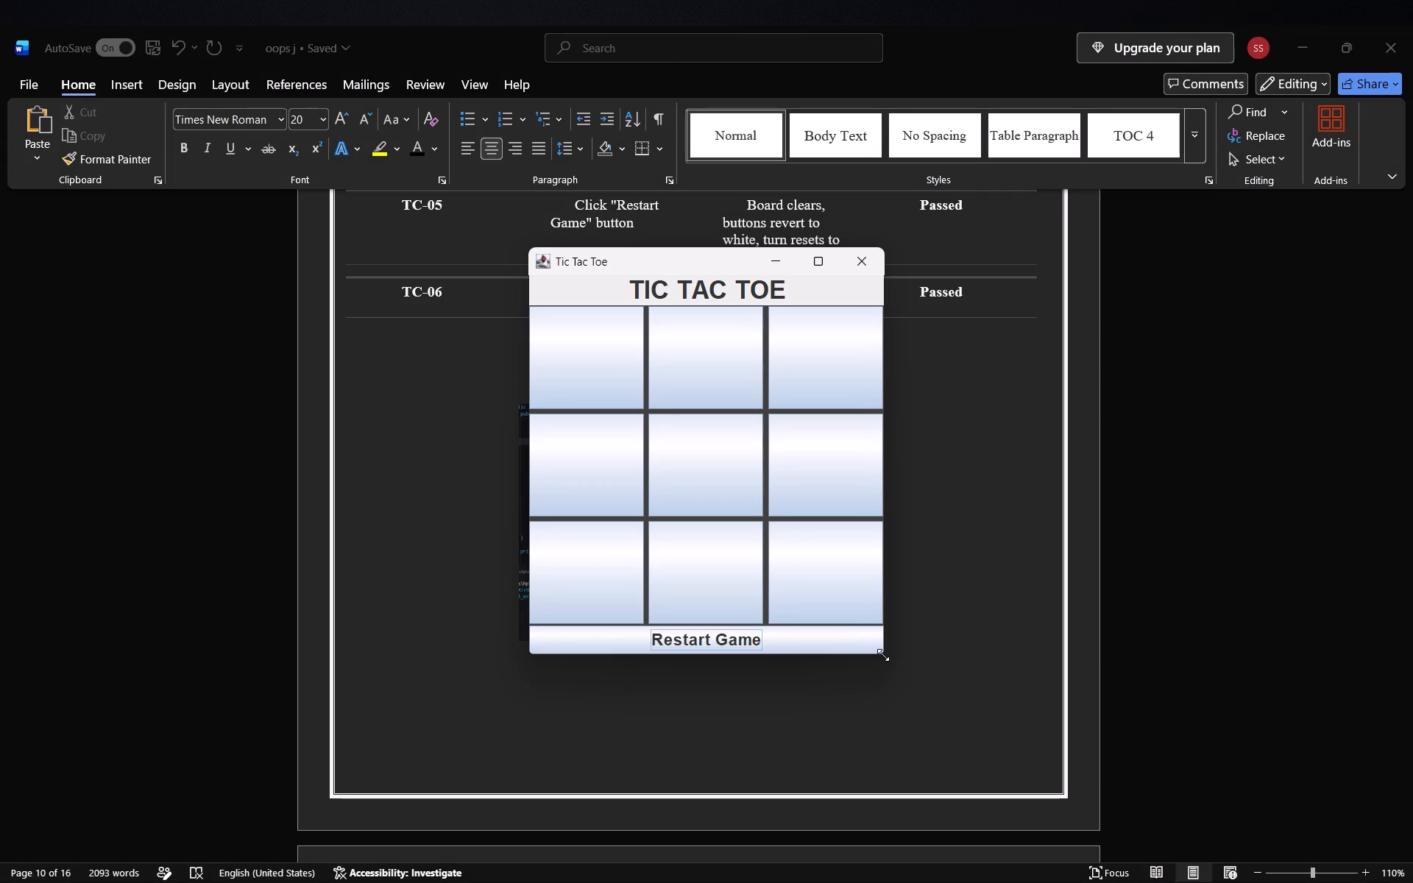
Play X in the top-left, bottom-right and top-right cells, with O in the center and bottom-left cells.
click(566, 340)
click(701, 483)
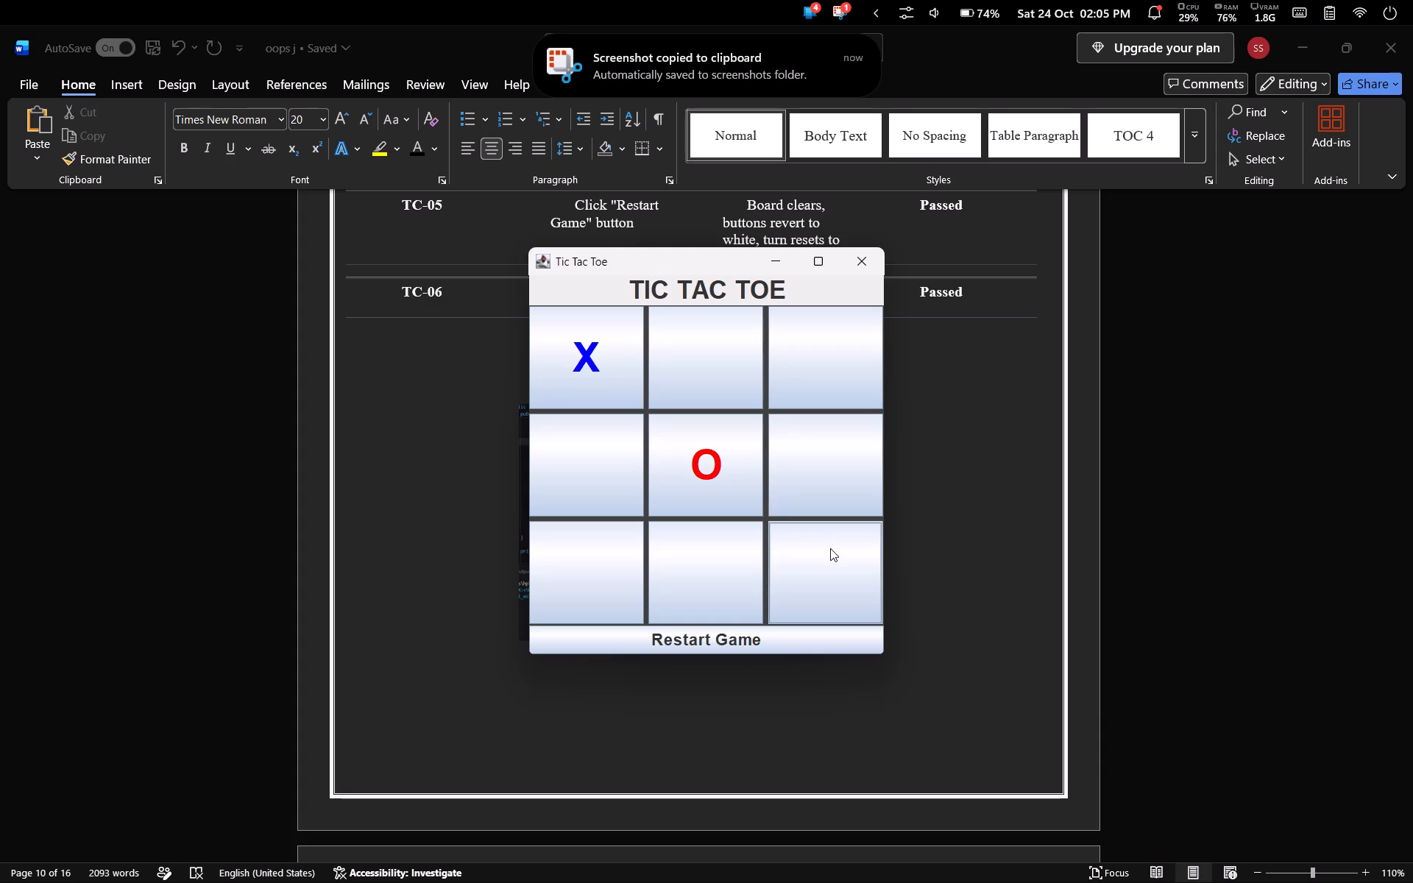
click(829, 556)
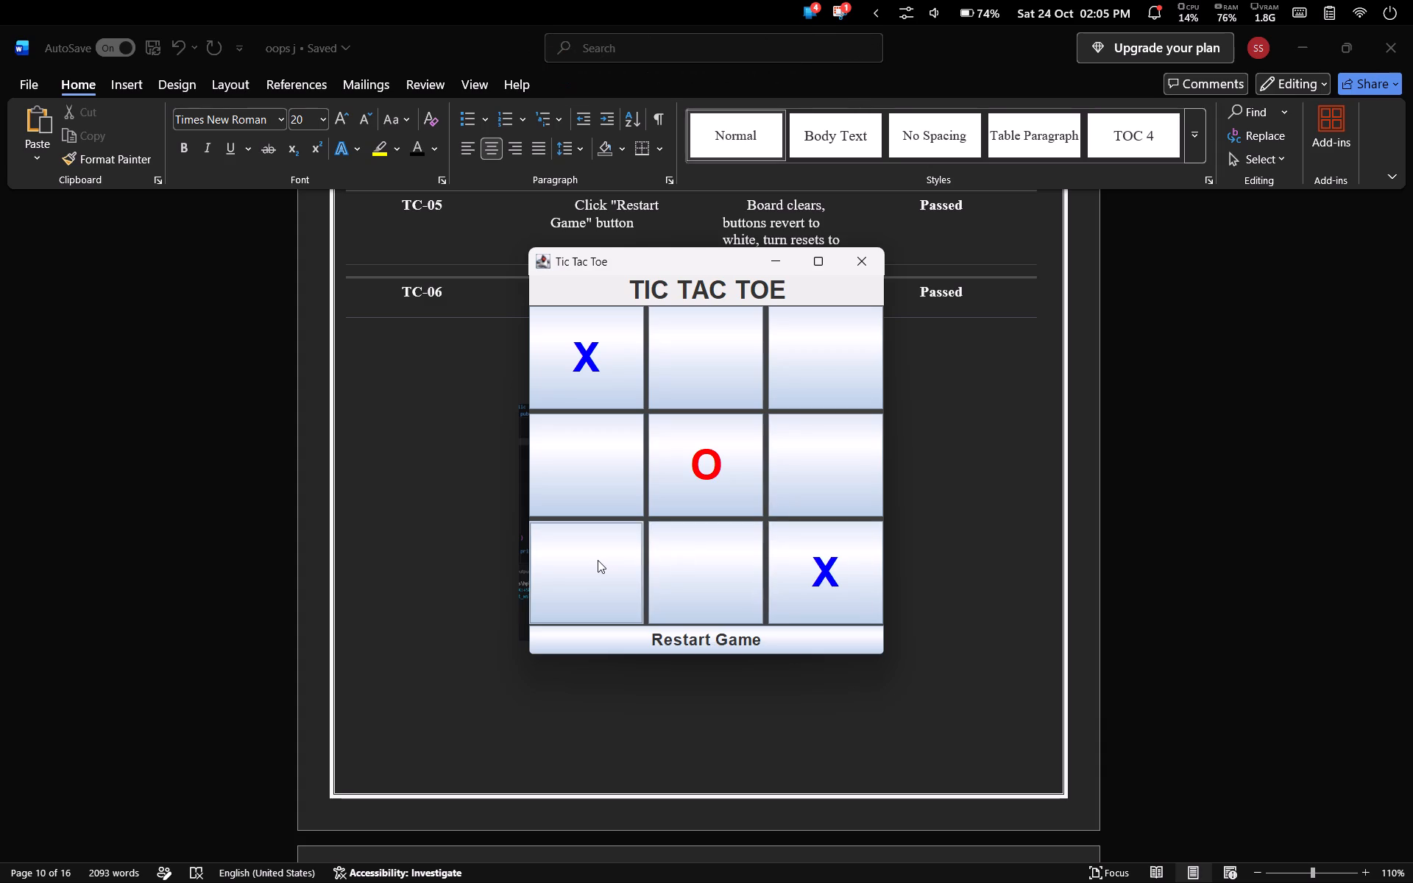
click(598, 560)
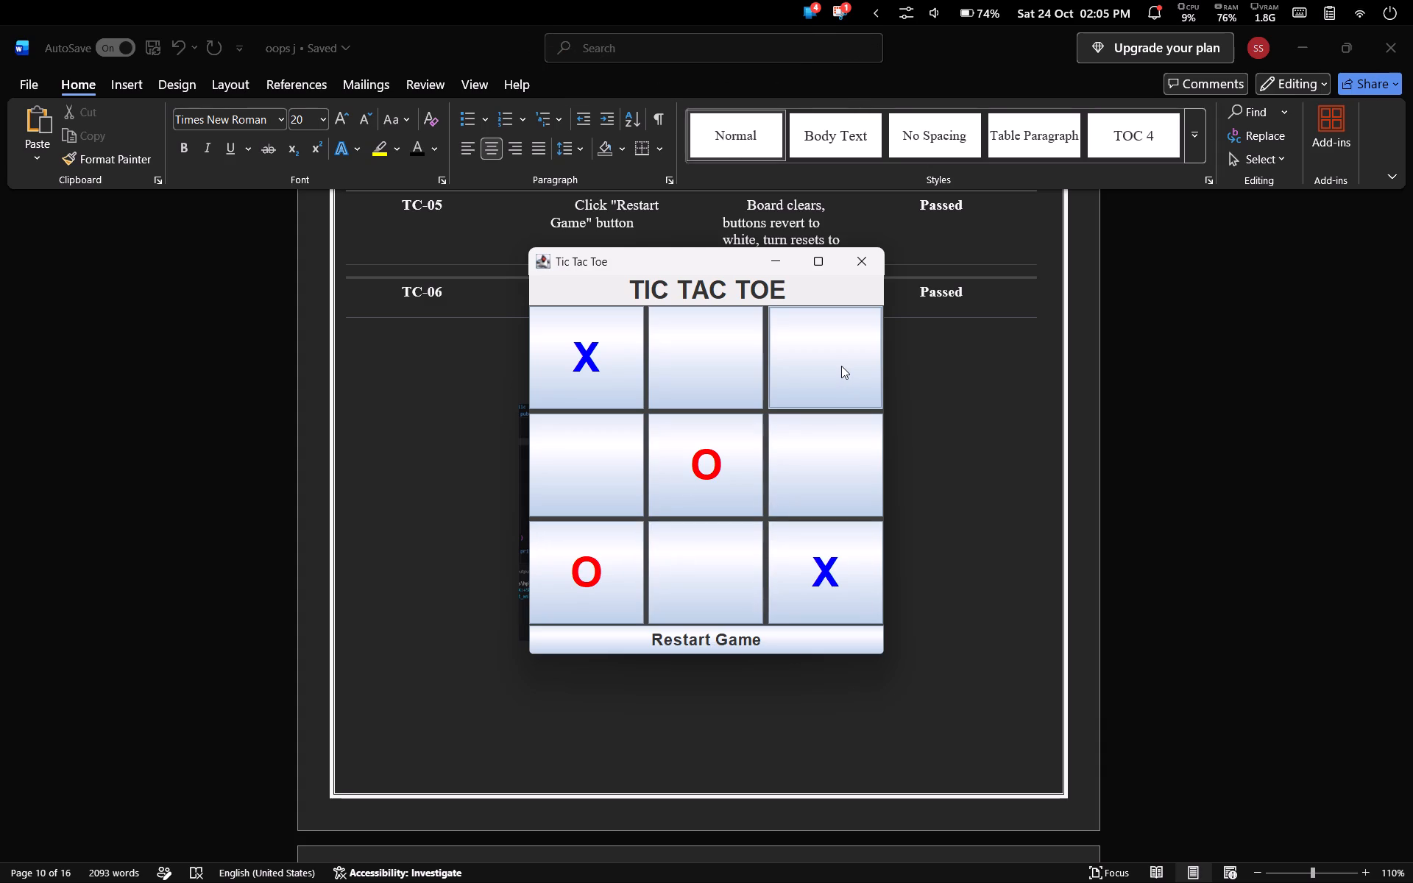
click(841, 366)
Capture a screenshot of the game window with the round in progress, and minimize the game to return to the Word document.
key(Print)
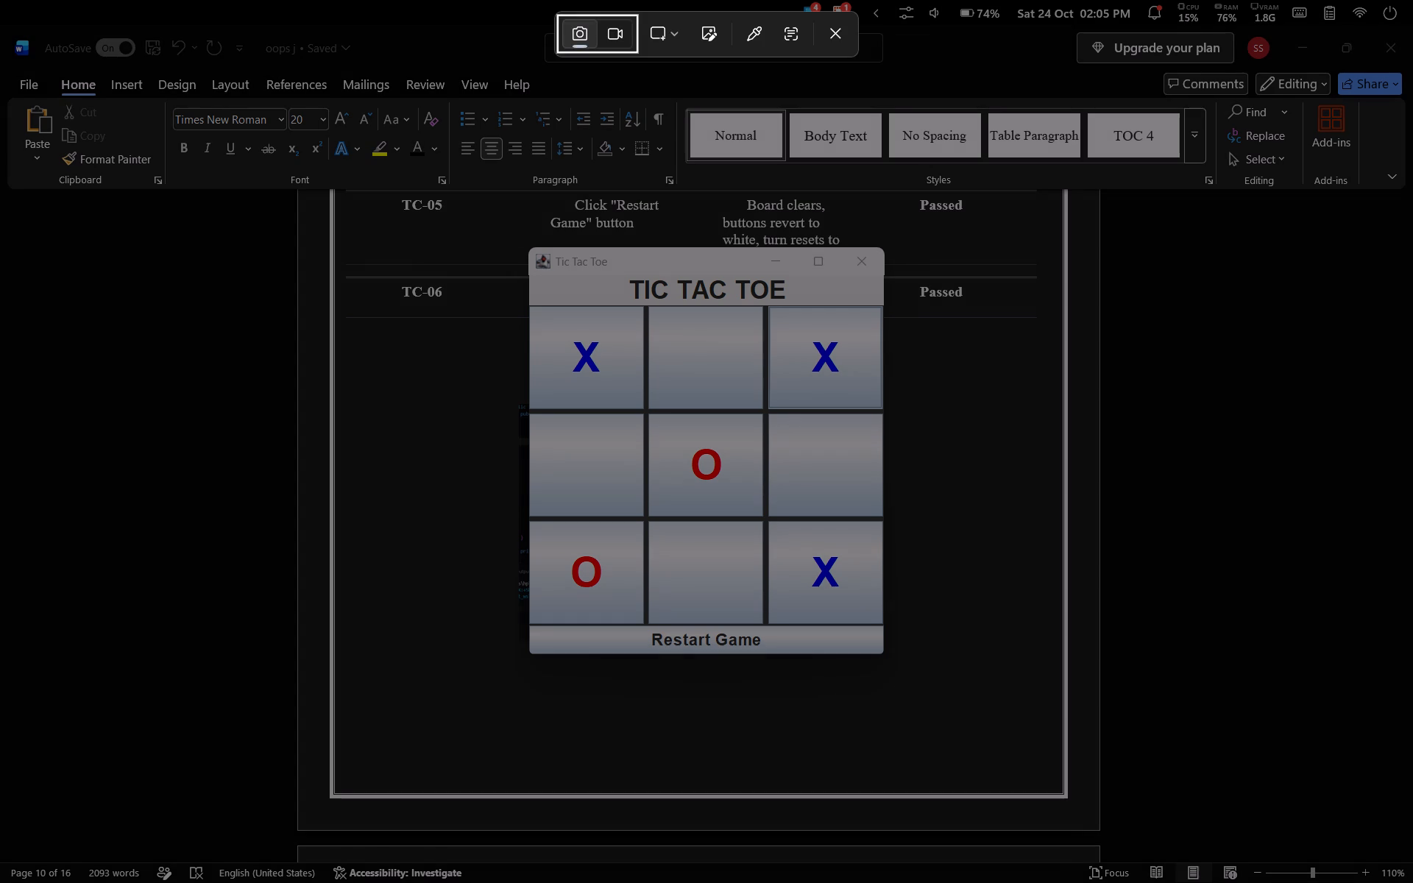
drag(525, 249, 872, 267)
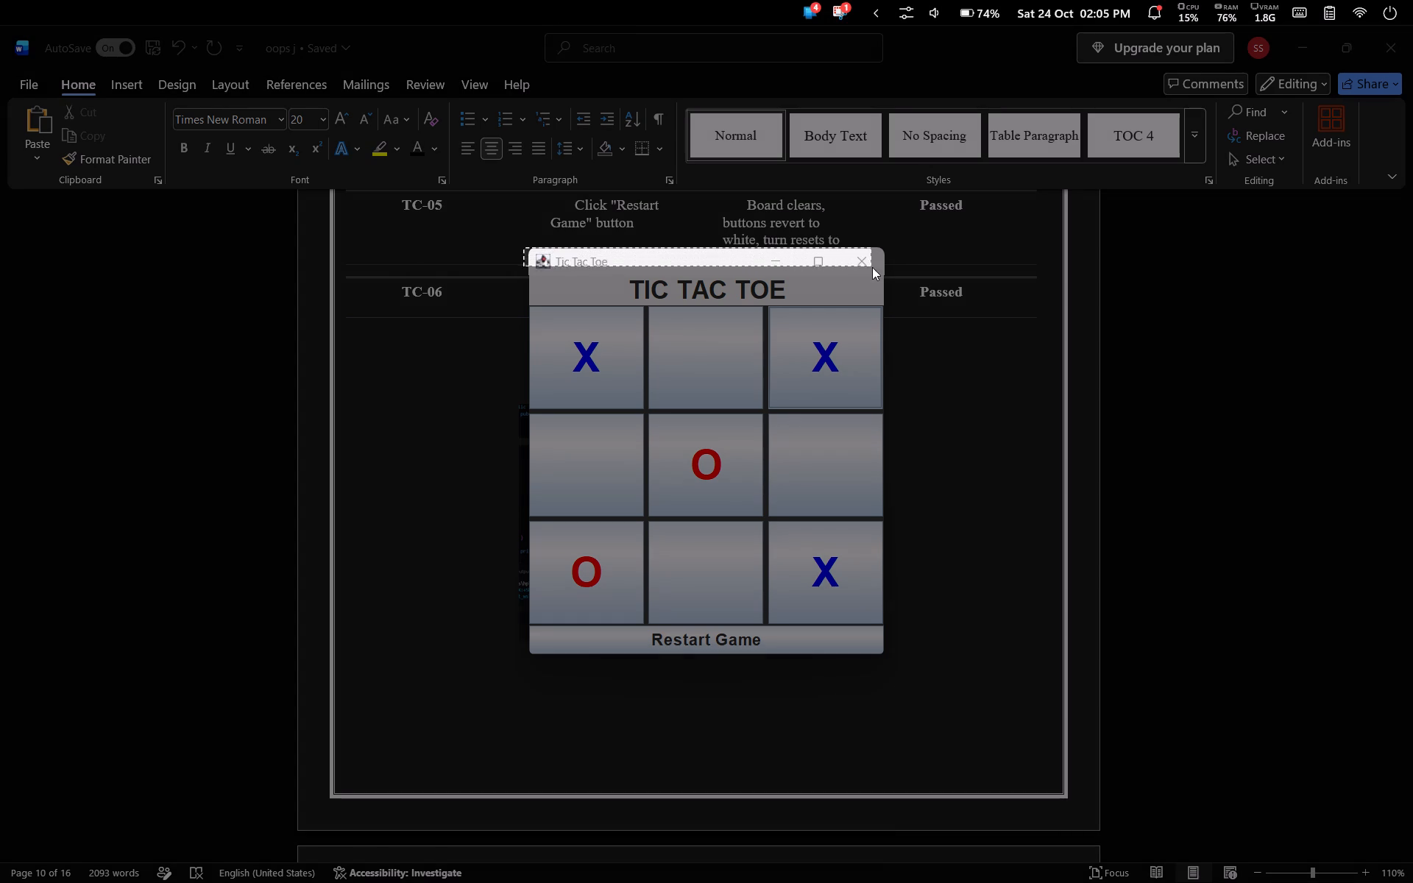
drag(872, 267, 881, 656)
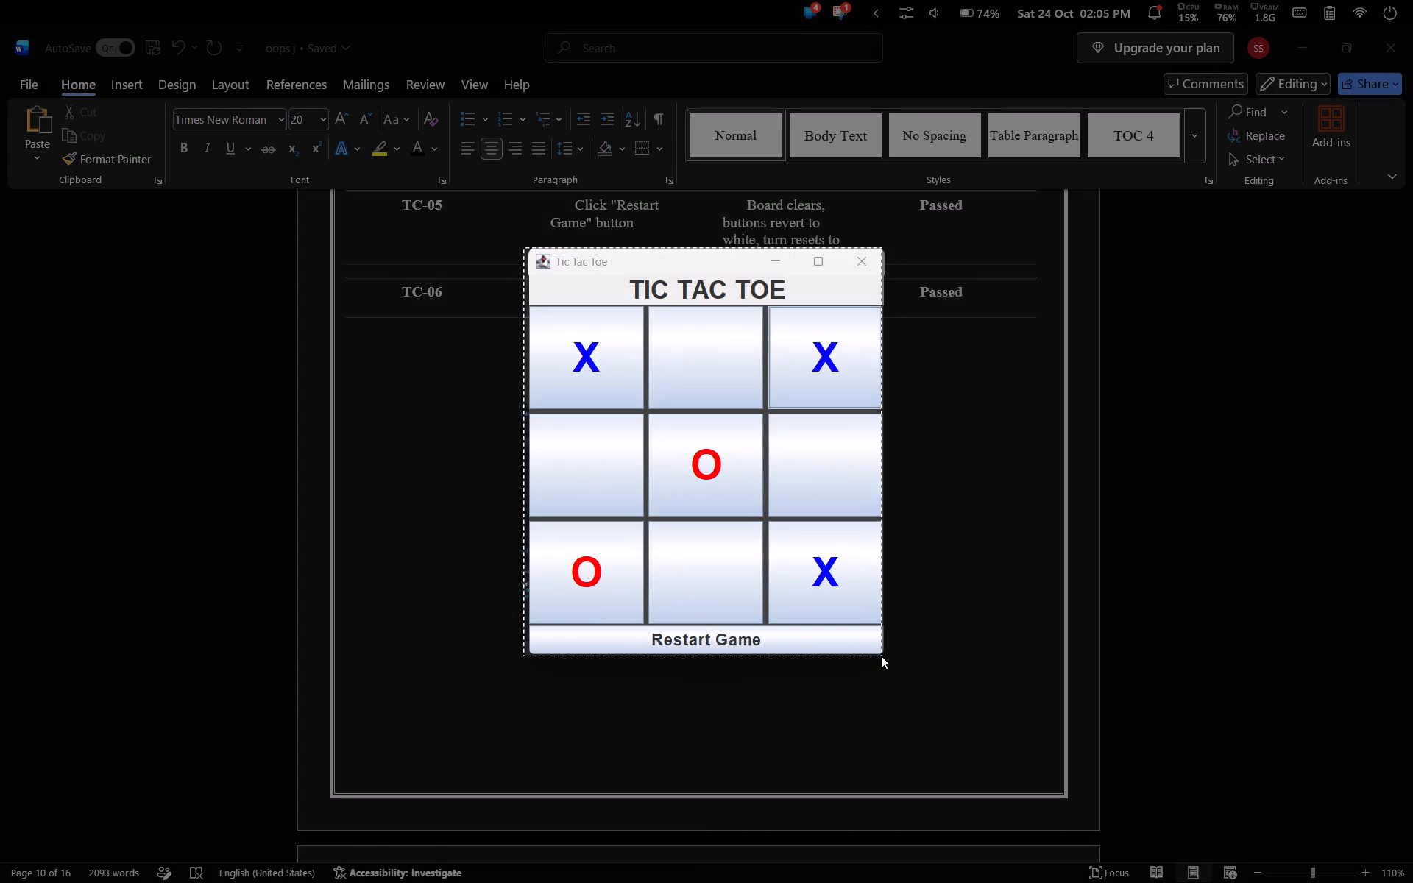
drag(881, 656, 888, 656)
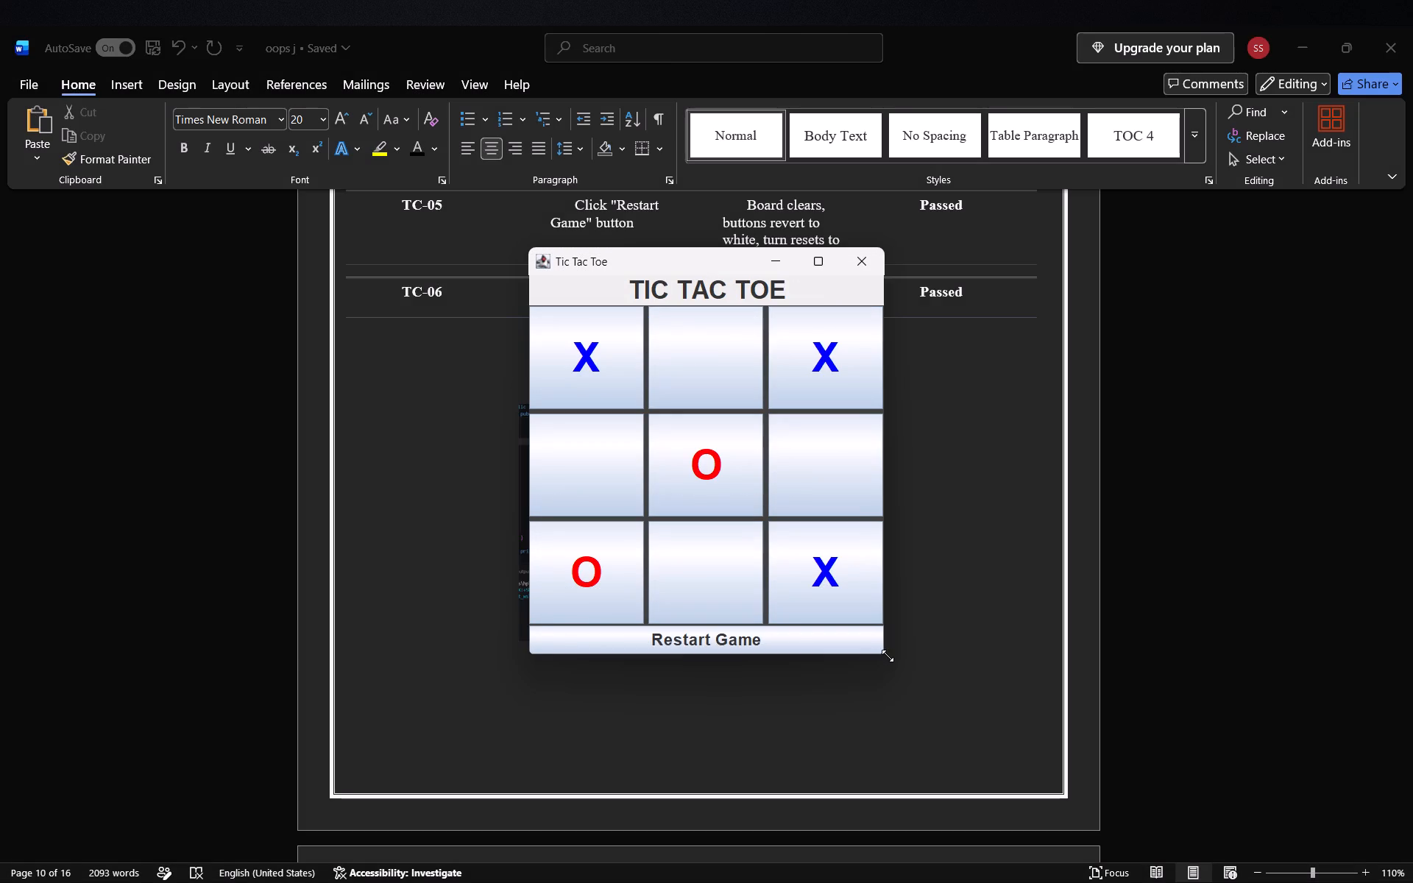
click(762, 273)
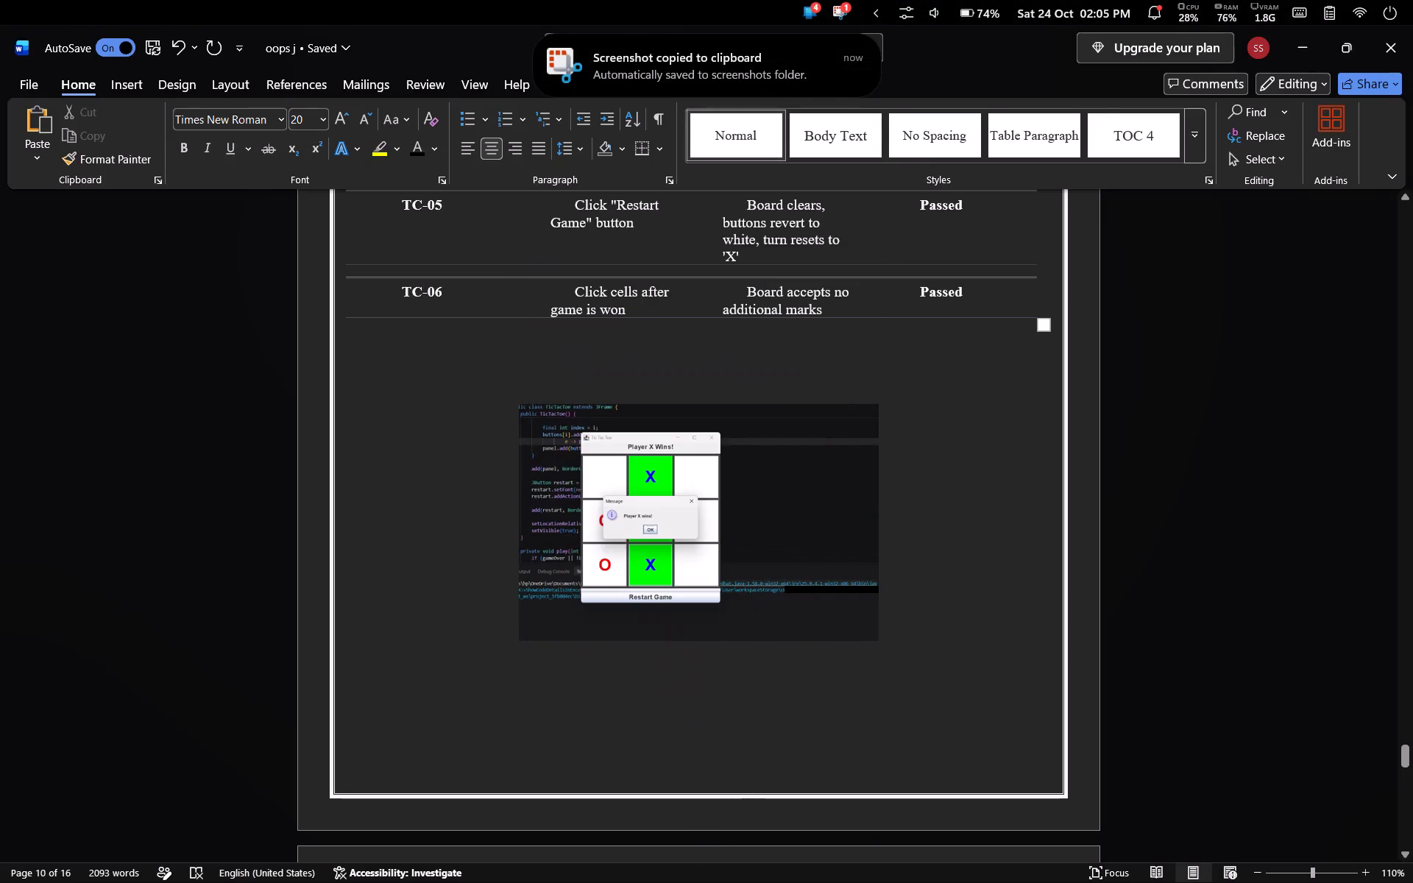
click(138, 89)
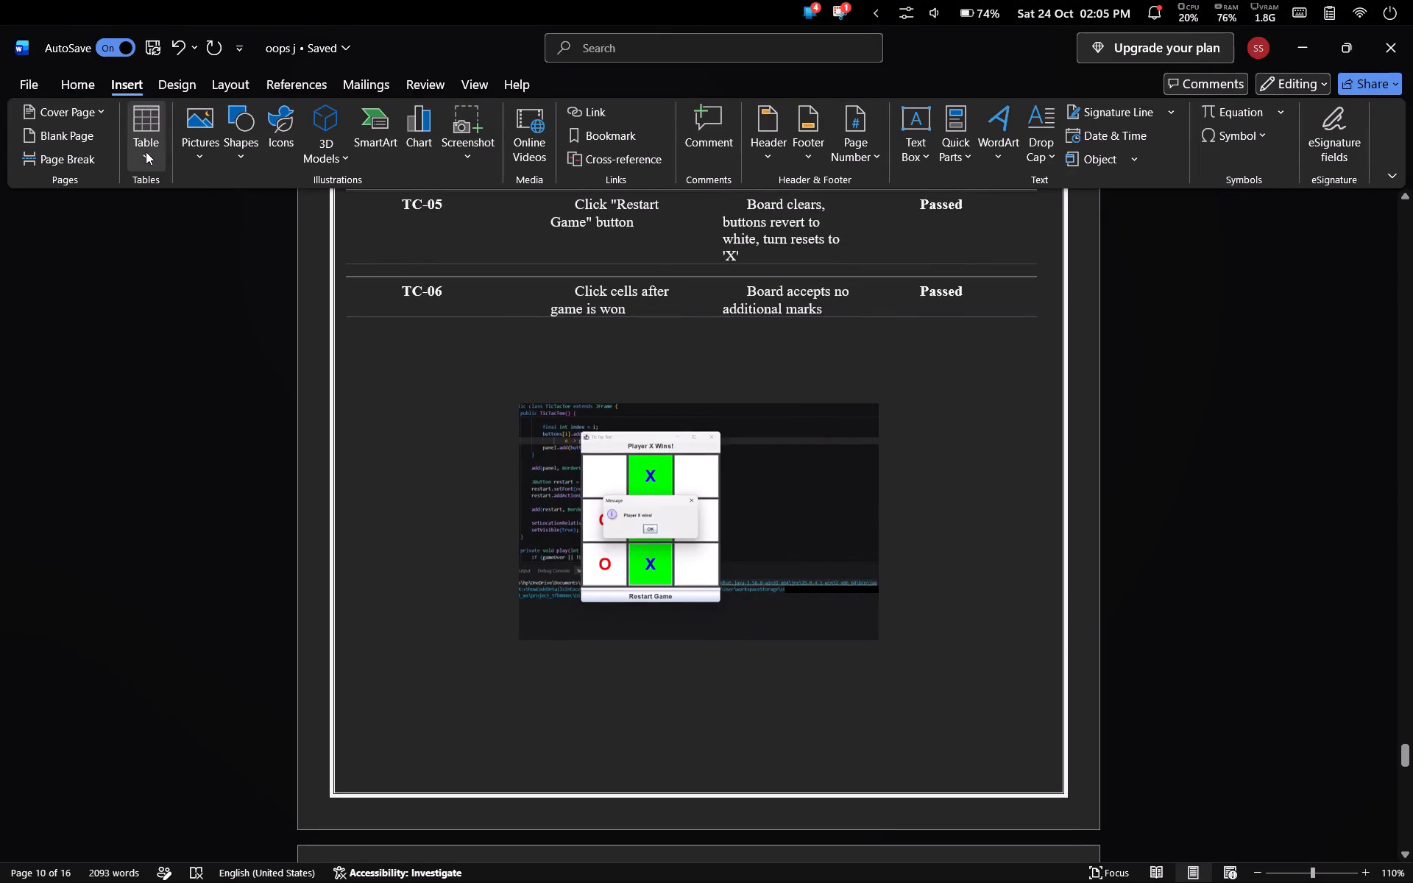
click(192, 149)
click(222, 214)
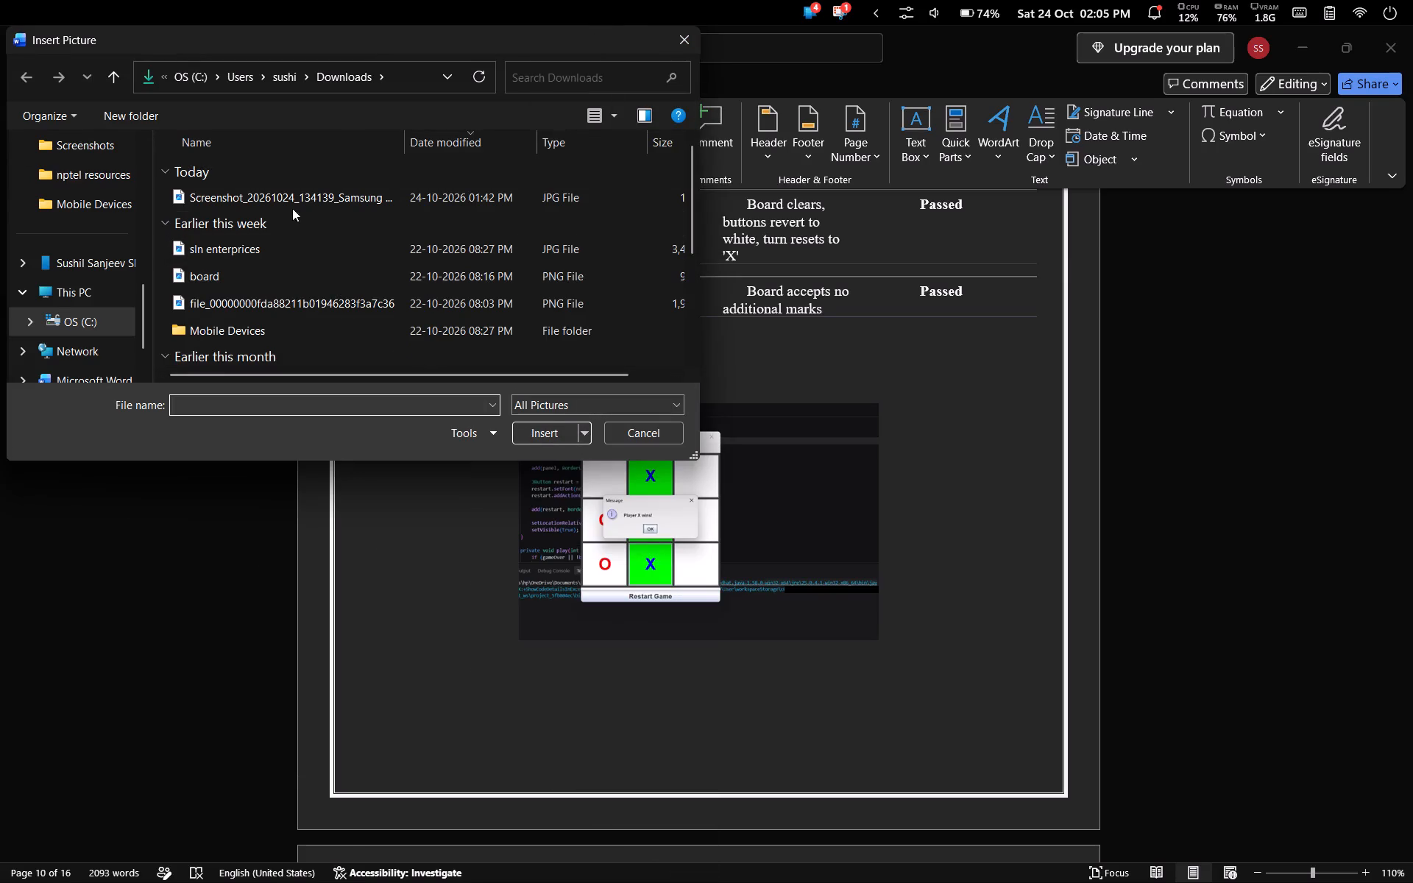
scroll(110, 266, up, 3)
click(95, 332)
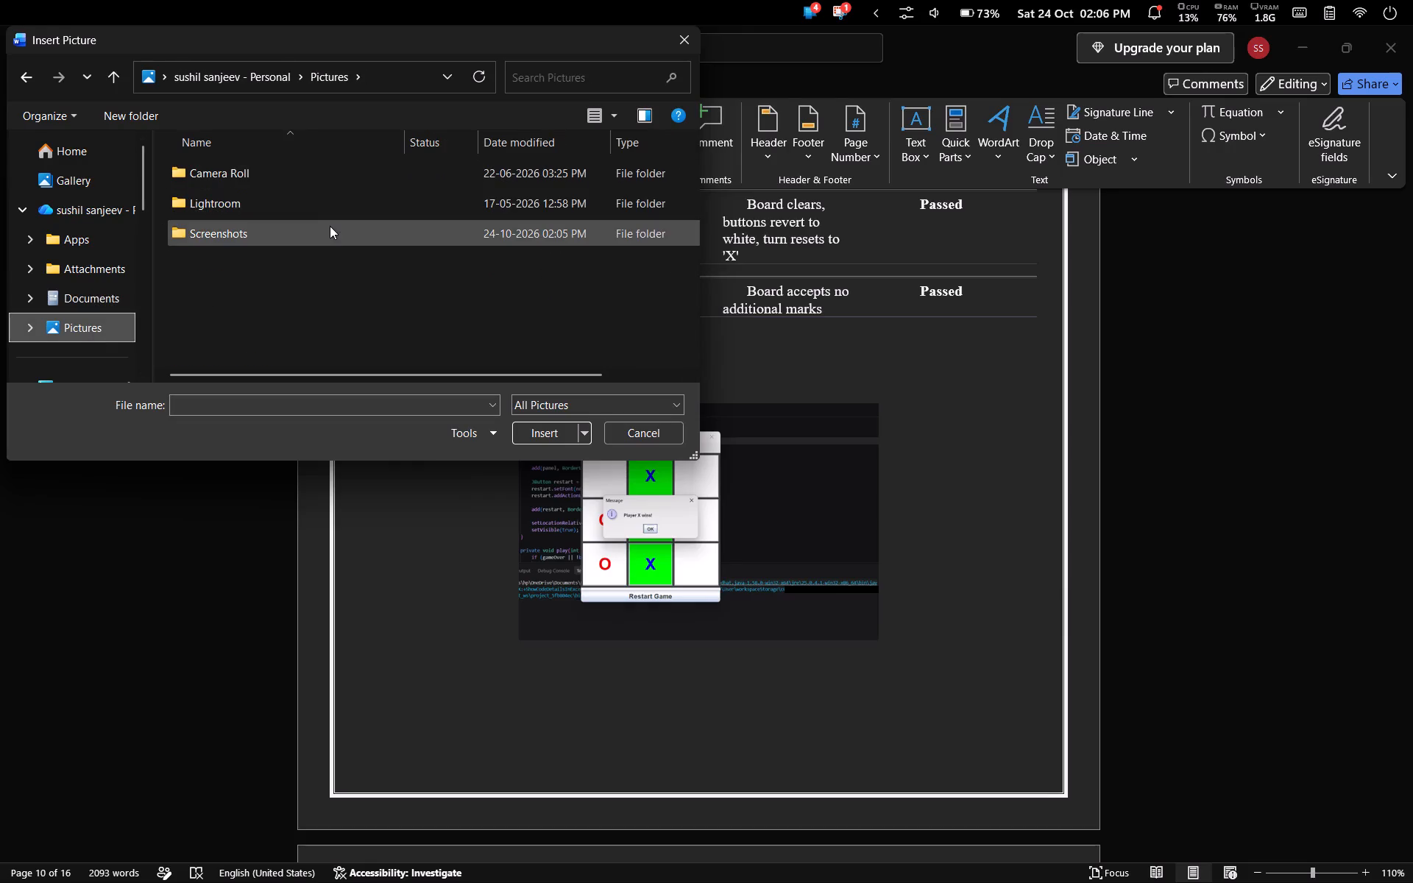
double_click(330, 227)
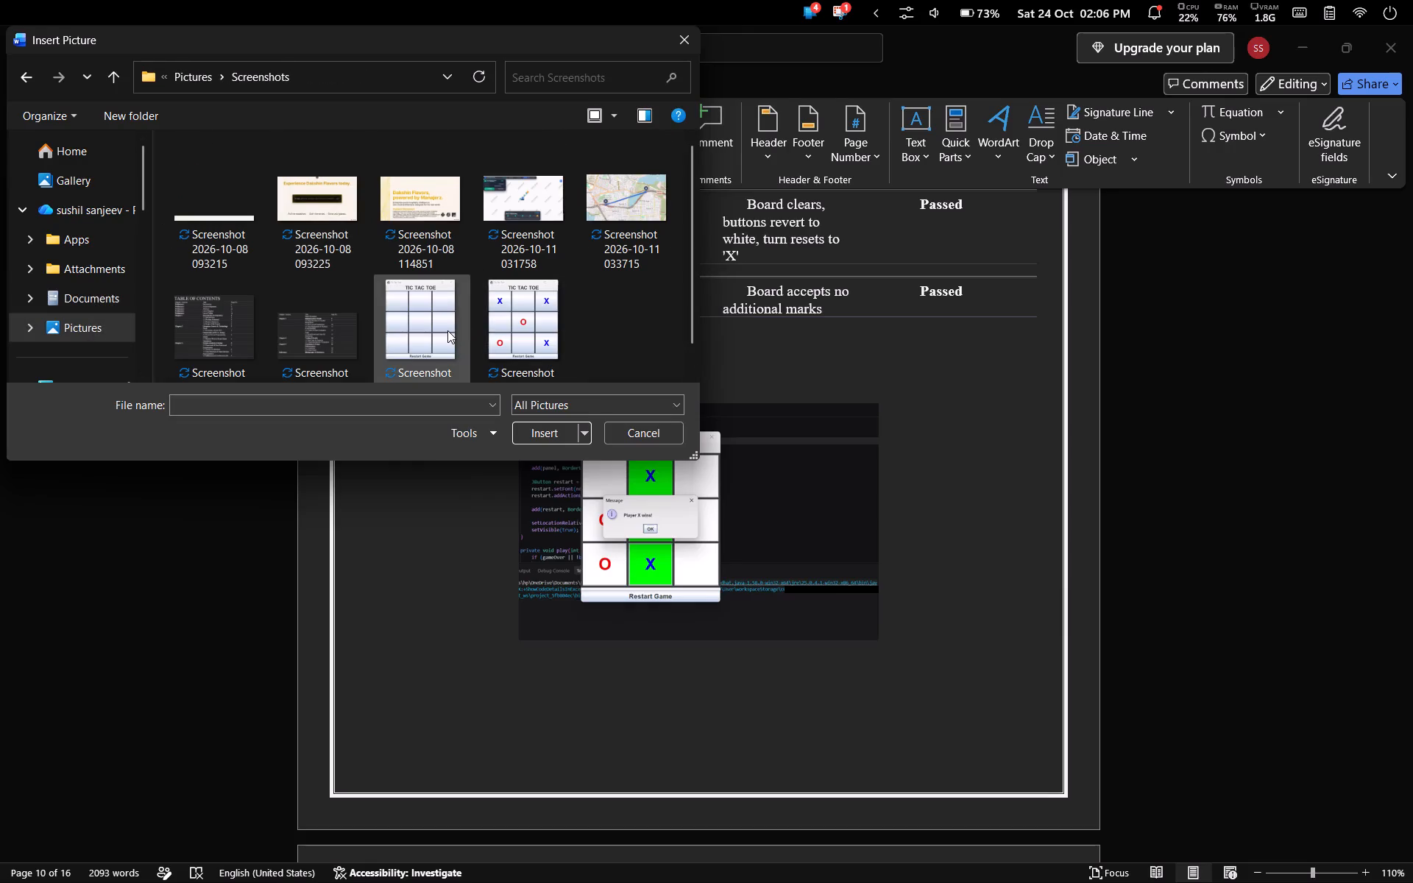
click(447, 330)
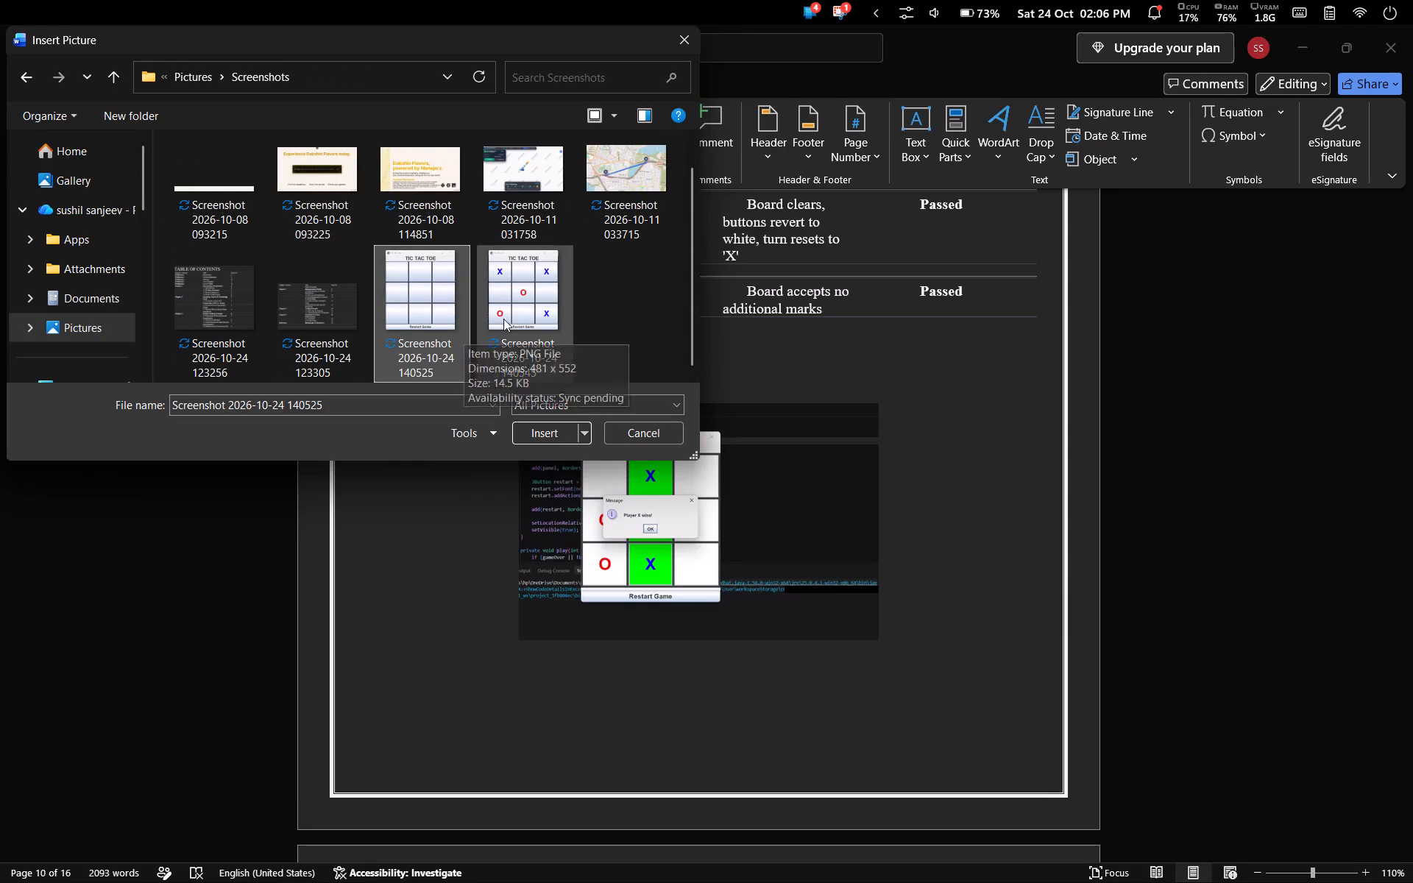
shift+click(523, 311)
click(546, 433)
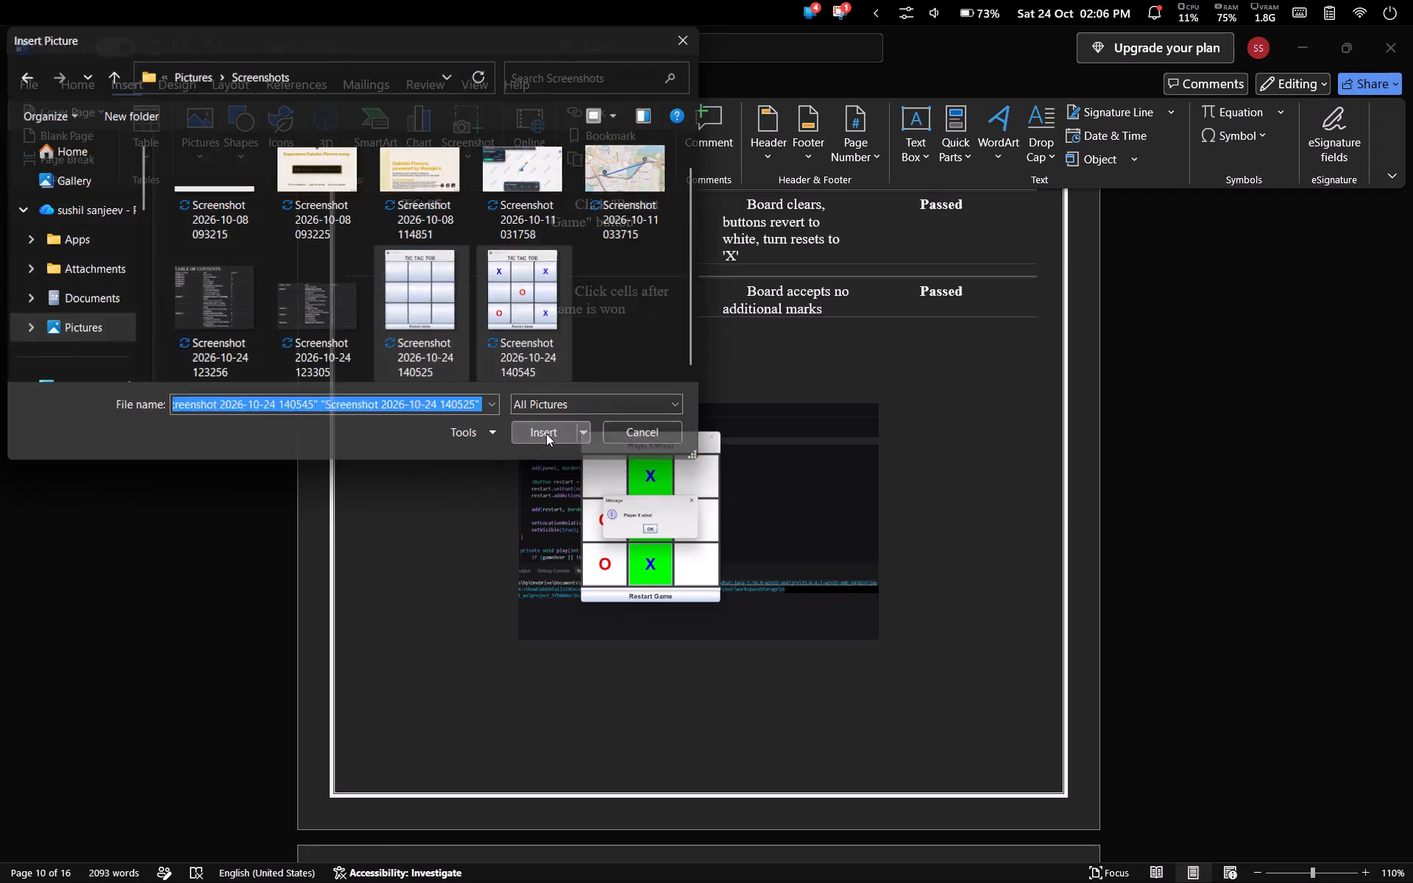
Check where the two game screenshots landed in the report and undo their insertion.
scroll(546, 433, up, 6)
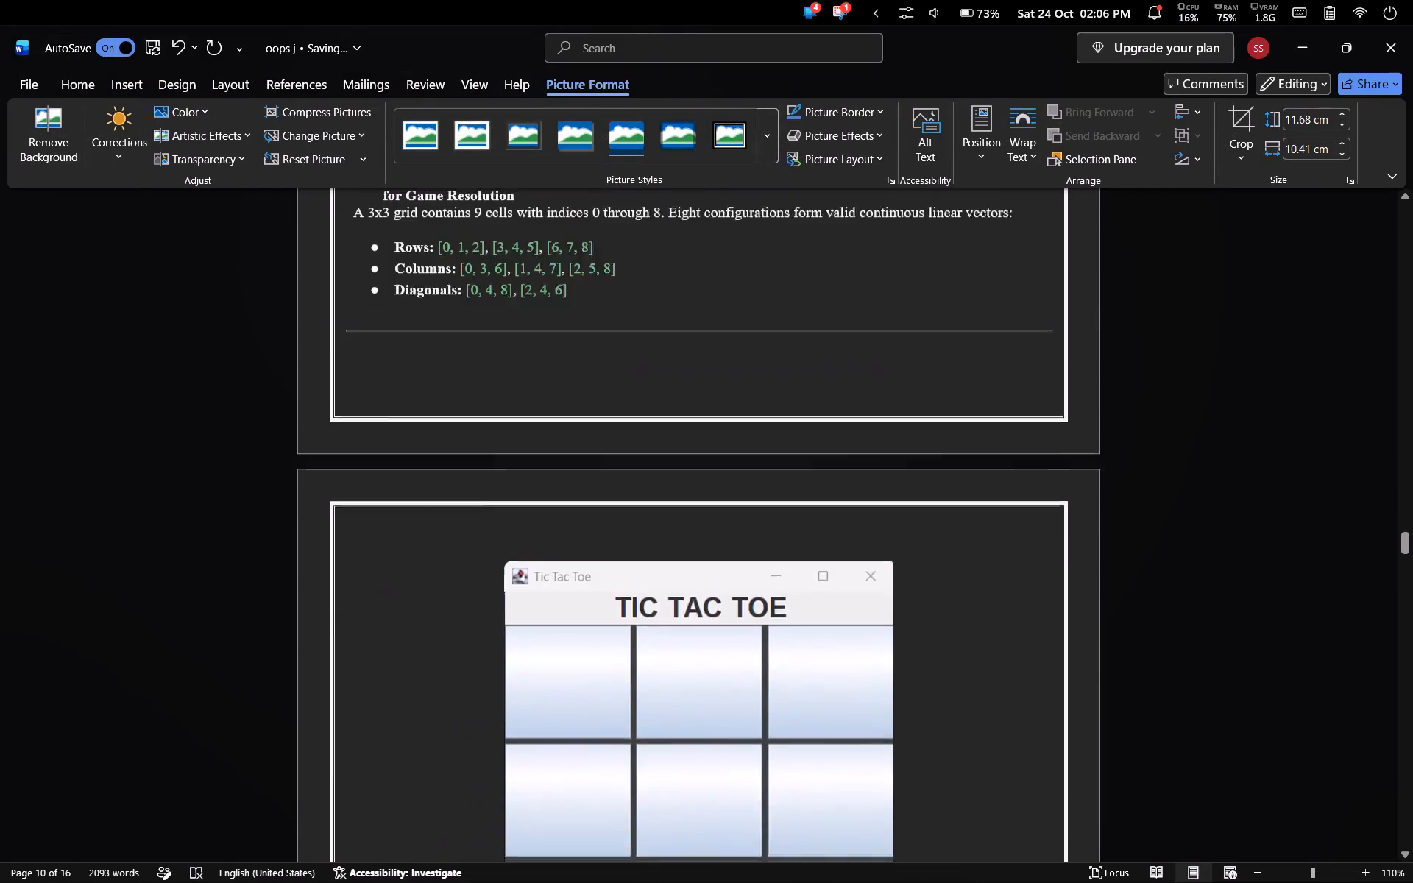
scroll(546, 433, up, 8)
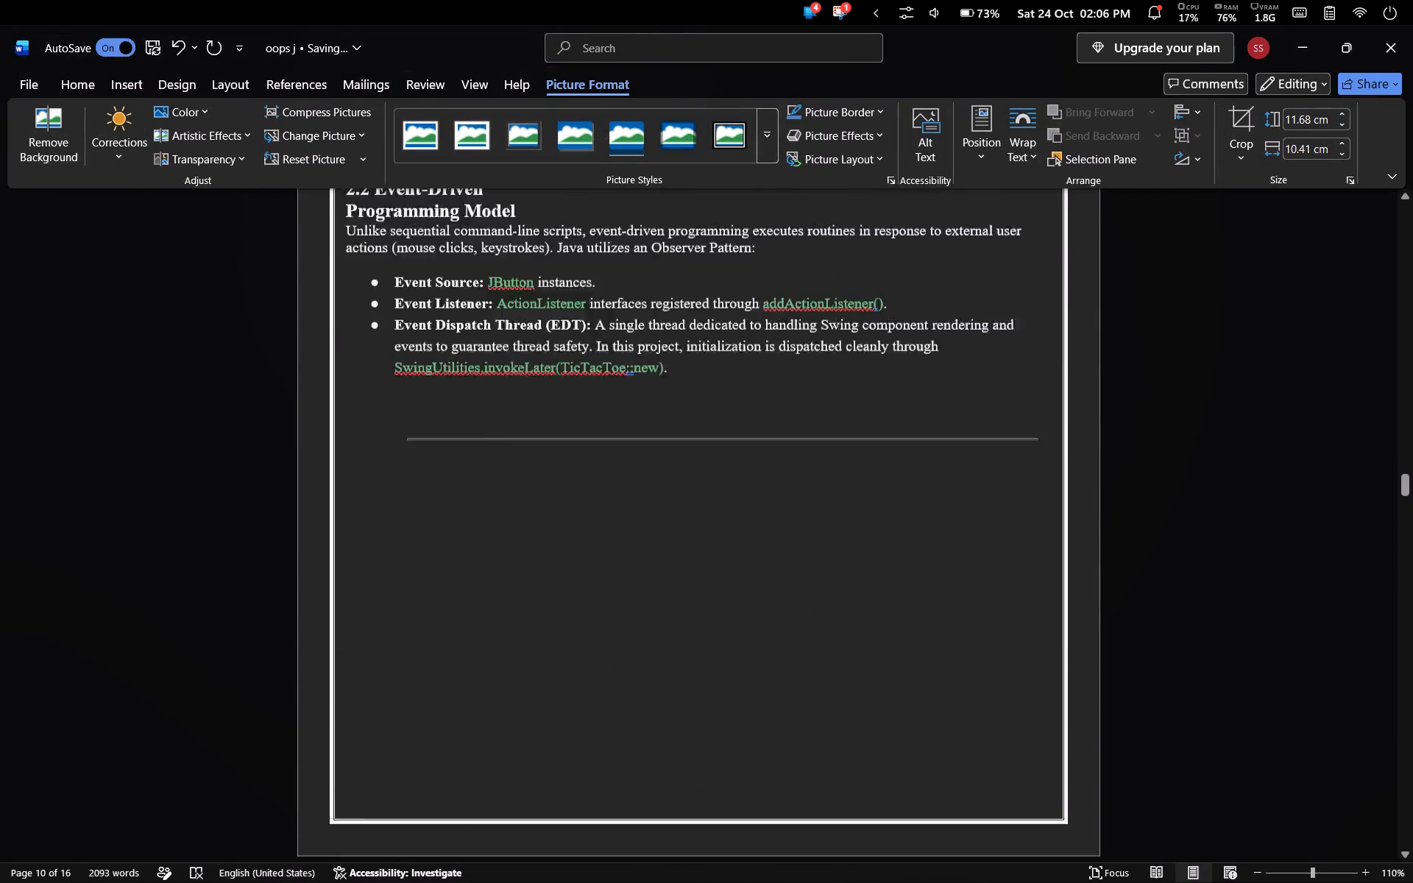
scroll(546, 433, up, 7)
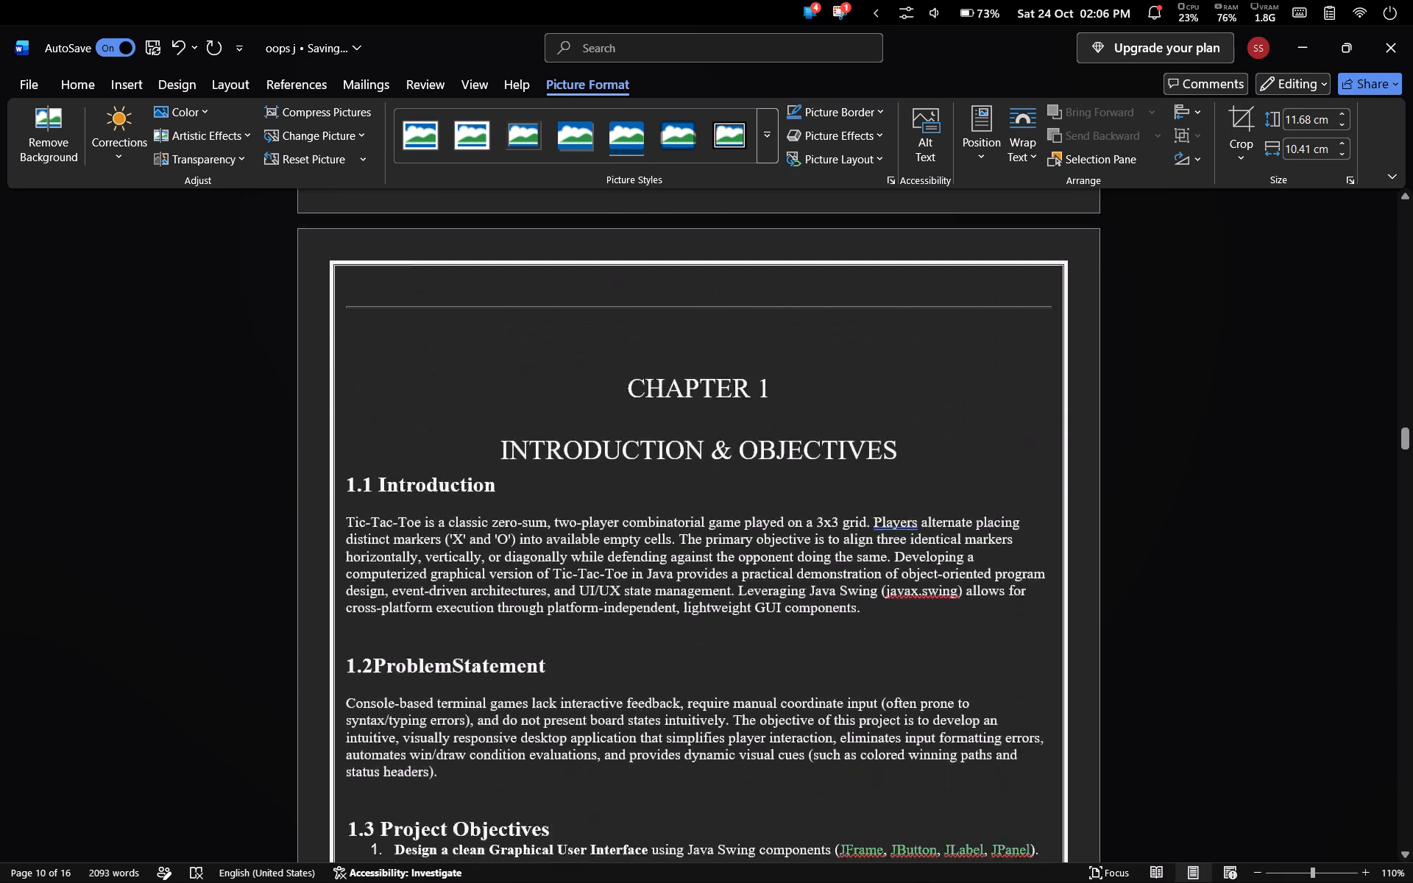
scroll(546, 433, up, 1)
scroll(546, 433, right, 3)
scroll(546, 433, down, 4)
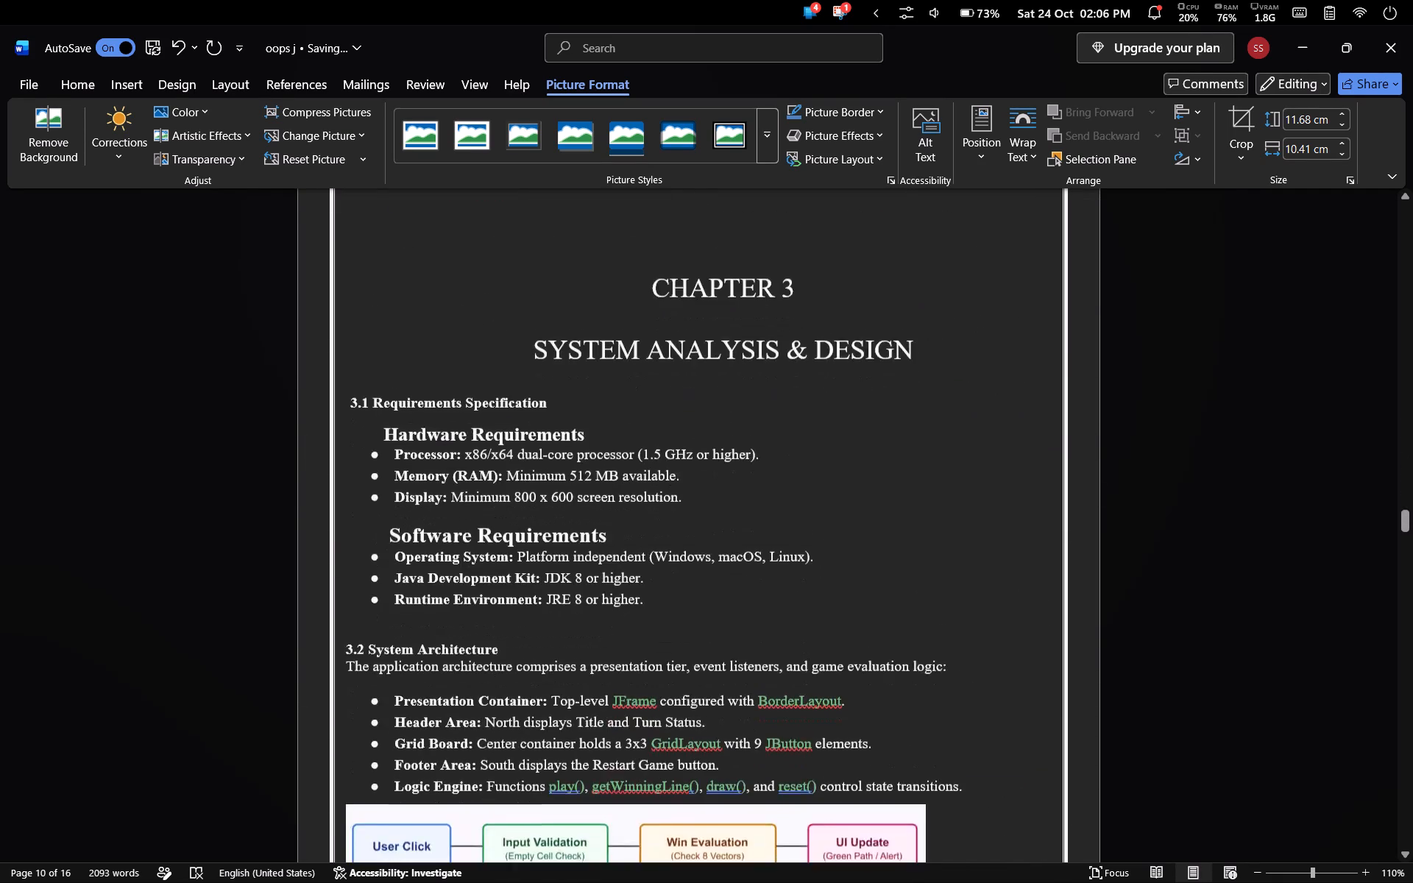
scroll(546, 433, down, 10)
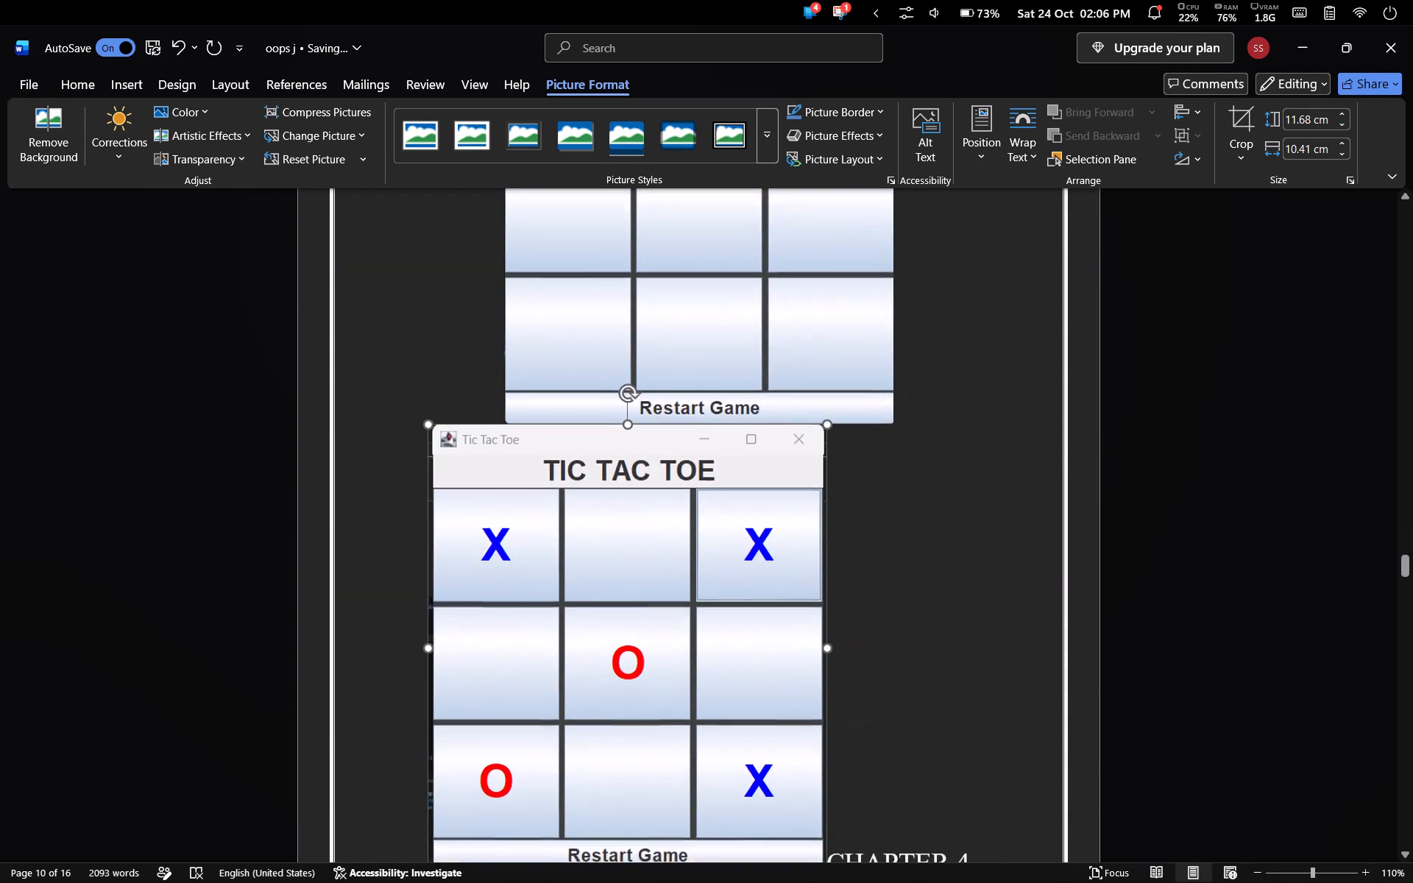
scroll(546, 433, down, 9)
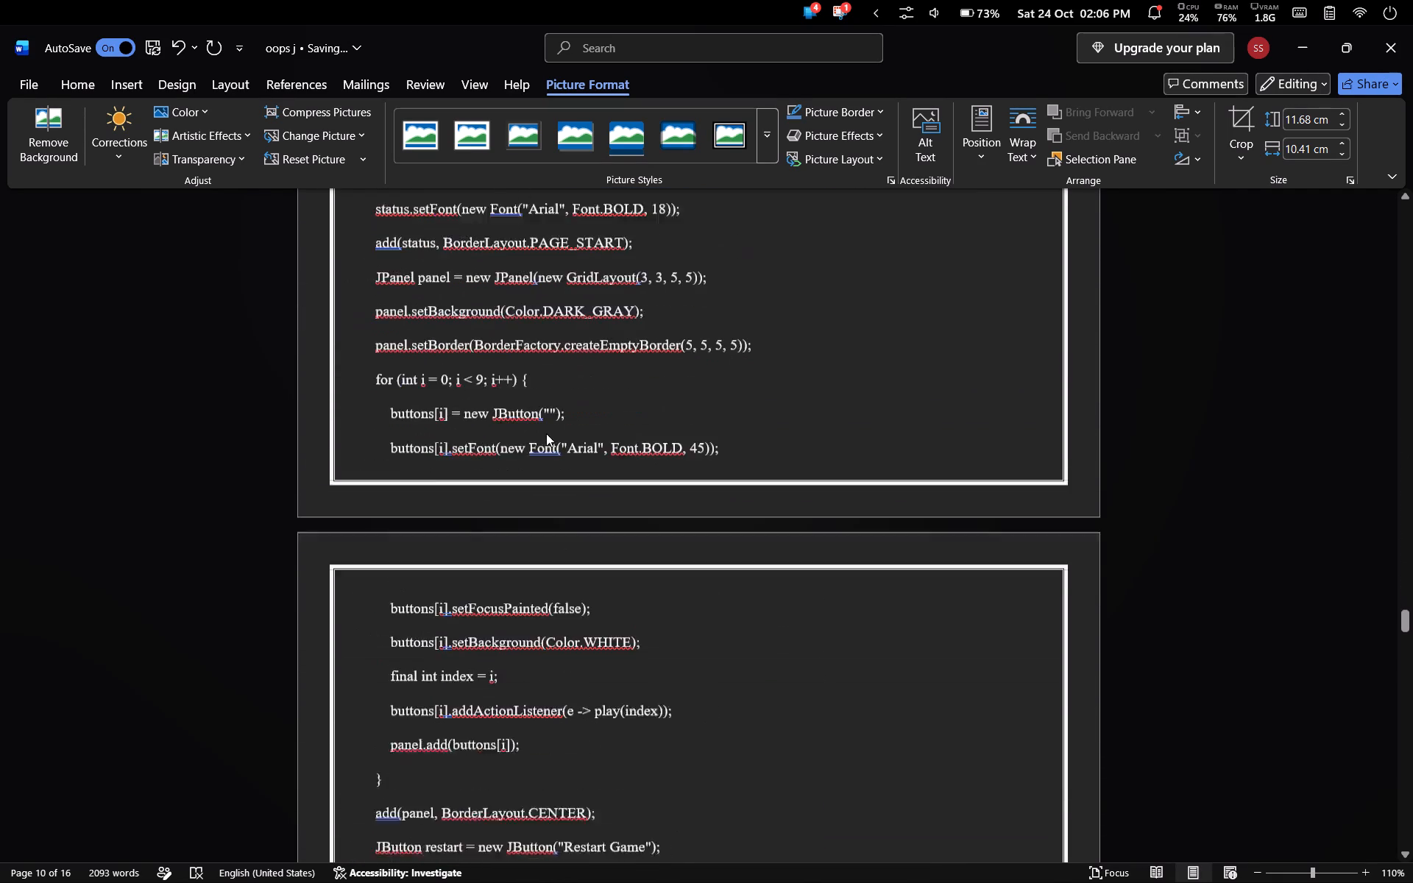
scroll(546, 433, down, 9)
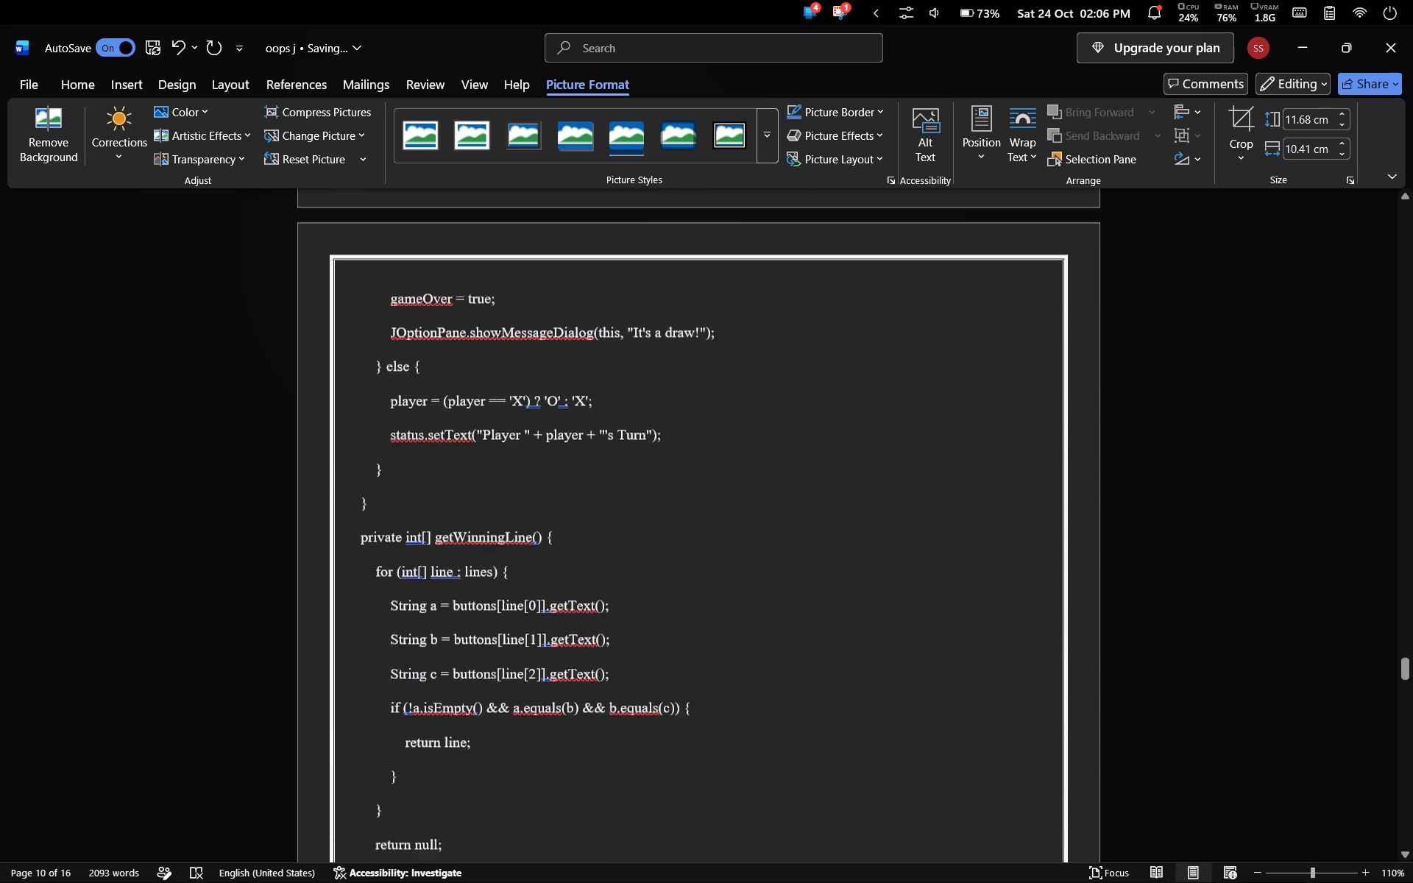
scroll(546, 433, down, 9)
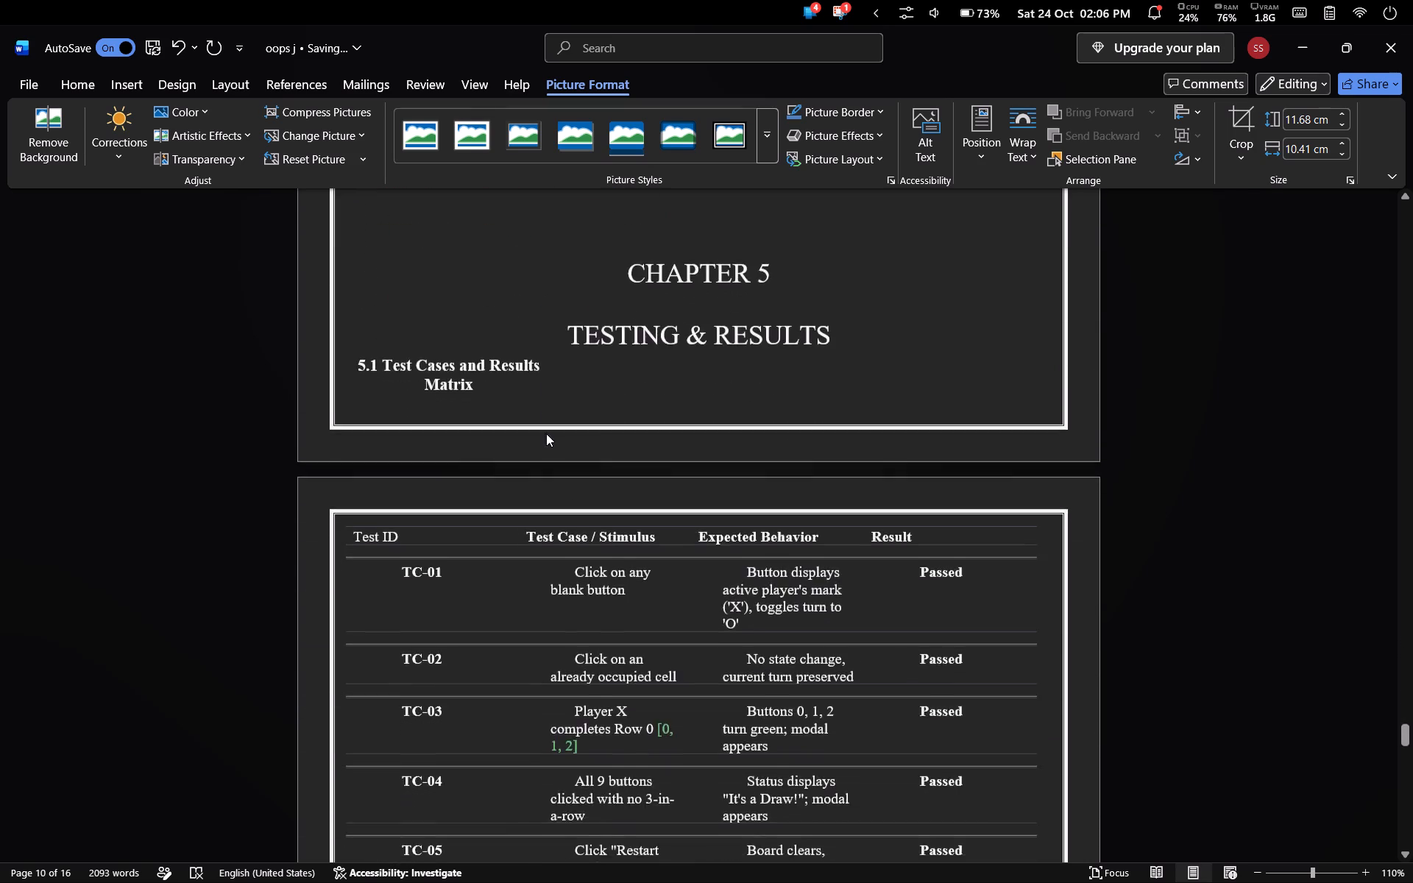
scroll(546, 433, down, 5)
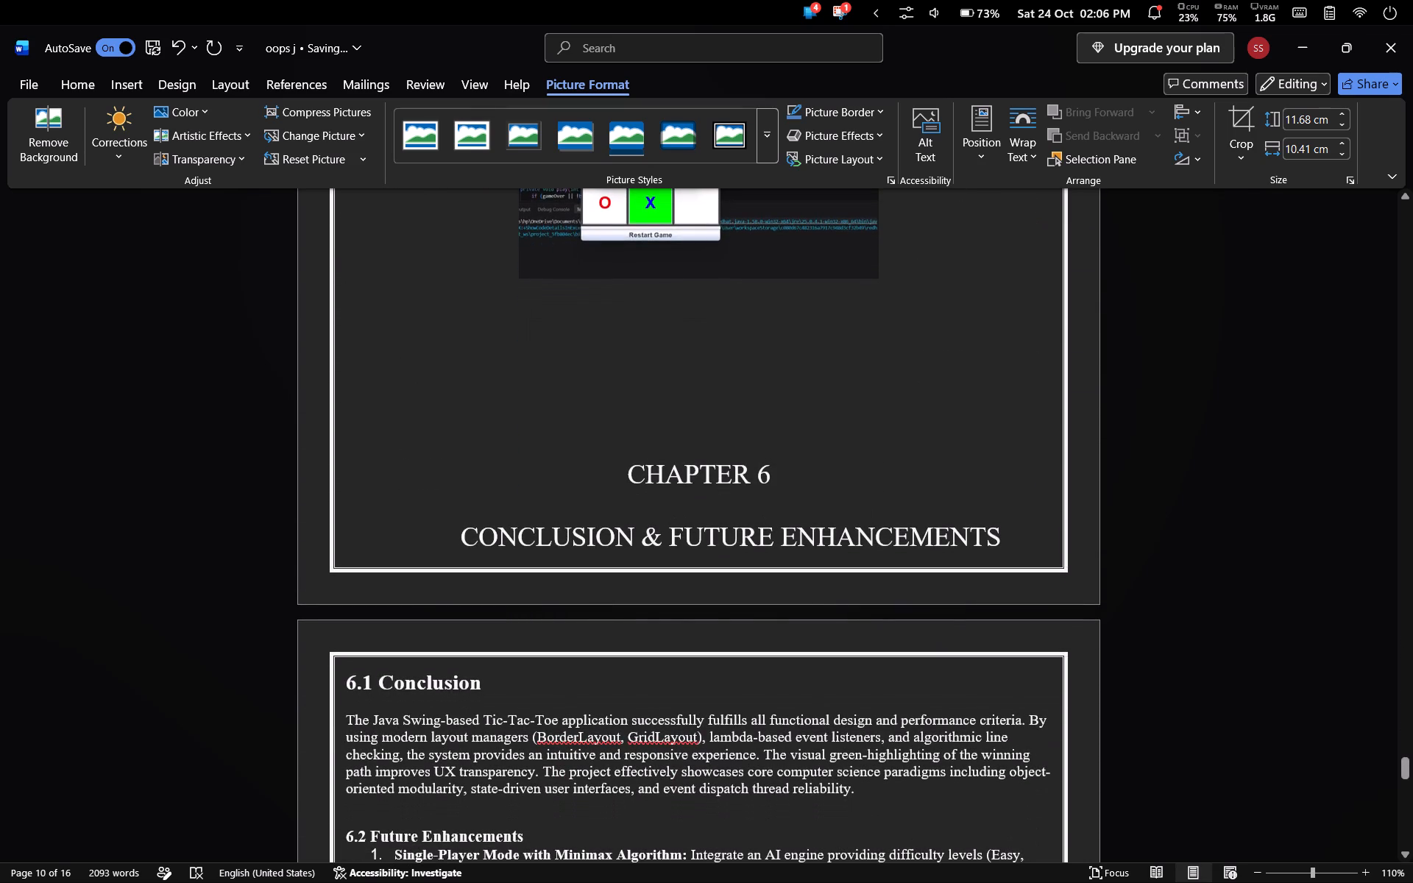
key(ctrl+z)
scroll(546, 433, up, 18)
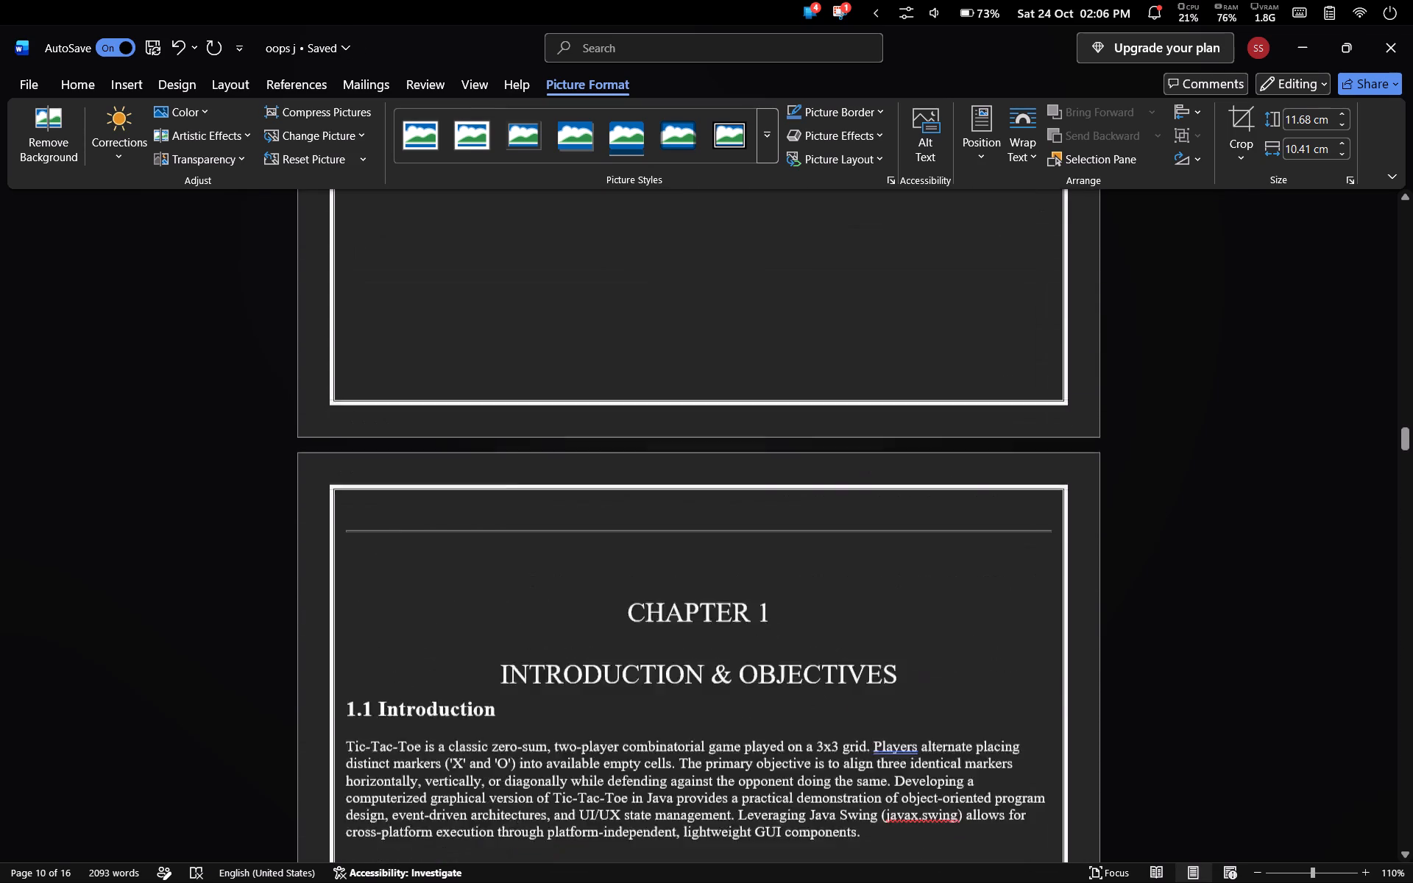
scroll(546, 433, right, 3)
scroll(546, 433, down, 3)
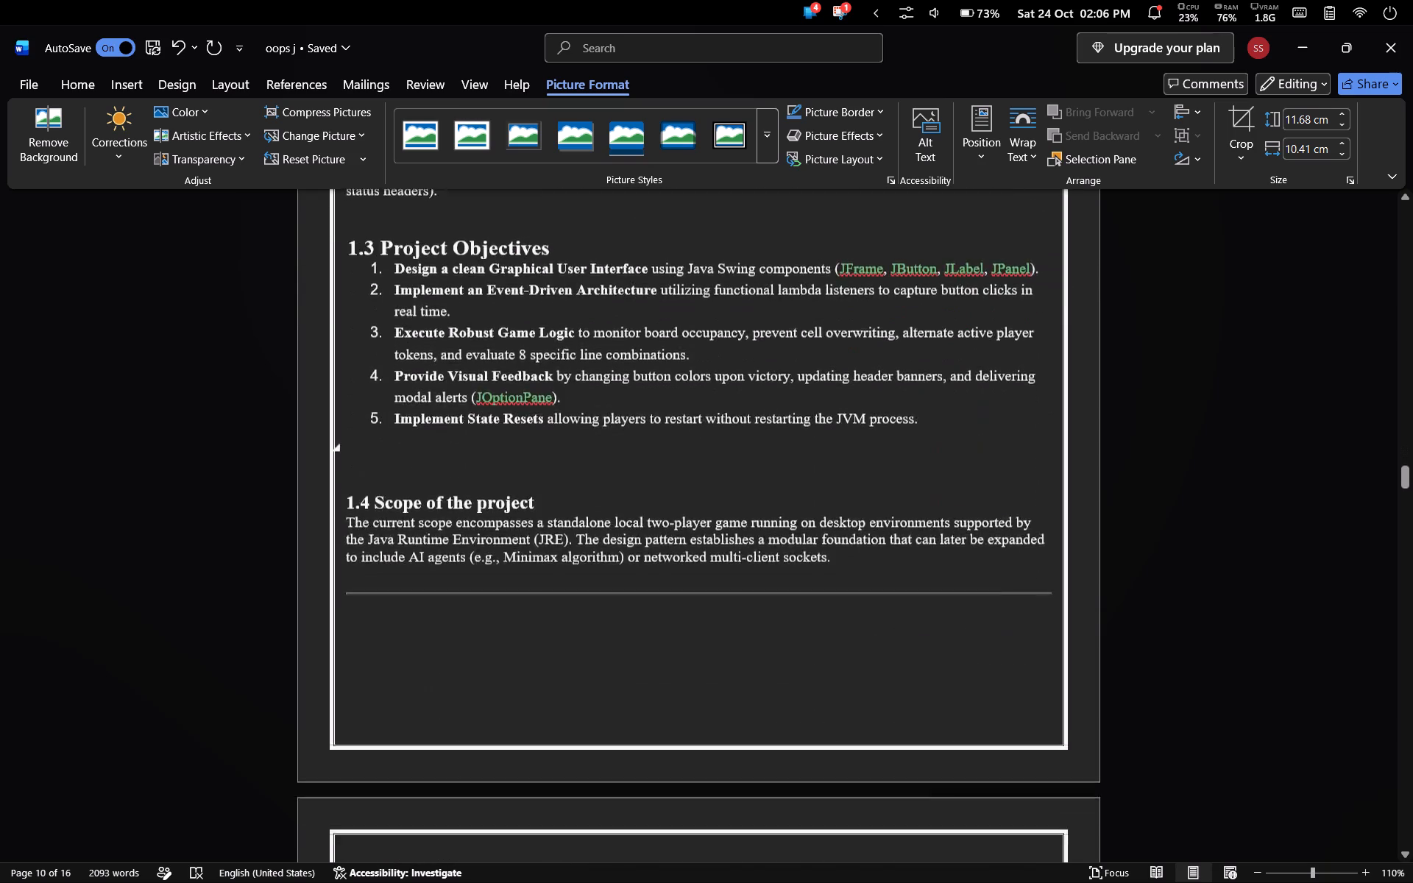
scroll(546, 433, down, 8)
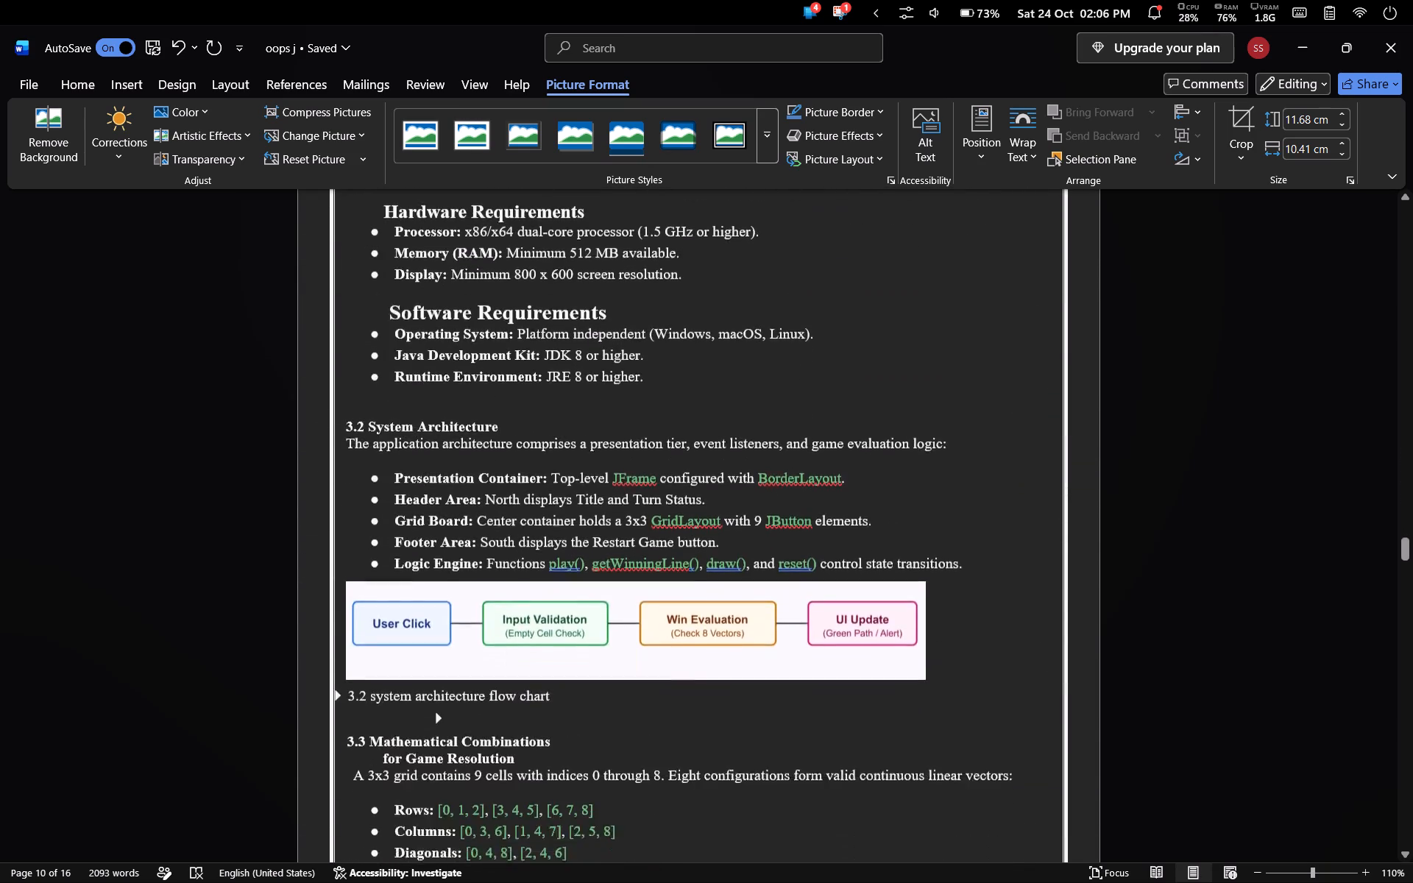
scroll(546, 433, down, 8)
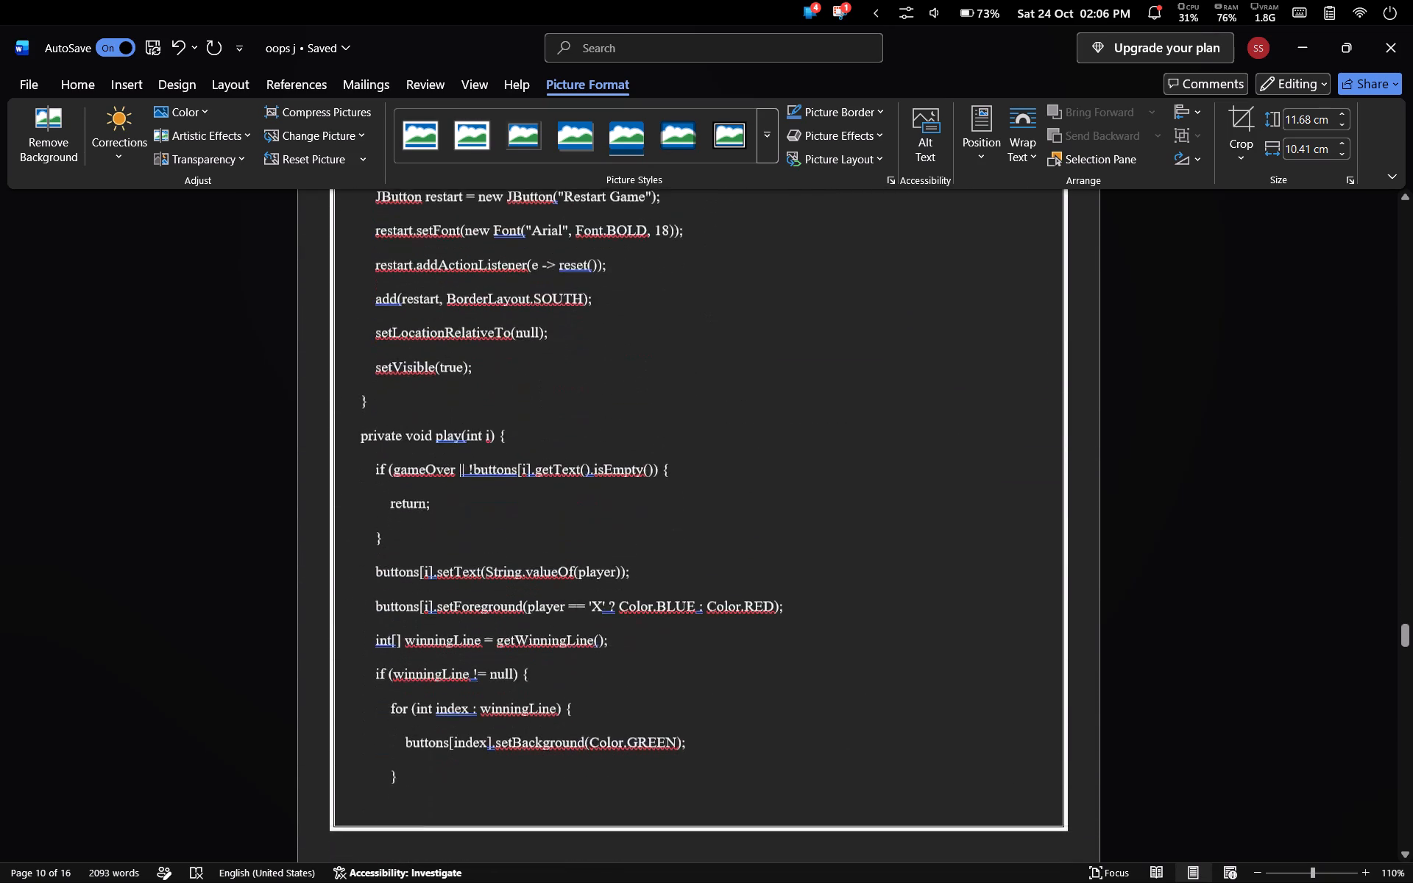
scroll(546, 433, down, 8)
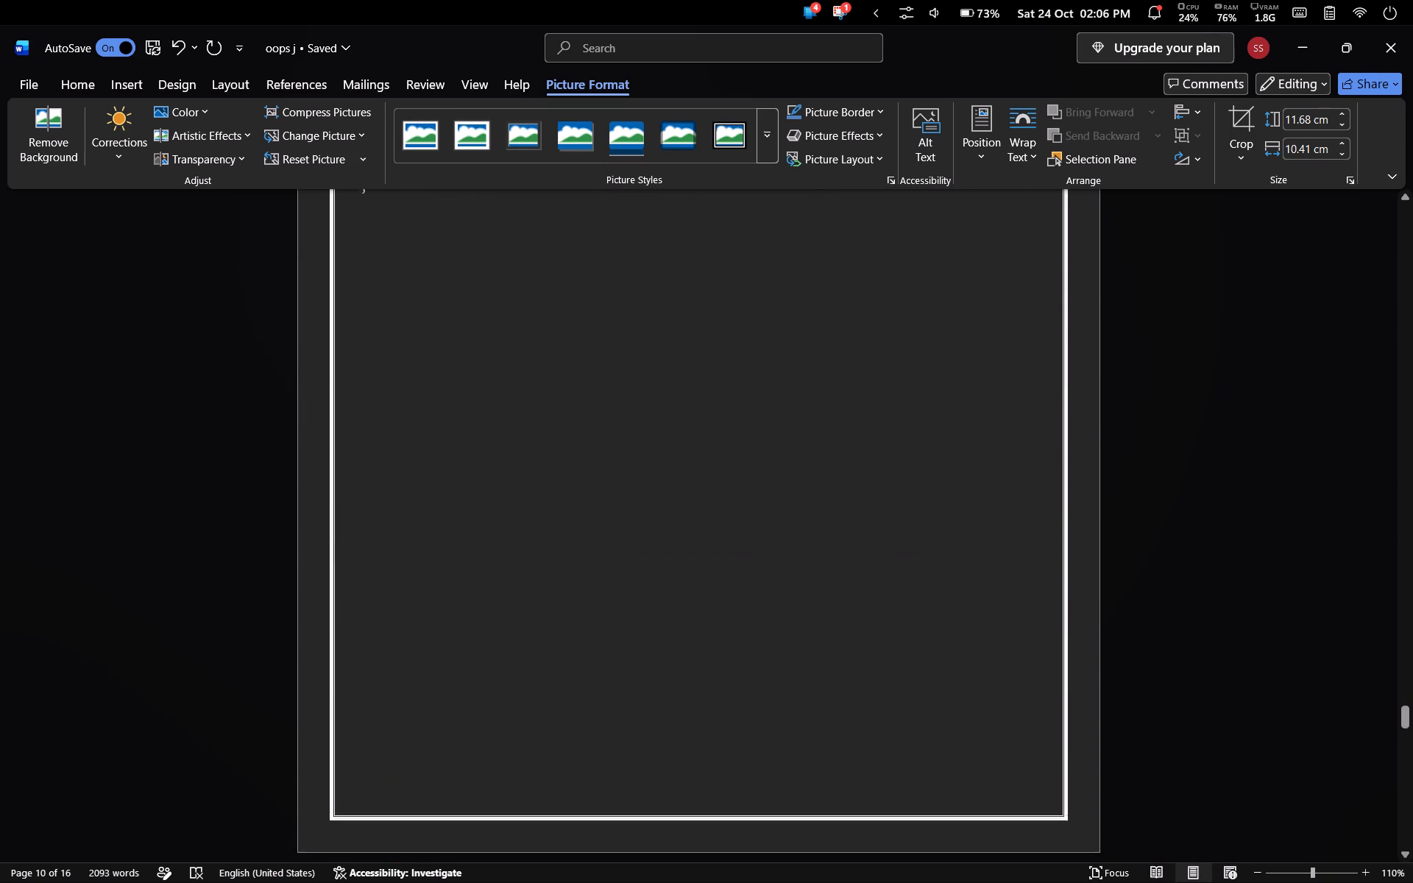
scroll(546, 433, down, 7)
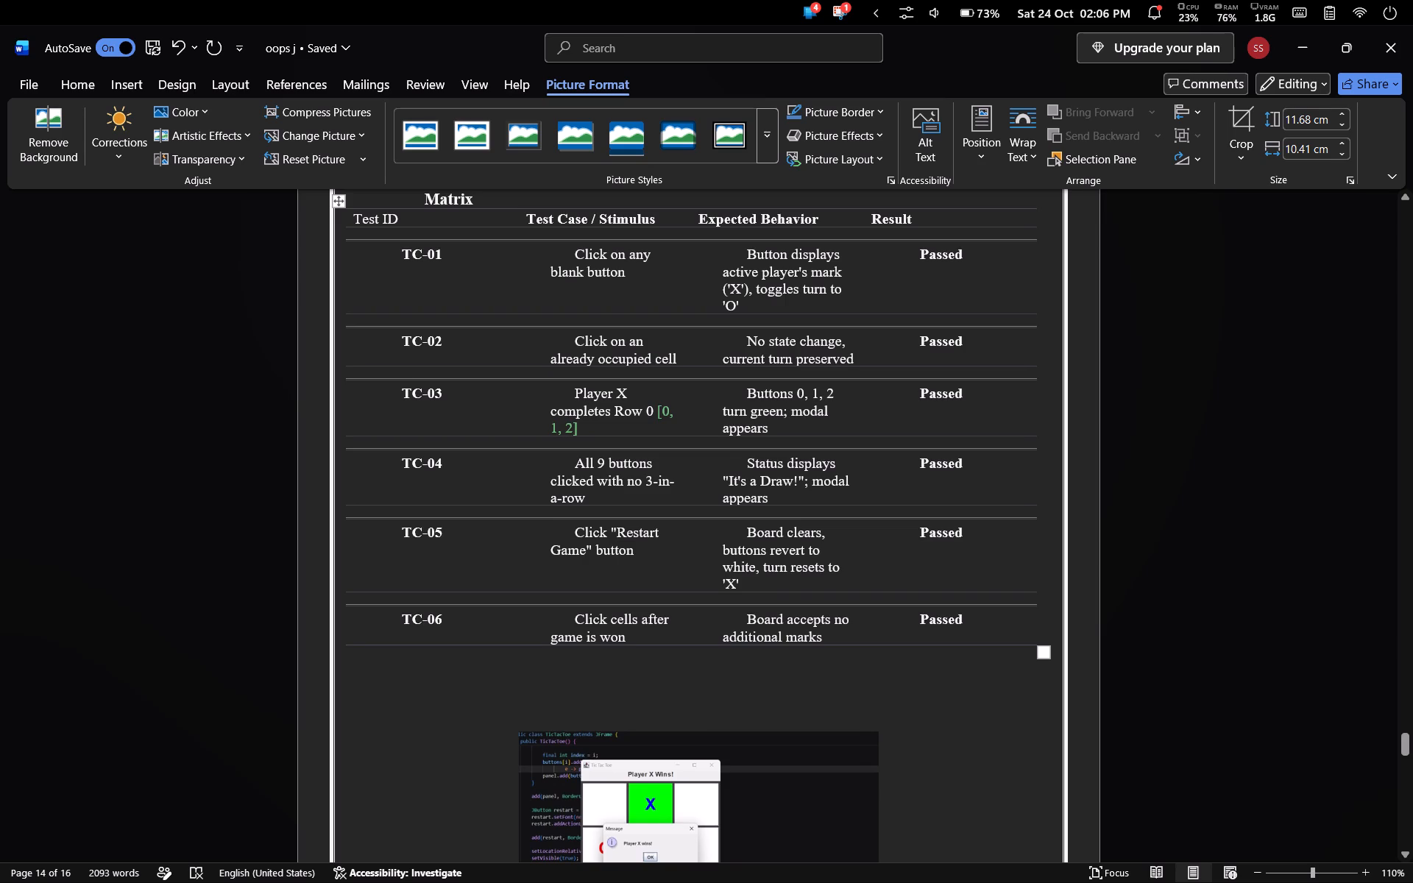
scroll(546, 433, down, 7)
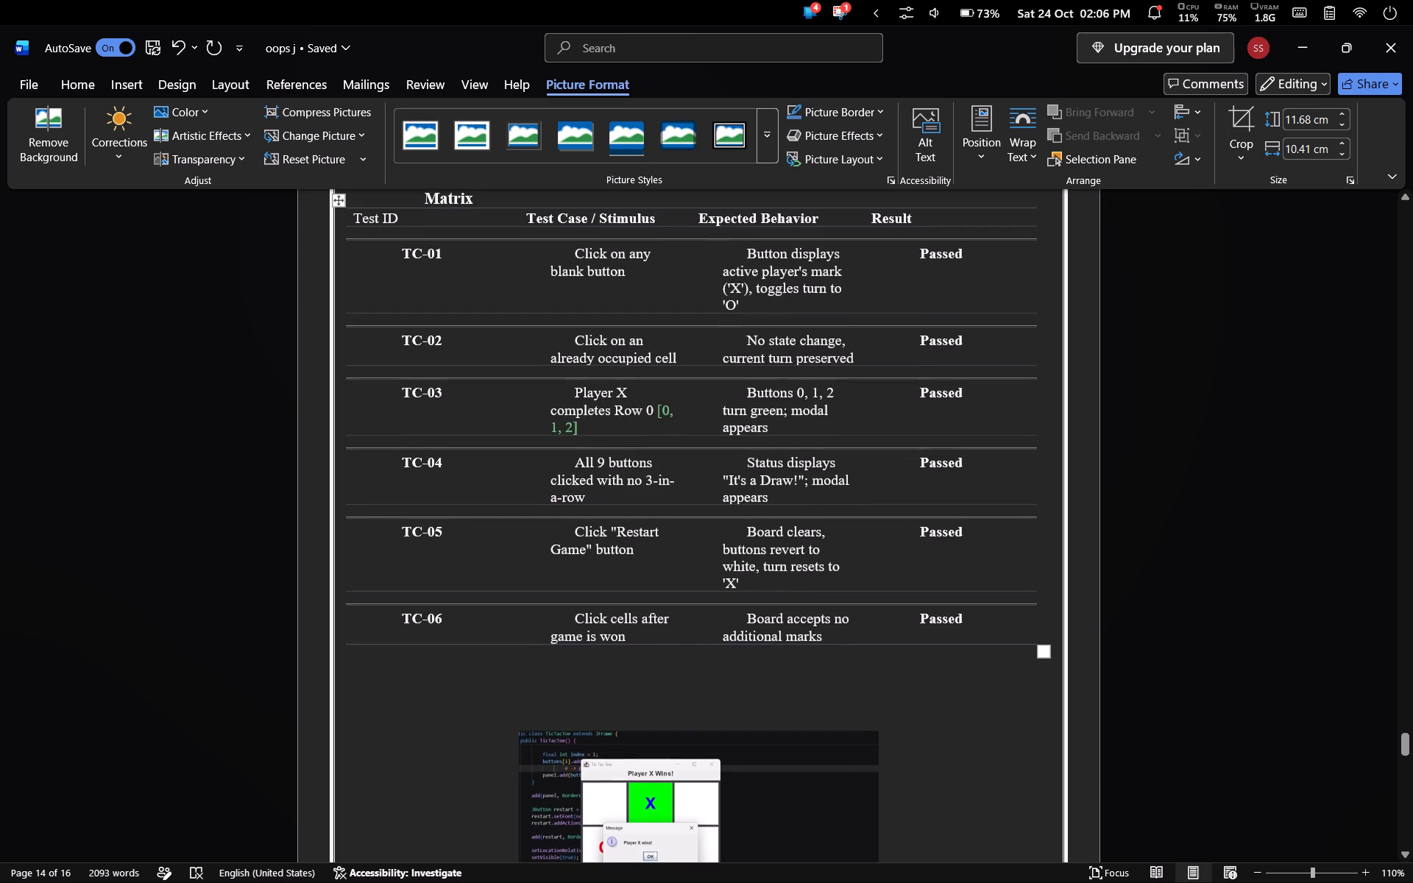
scroll(546, 433, down, 3)
click(509, 539)
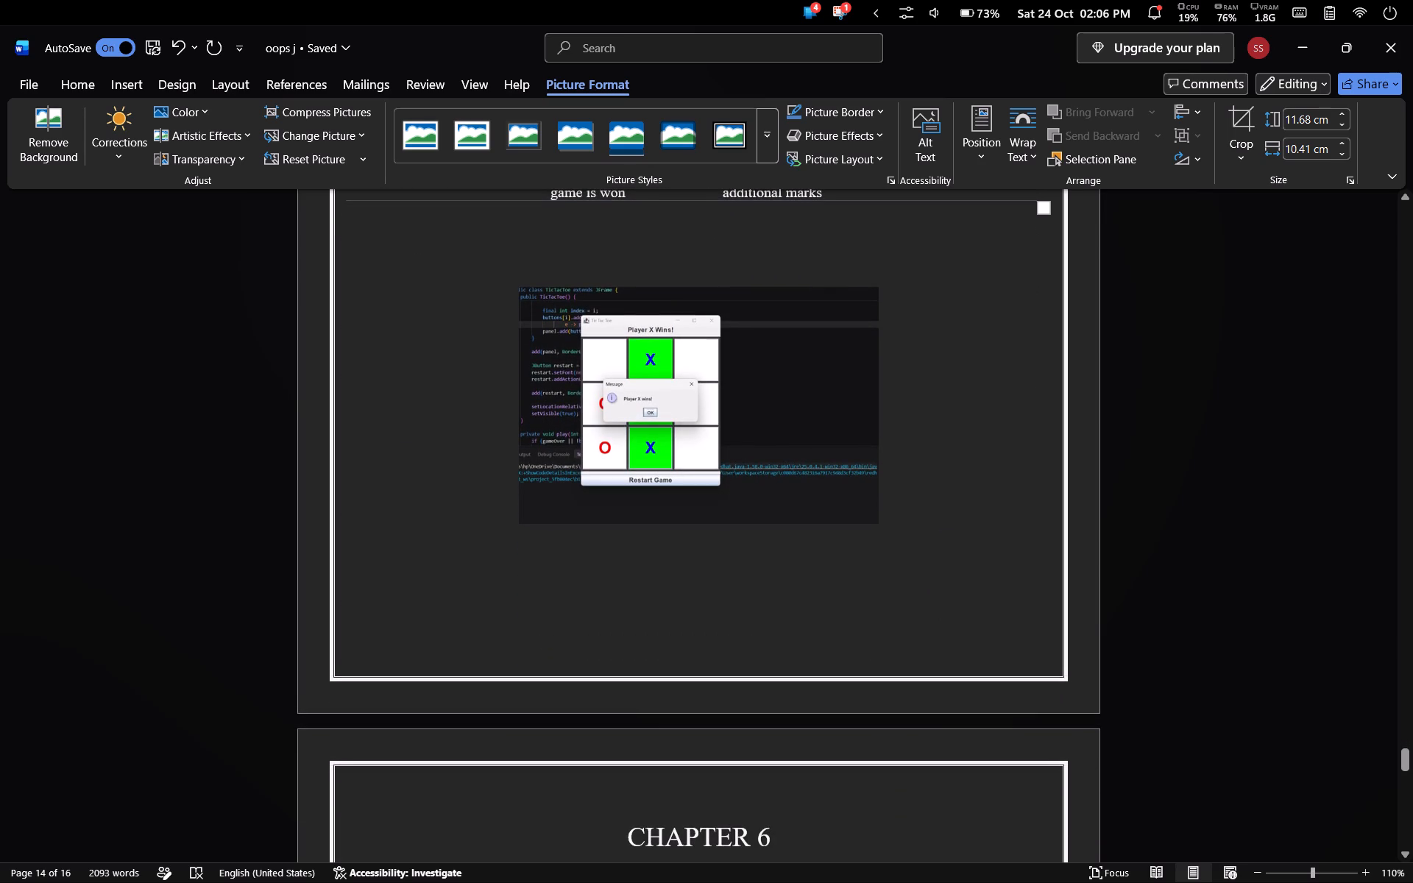
click(118, 86)
click(208, 156)
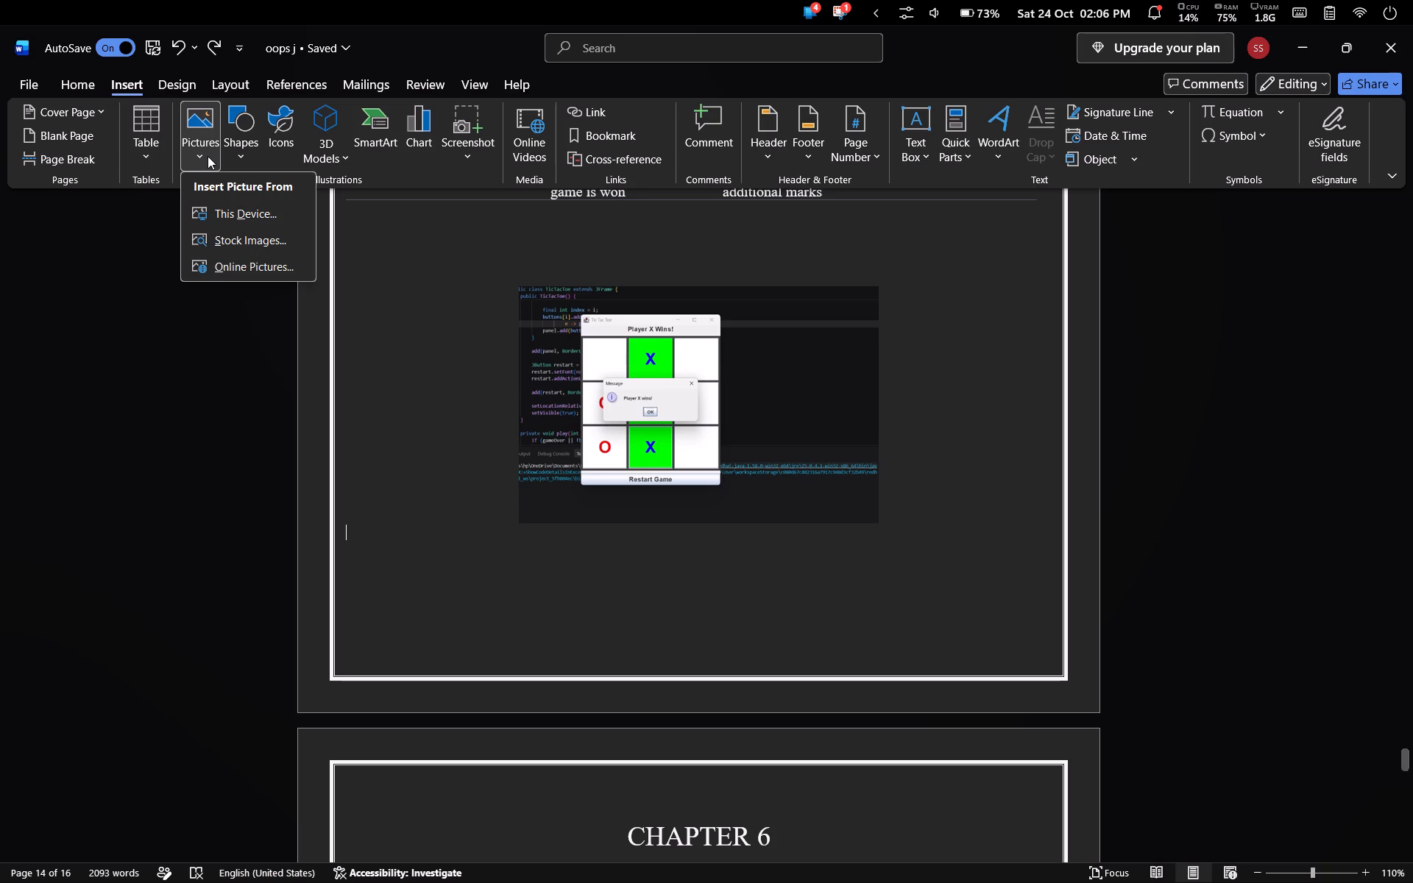
click(224, 211)
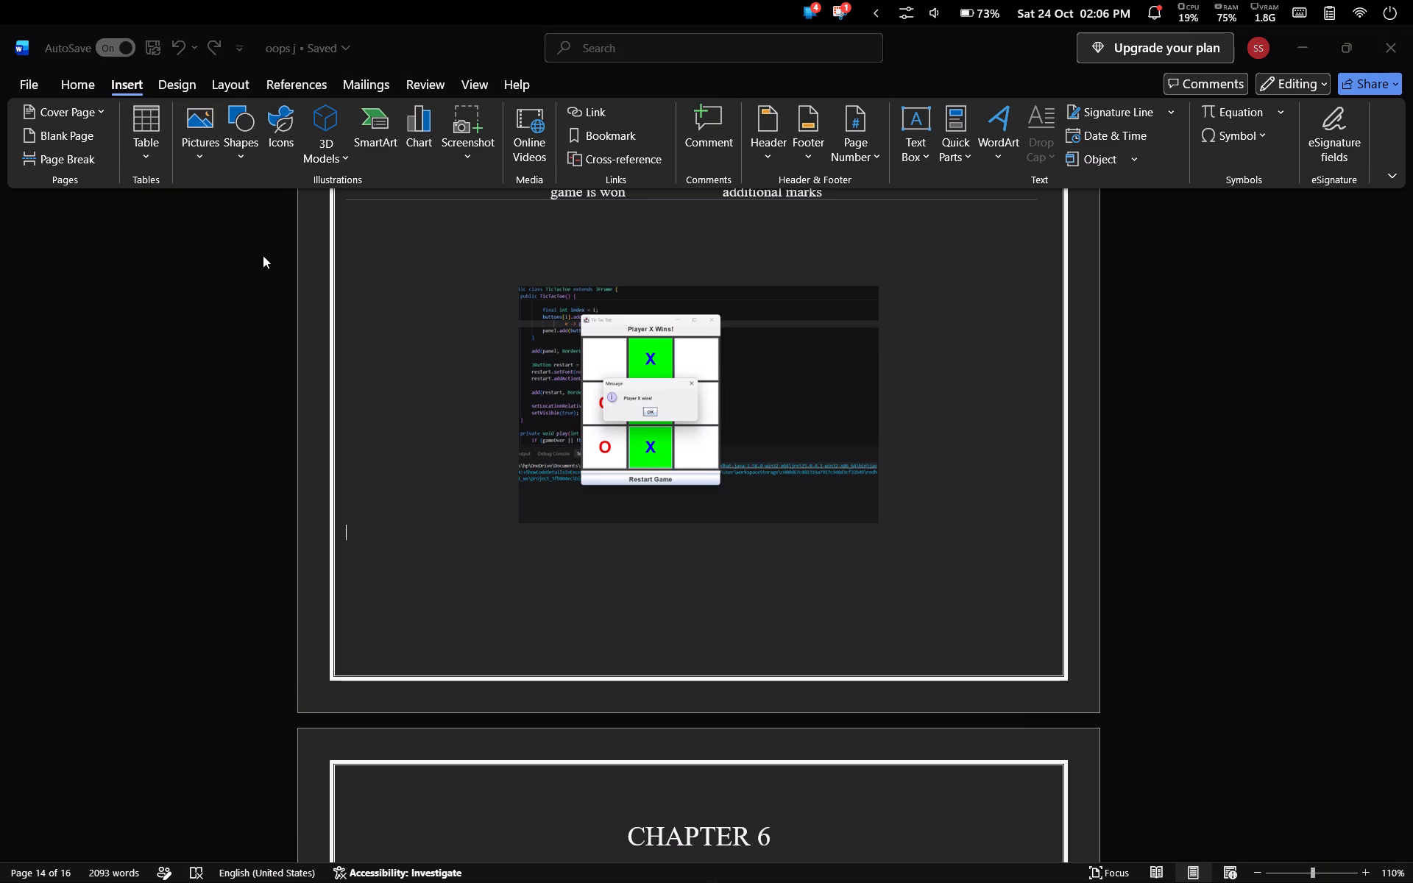
click(423, 319)
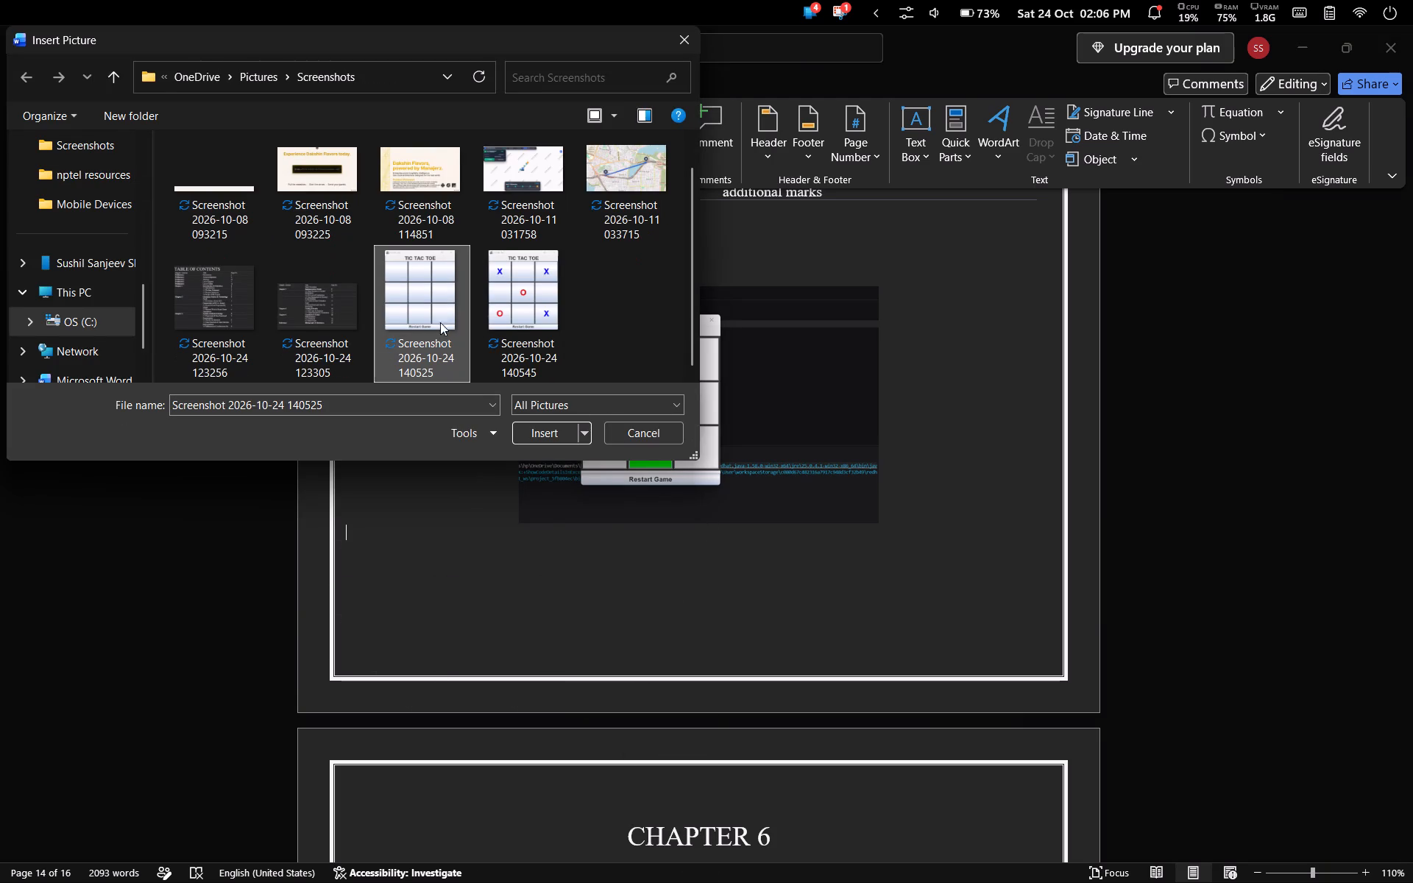
shift+click(492, 330)
click(555, 440)
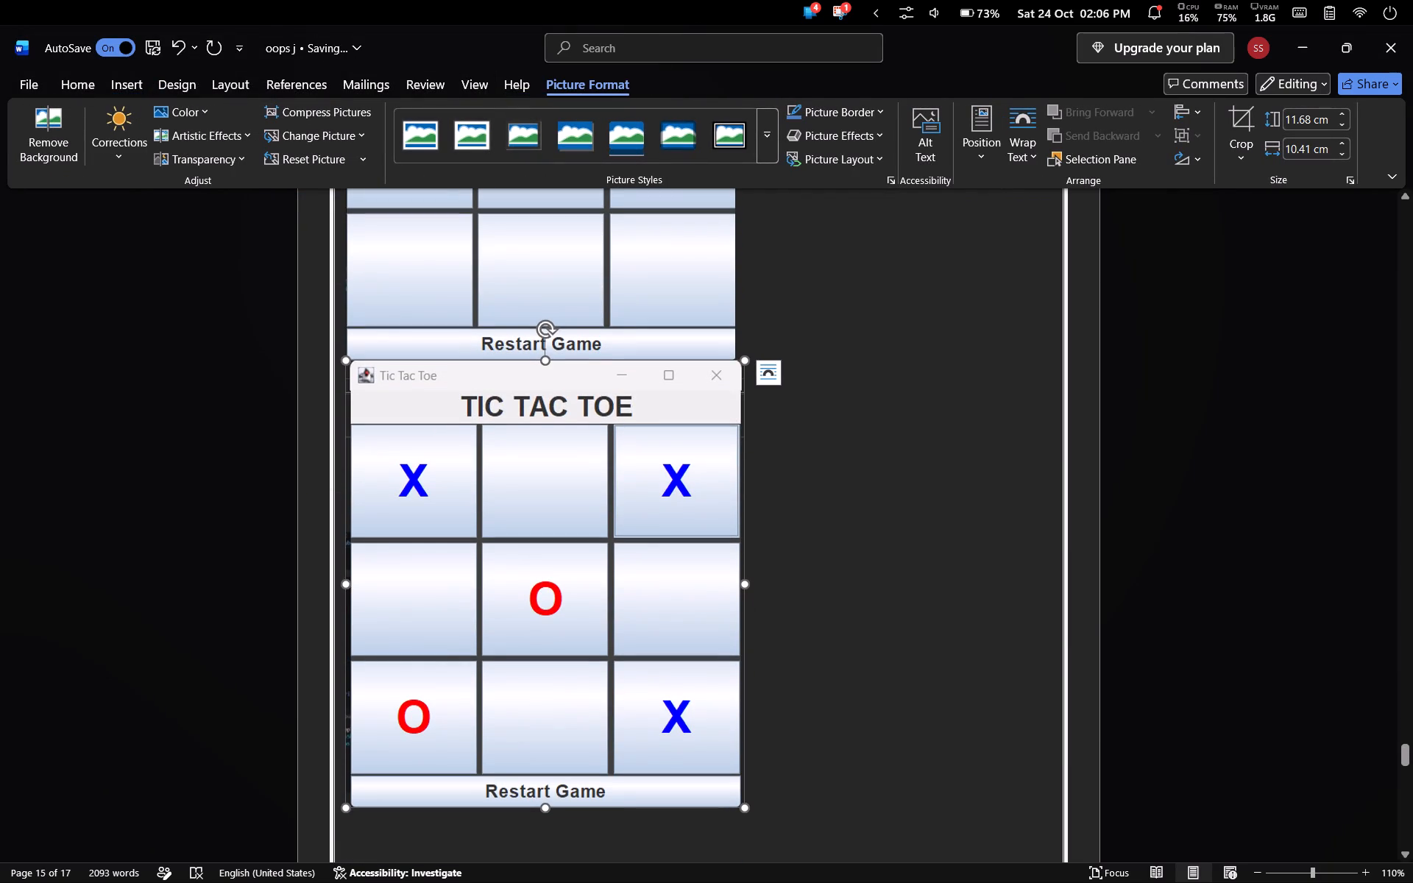
Shrink both inserted game screenshots proportionally to matching sizes side by side, the empty board about 4.68 cm high and 4.08 cm wide.
drag(741, 808, 553, 485)
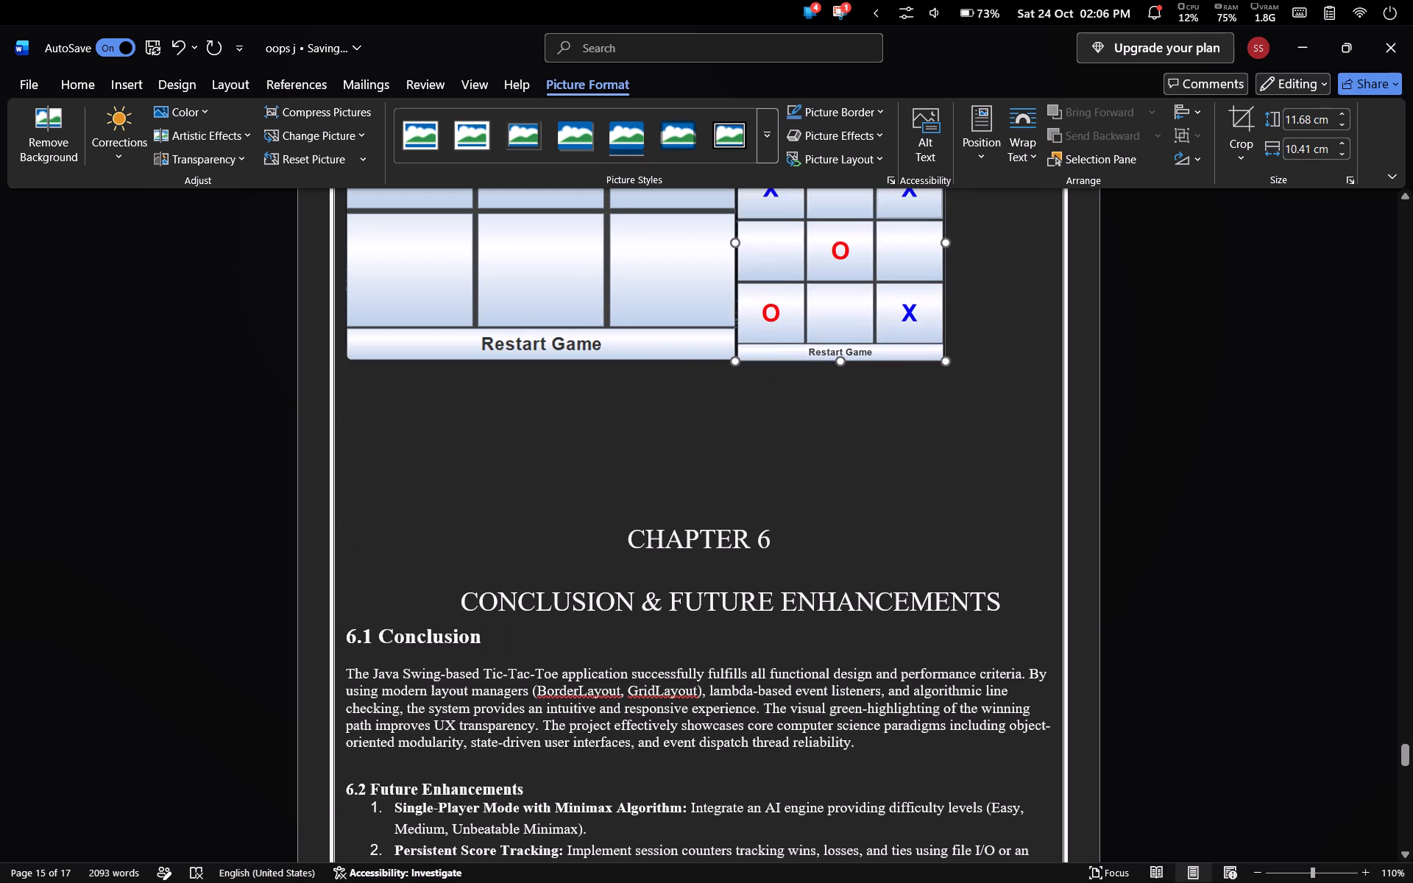
drag(553, 485, 507, 444)
scroll(507, 444, up, 2)
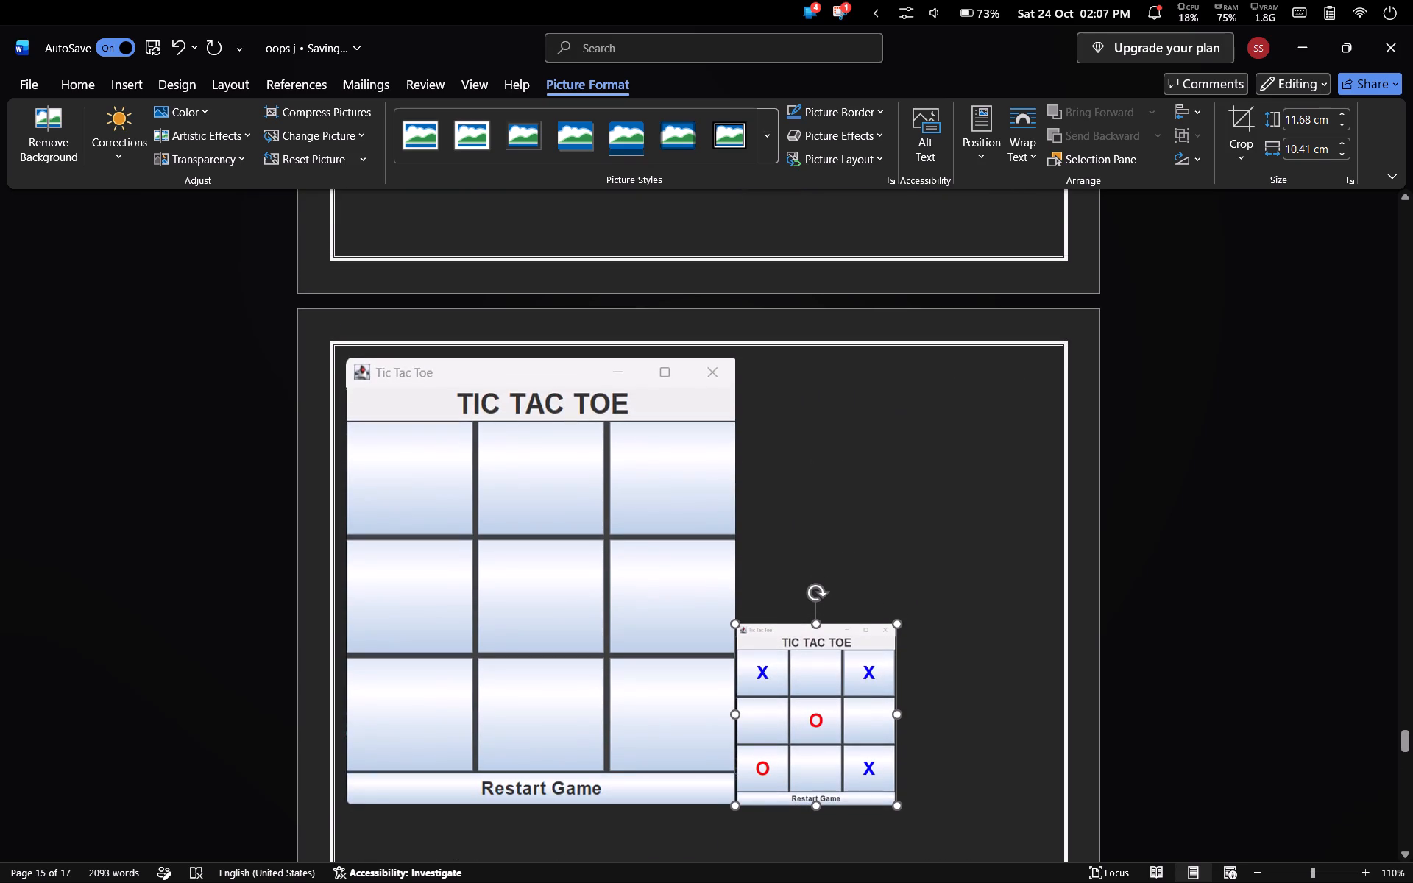
click(698, 770)
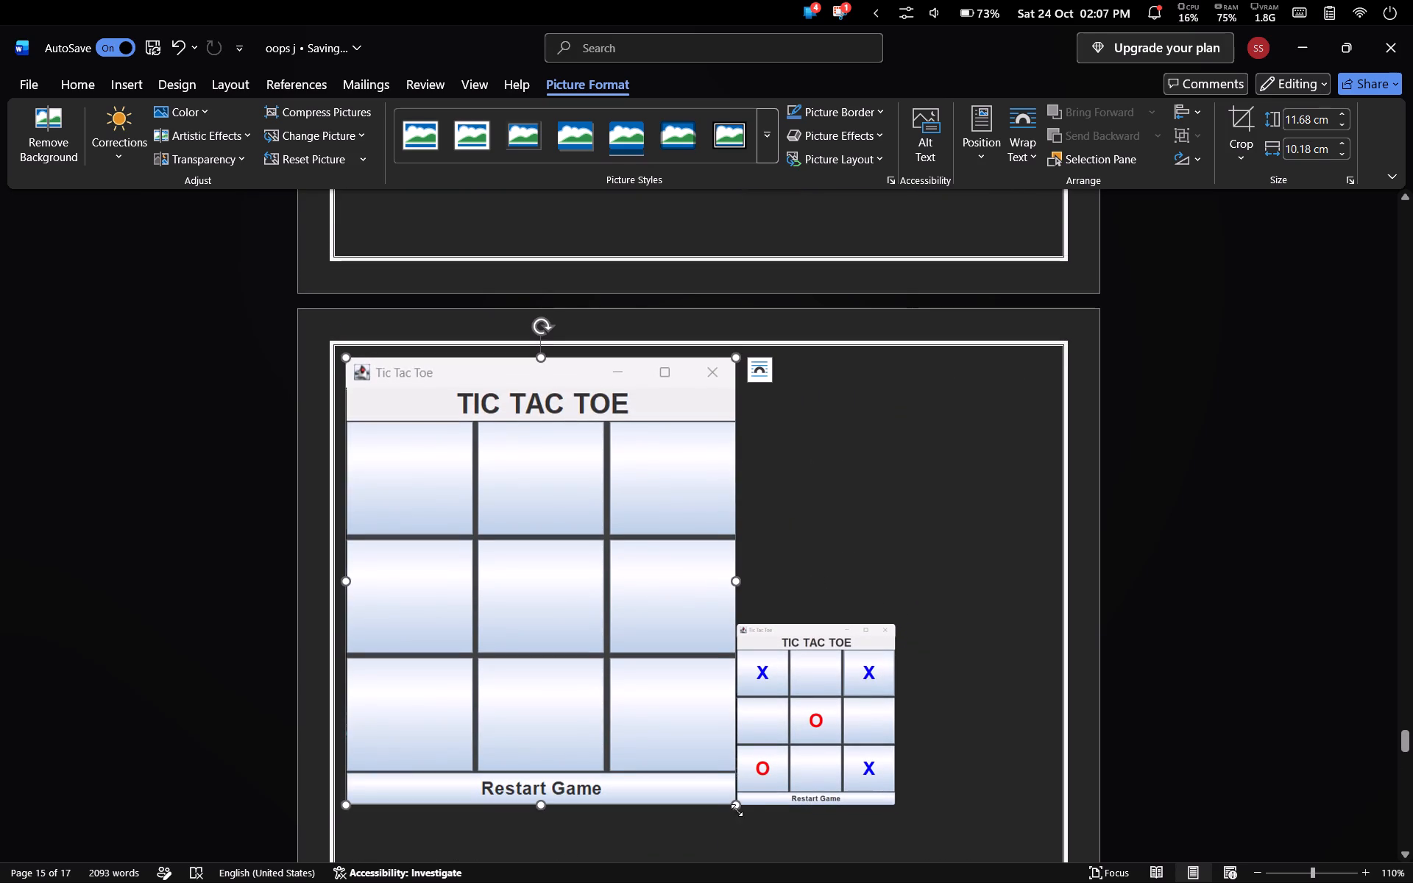
drag(737, 806, 562, 473)
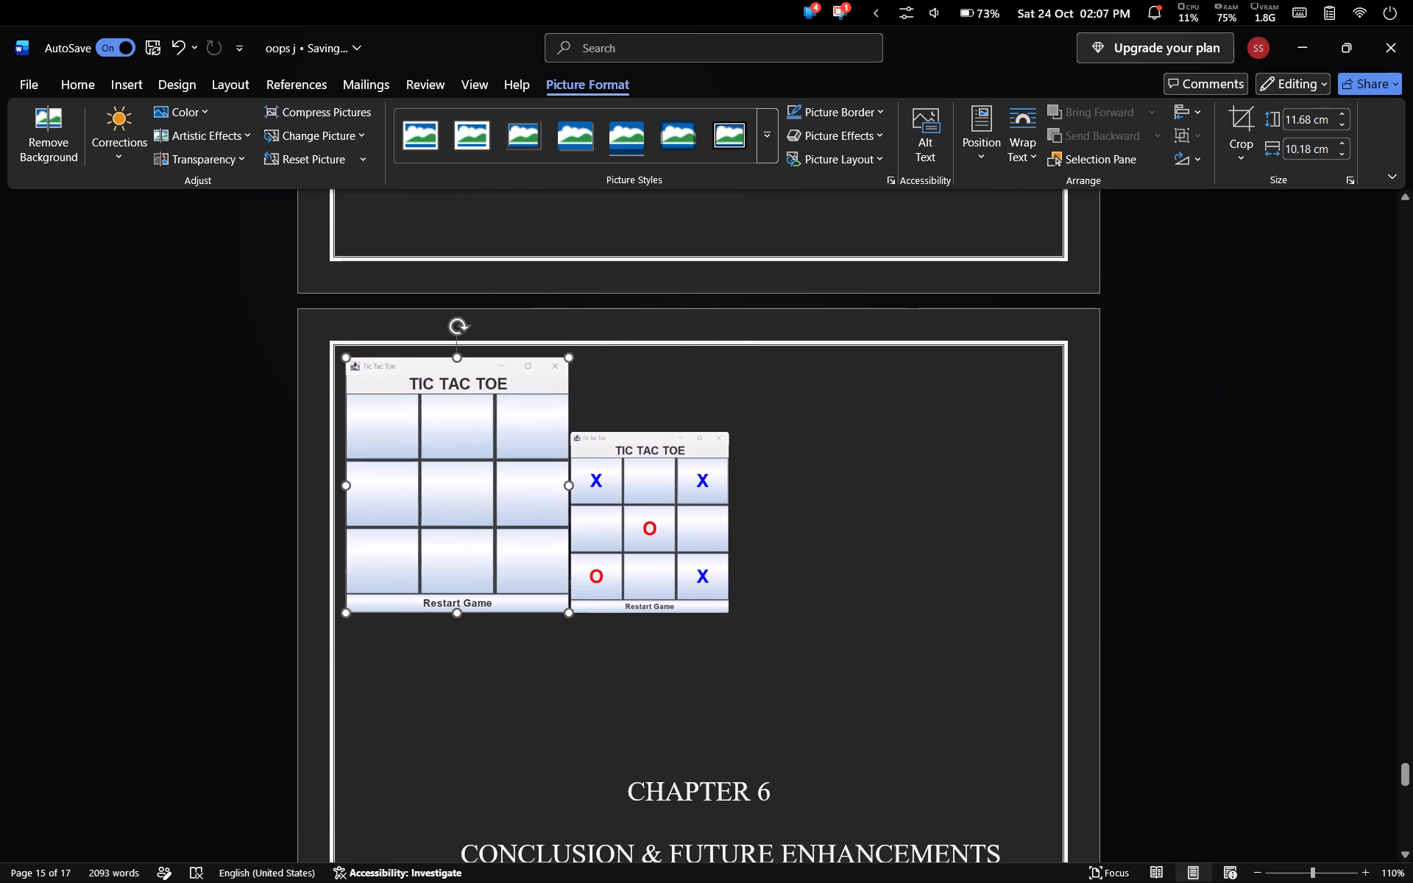
drag(562, 473, 504, 408)
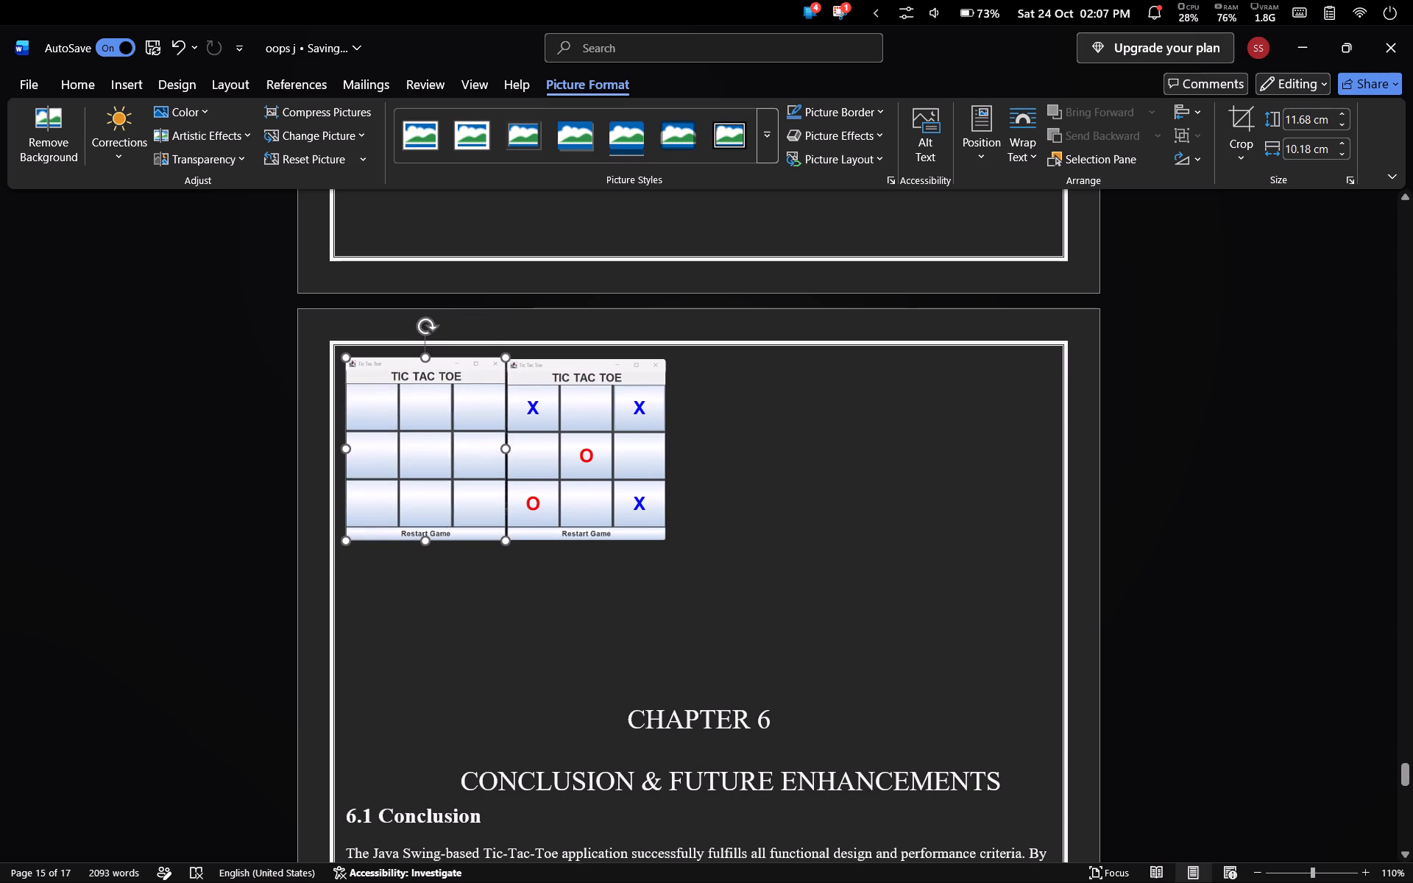
drag(504, 408, 502, 404)
Delete the old Player X Wins screenshot below the test-case table.
scroll(502, 404, up, 2)
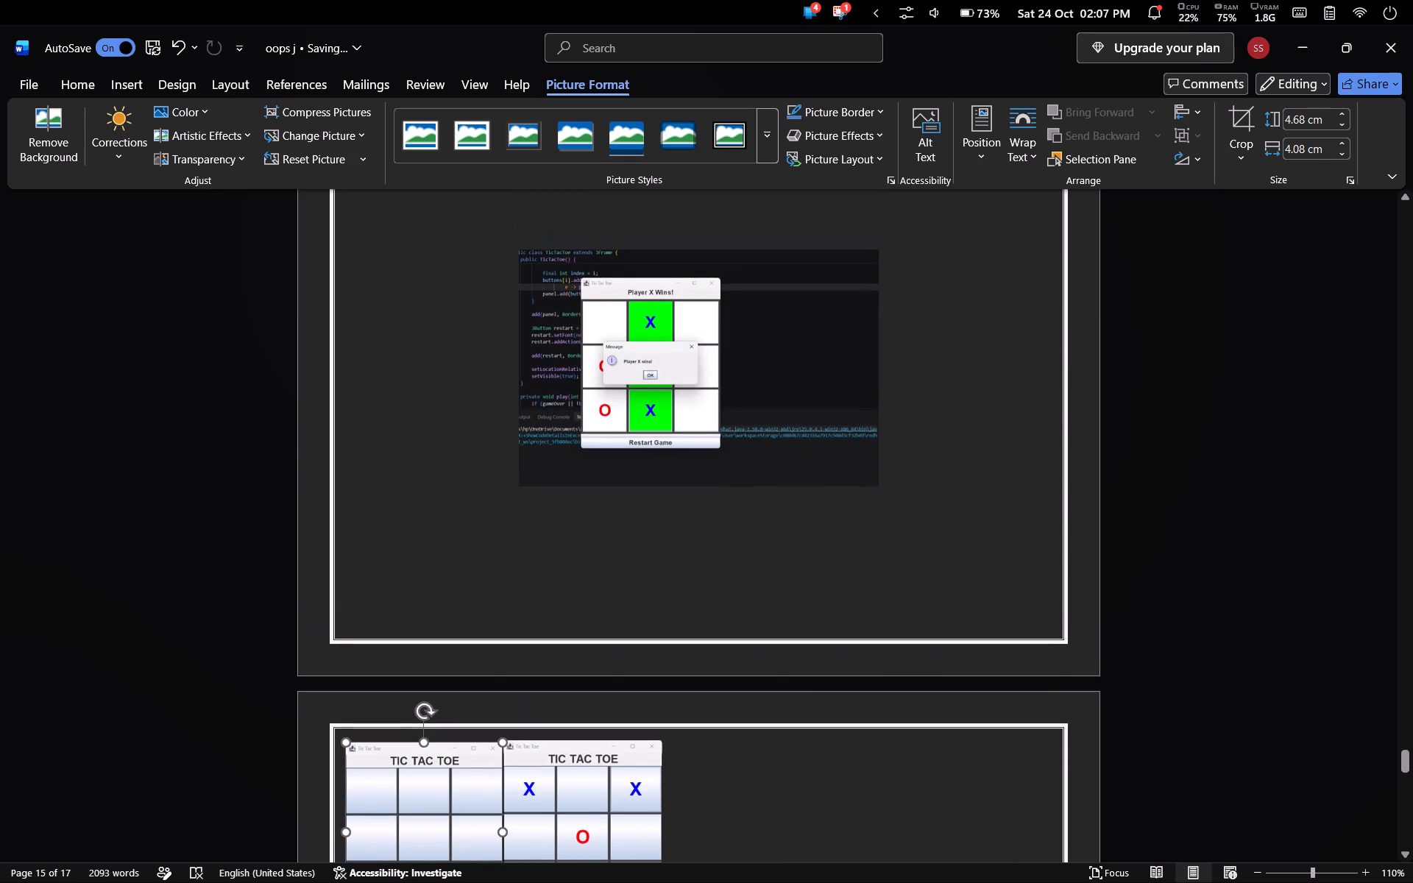
click(698, 384)
key(Delete)
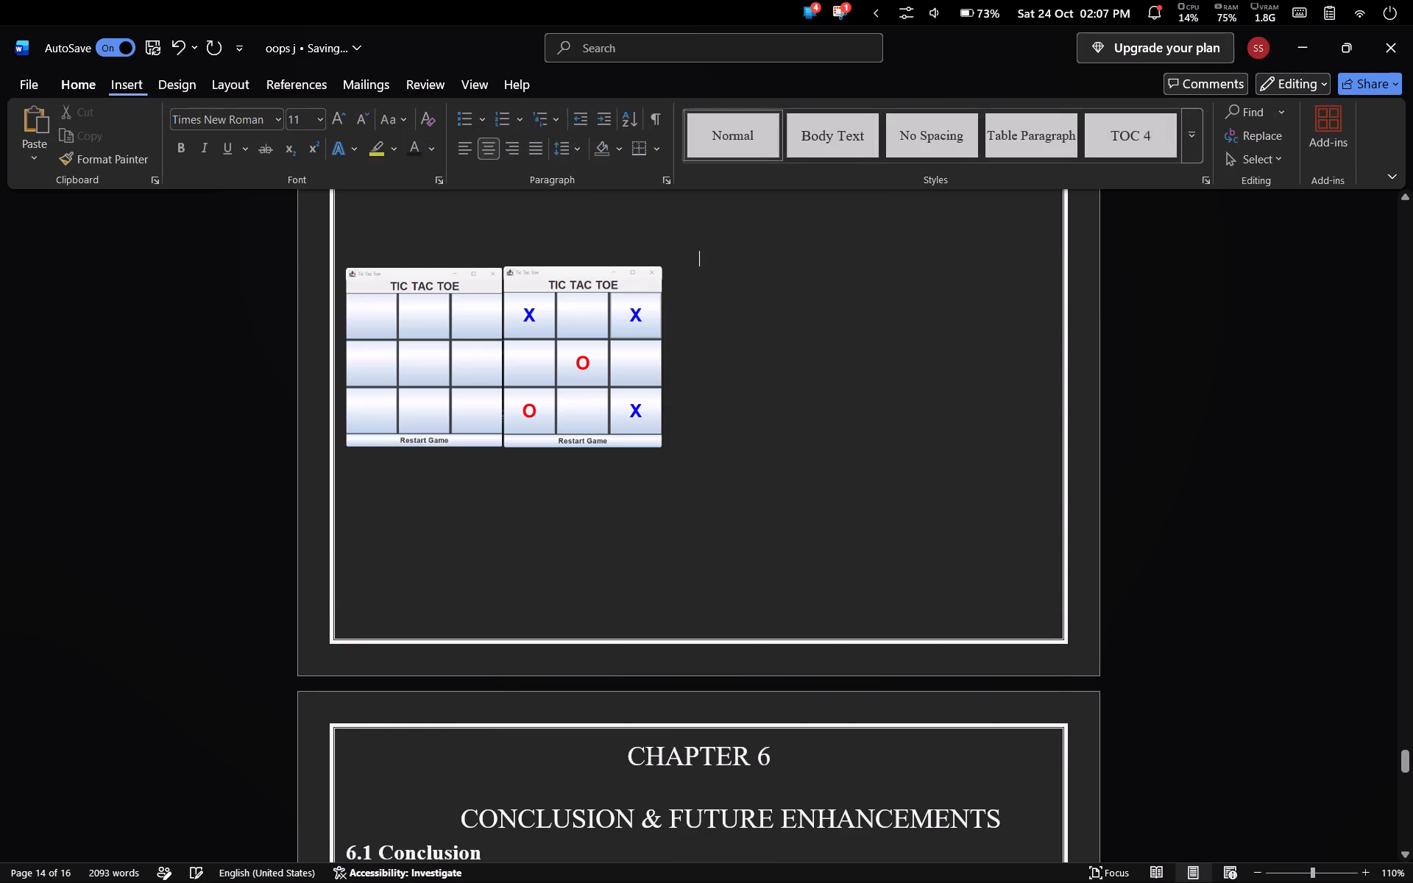
scroll(698, 384, up, 1)
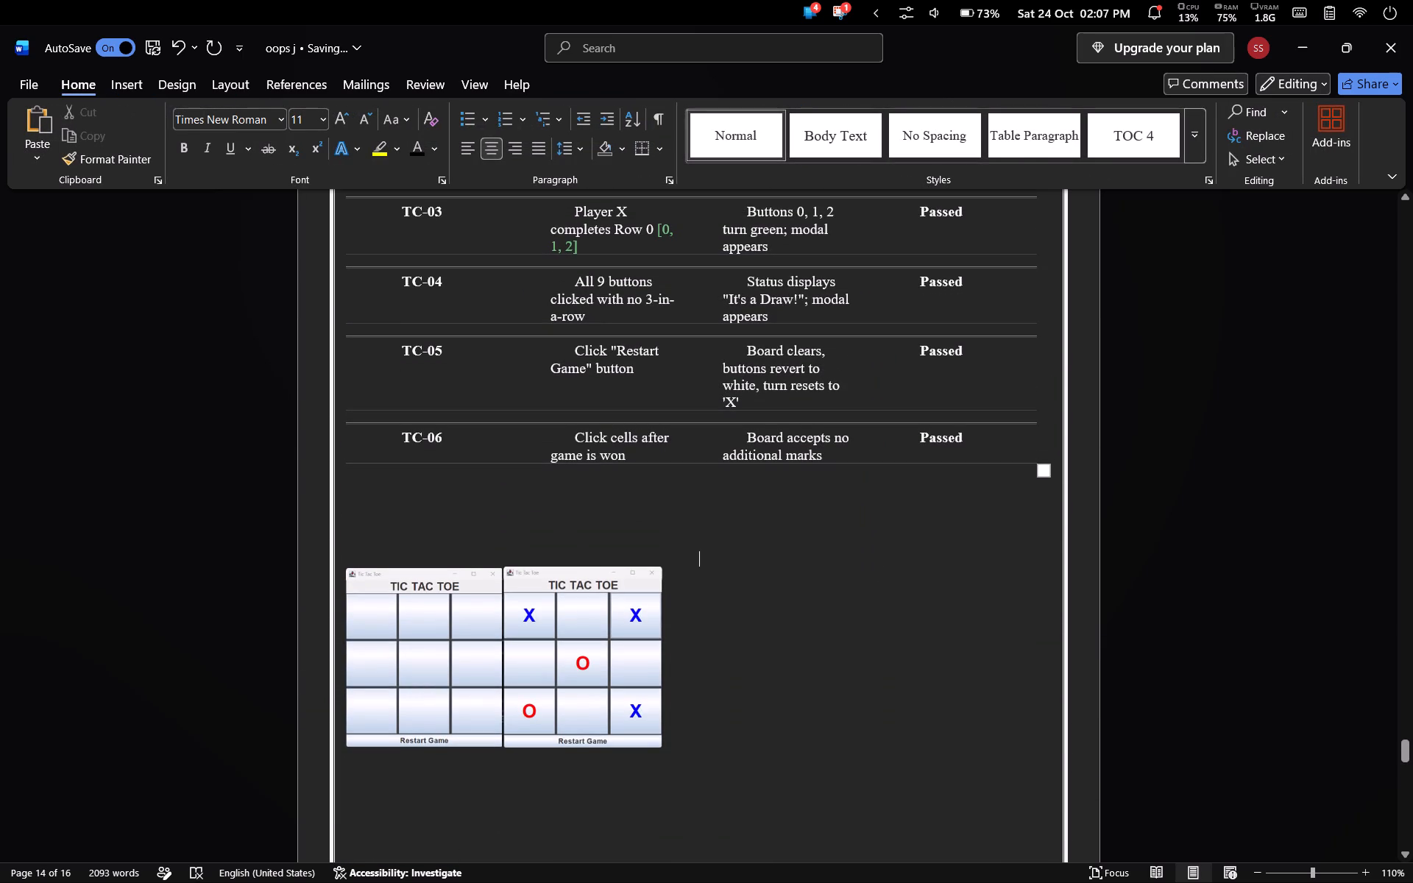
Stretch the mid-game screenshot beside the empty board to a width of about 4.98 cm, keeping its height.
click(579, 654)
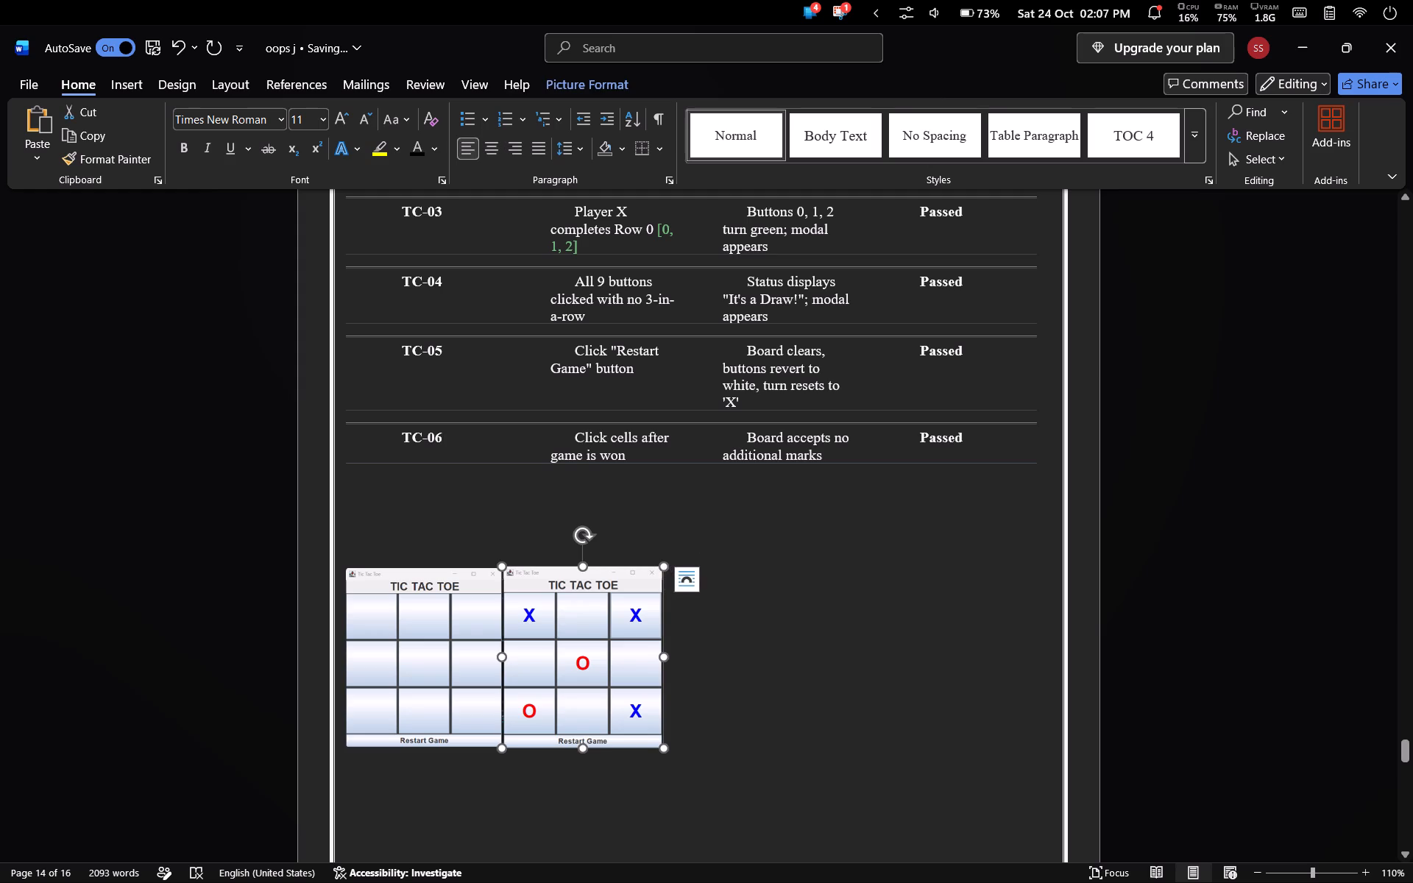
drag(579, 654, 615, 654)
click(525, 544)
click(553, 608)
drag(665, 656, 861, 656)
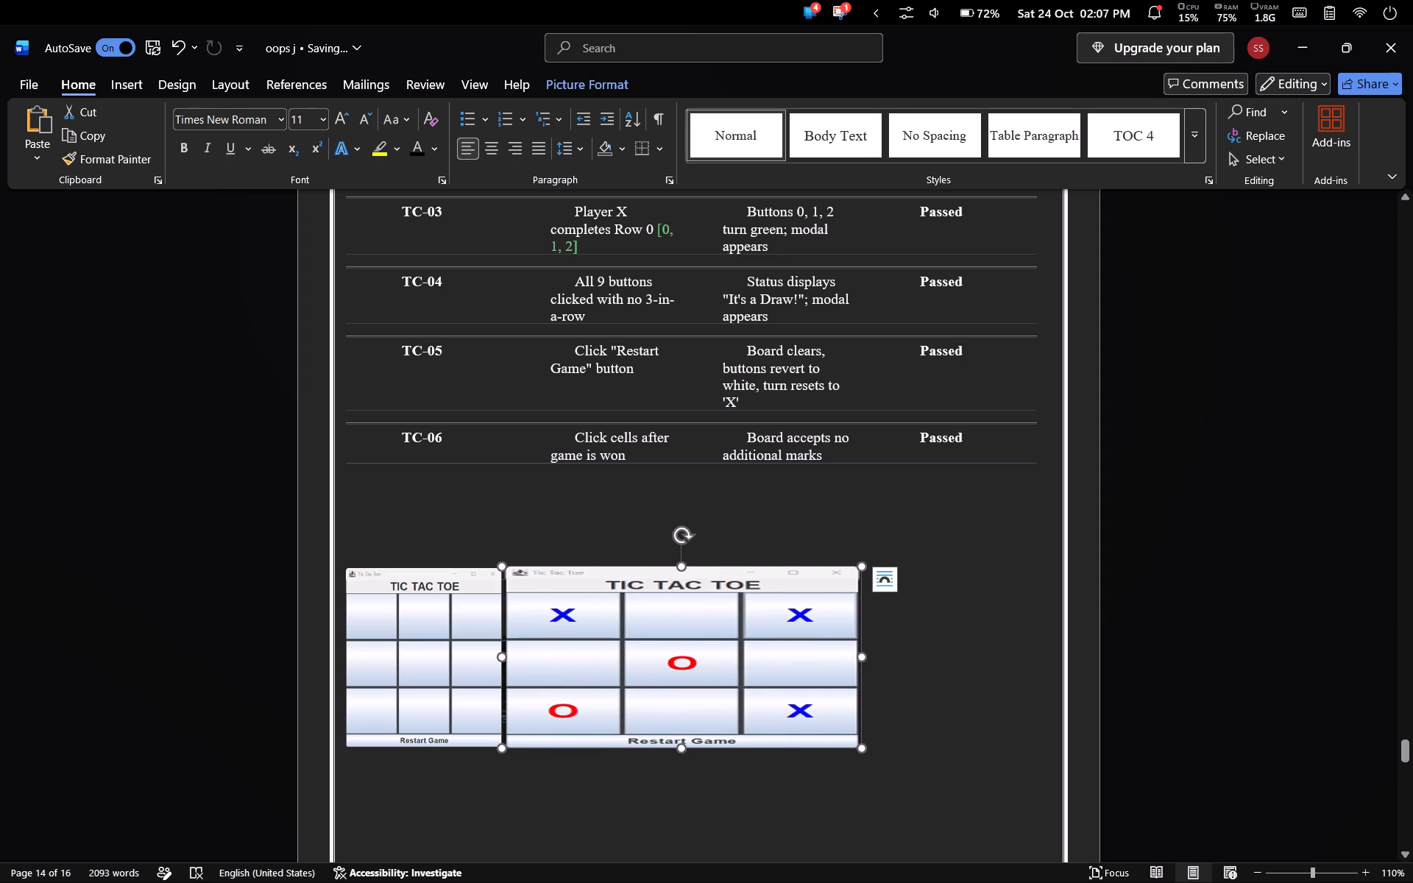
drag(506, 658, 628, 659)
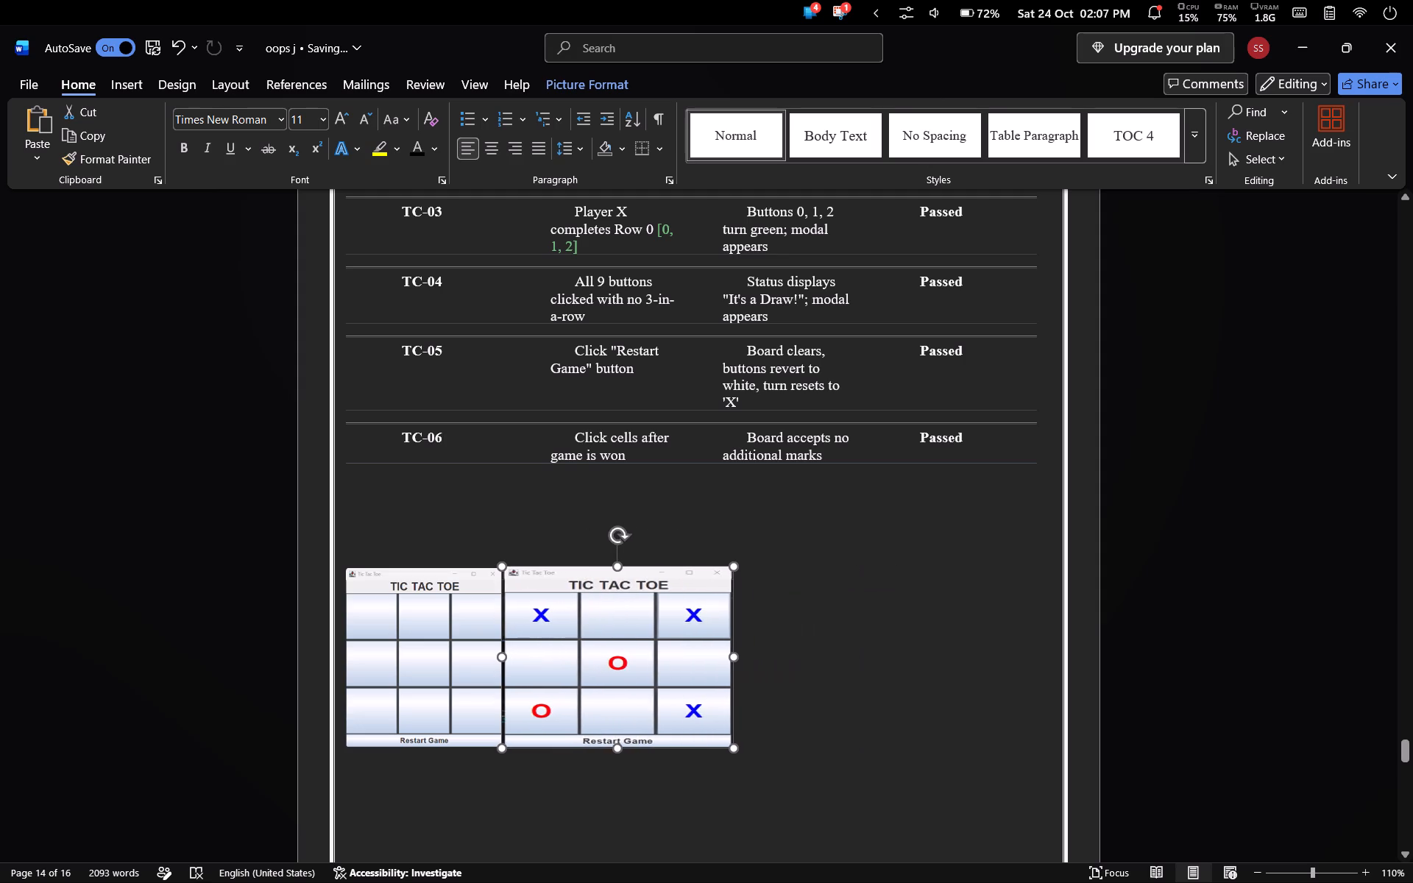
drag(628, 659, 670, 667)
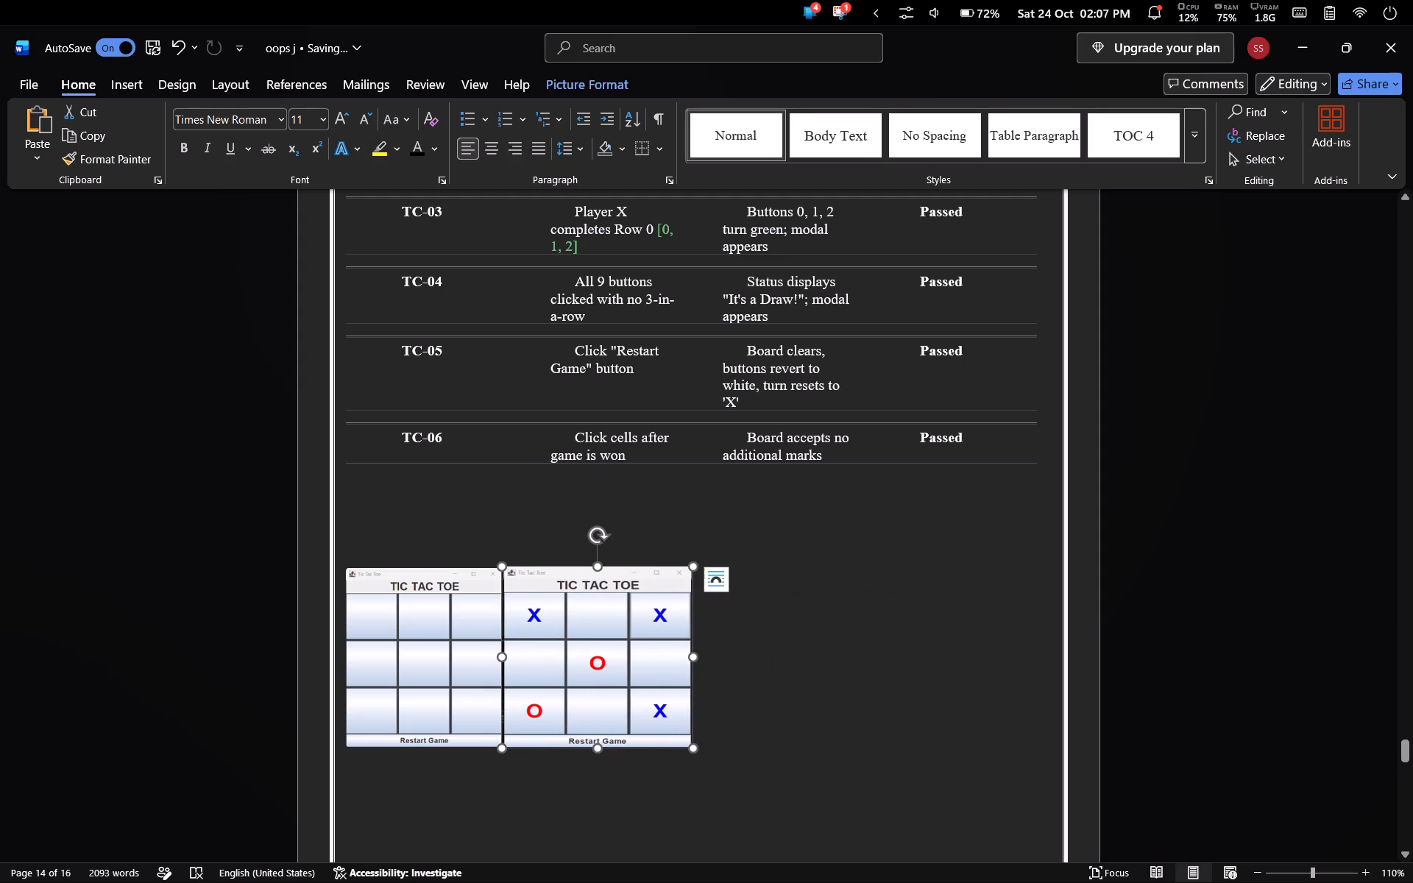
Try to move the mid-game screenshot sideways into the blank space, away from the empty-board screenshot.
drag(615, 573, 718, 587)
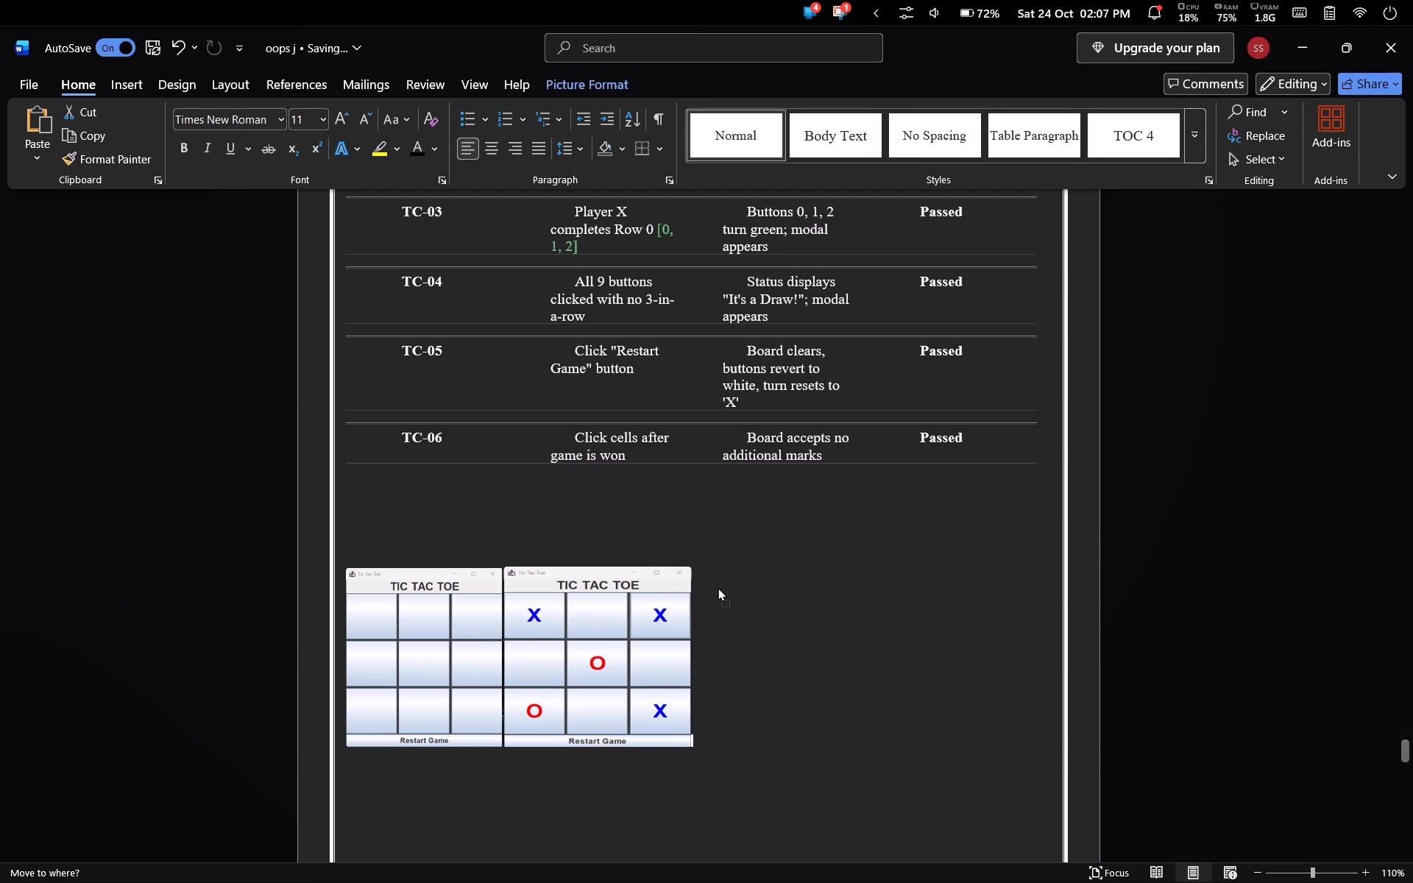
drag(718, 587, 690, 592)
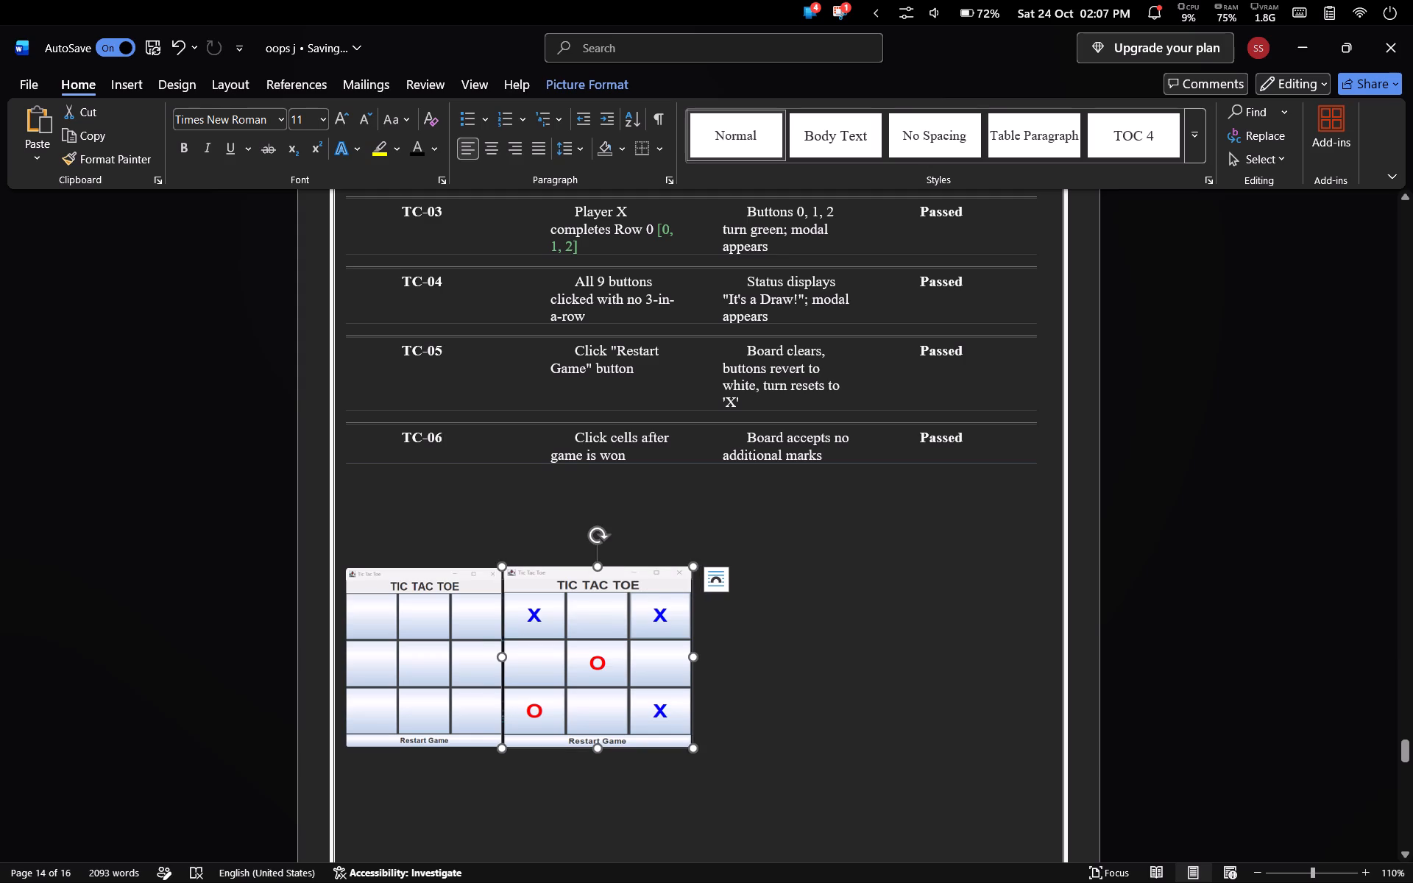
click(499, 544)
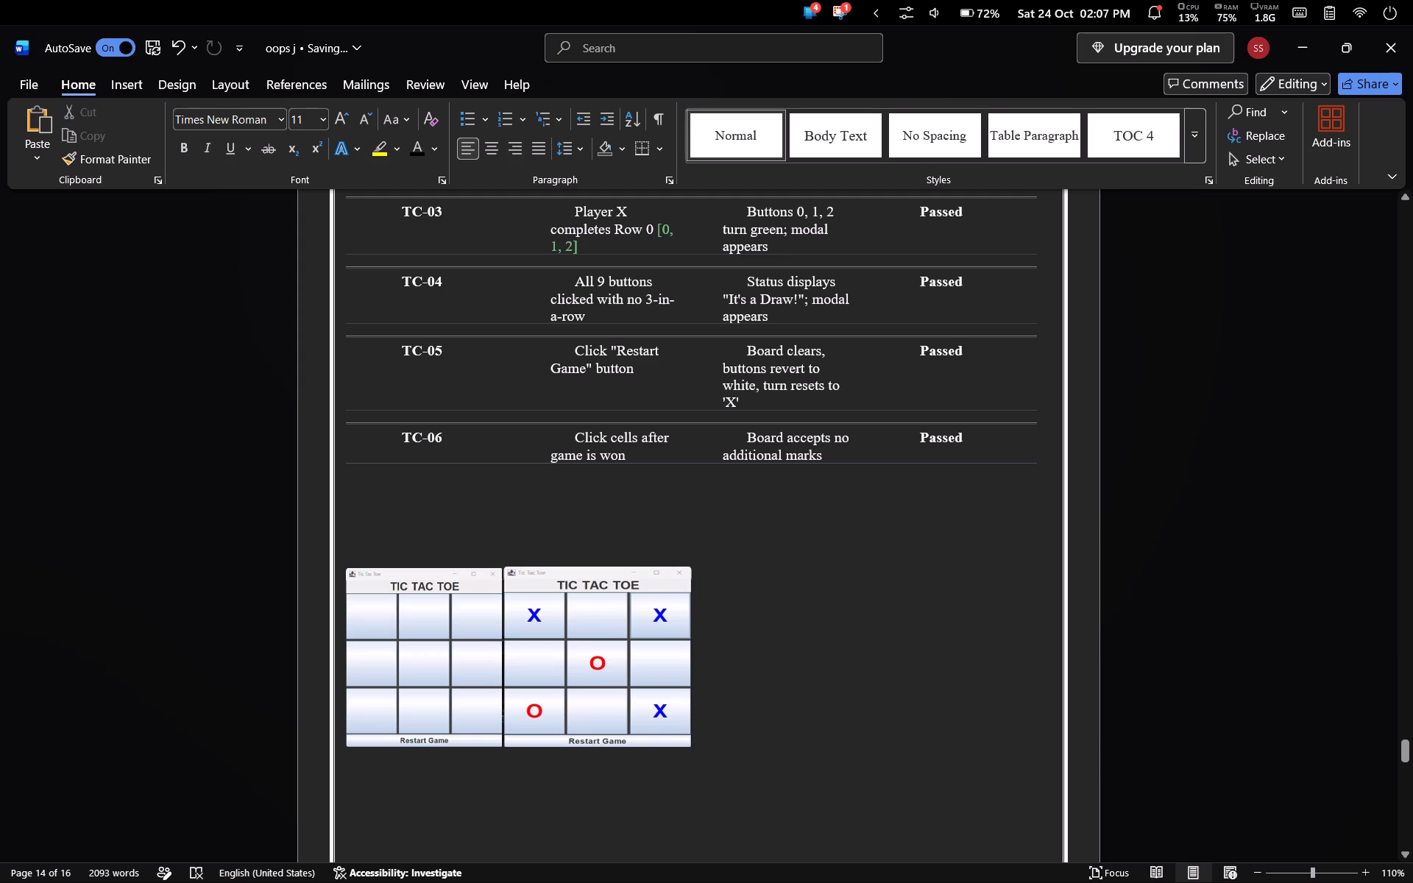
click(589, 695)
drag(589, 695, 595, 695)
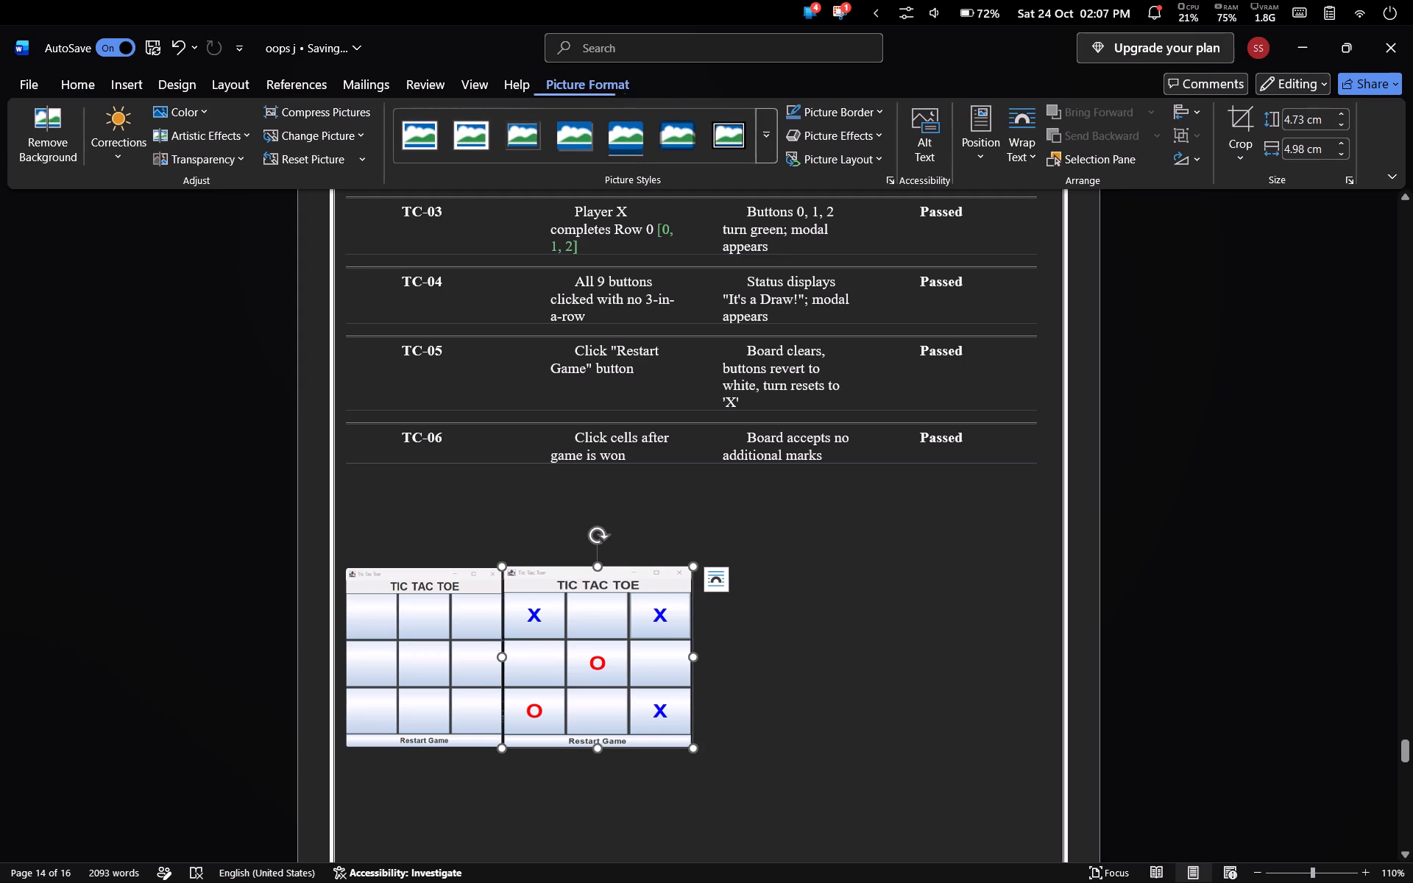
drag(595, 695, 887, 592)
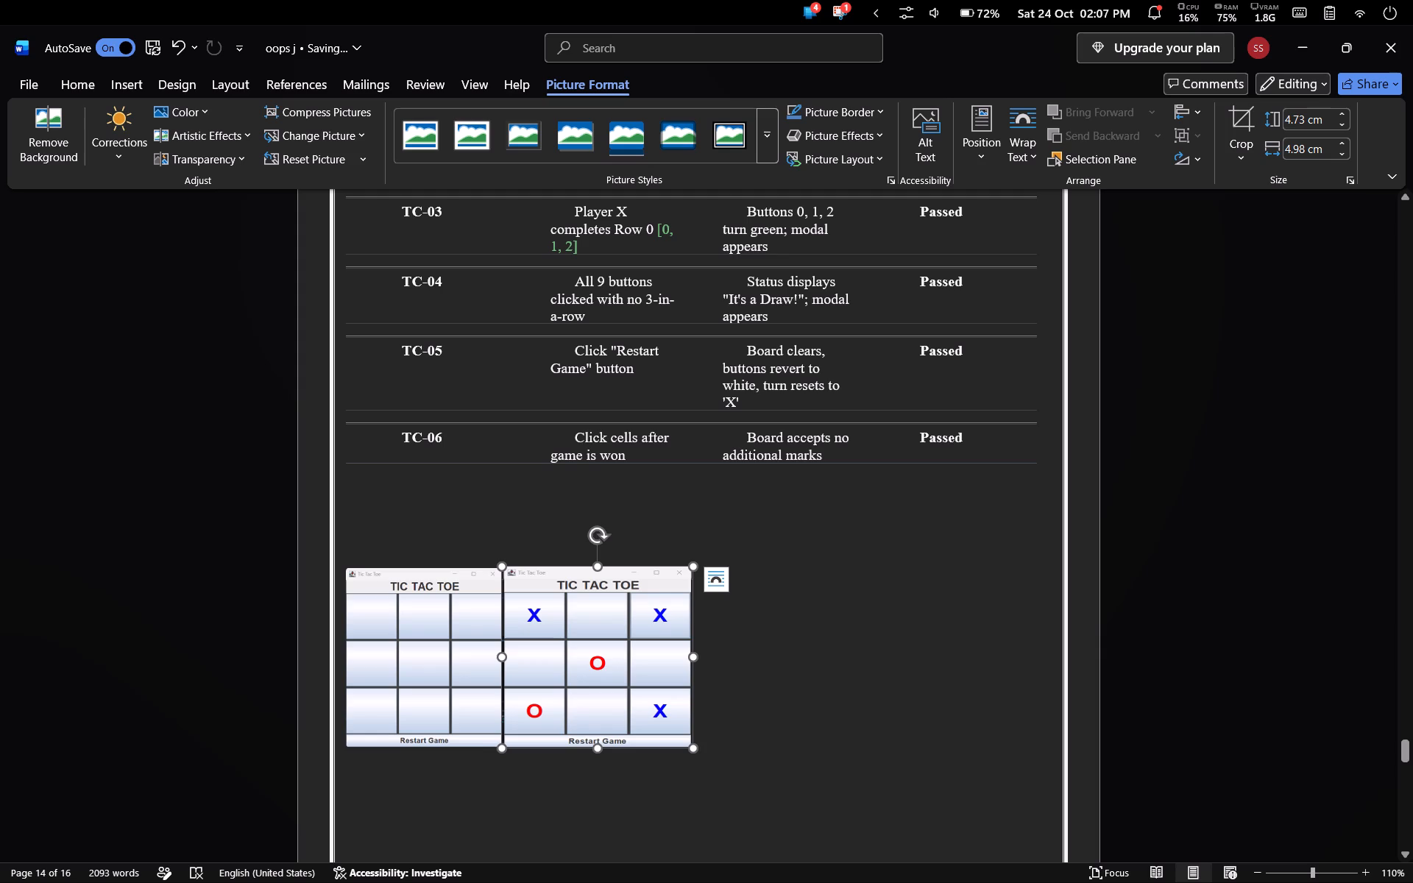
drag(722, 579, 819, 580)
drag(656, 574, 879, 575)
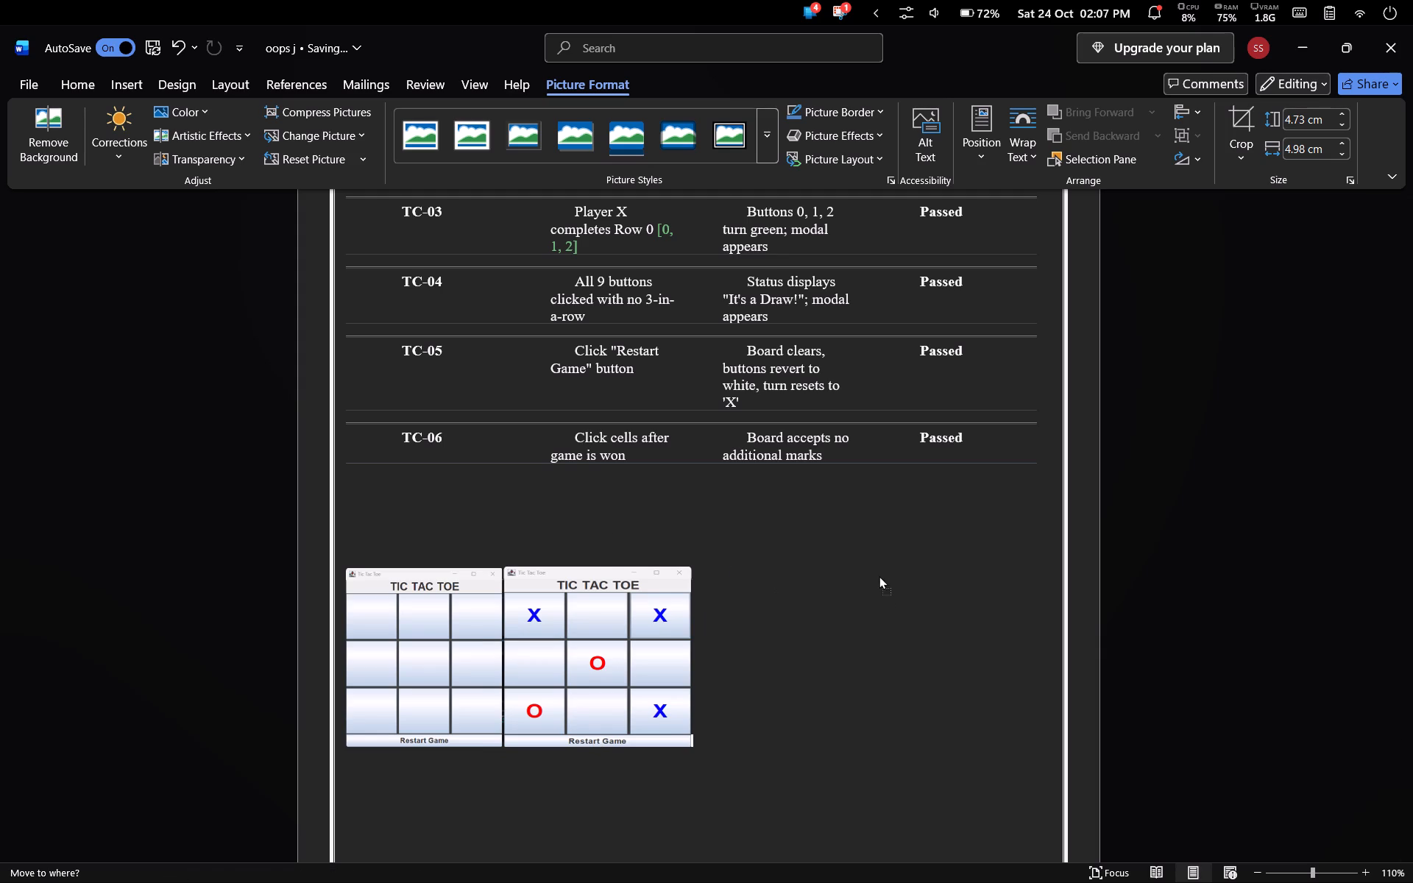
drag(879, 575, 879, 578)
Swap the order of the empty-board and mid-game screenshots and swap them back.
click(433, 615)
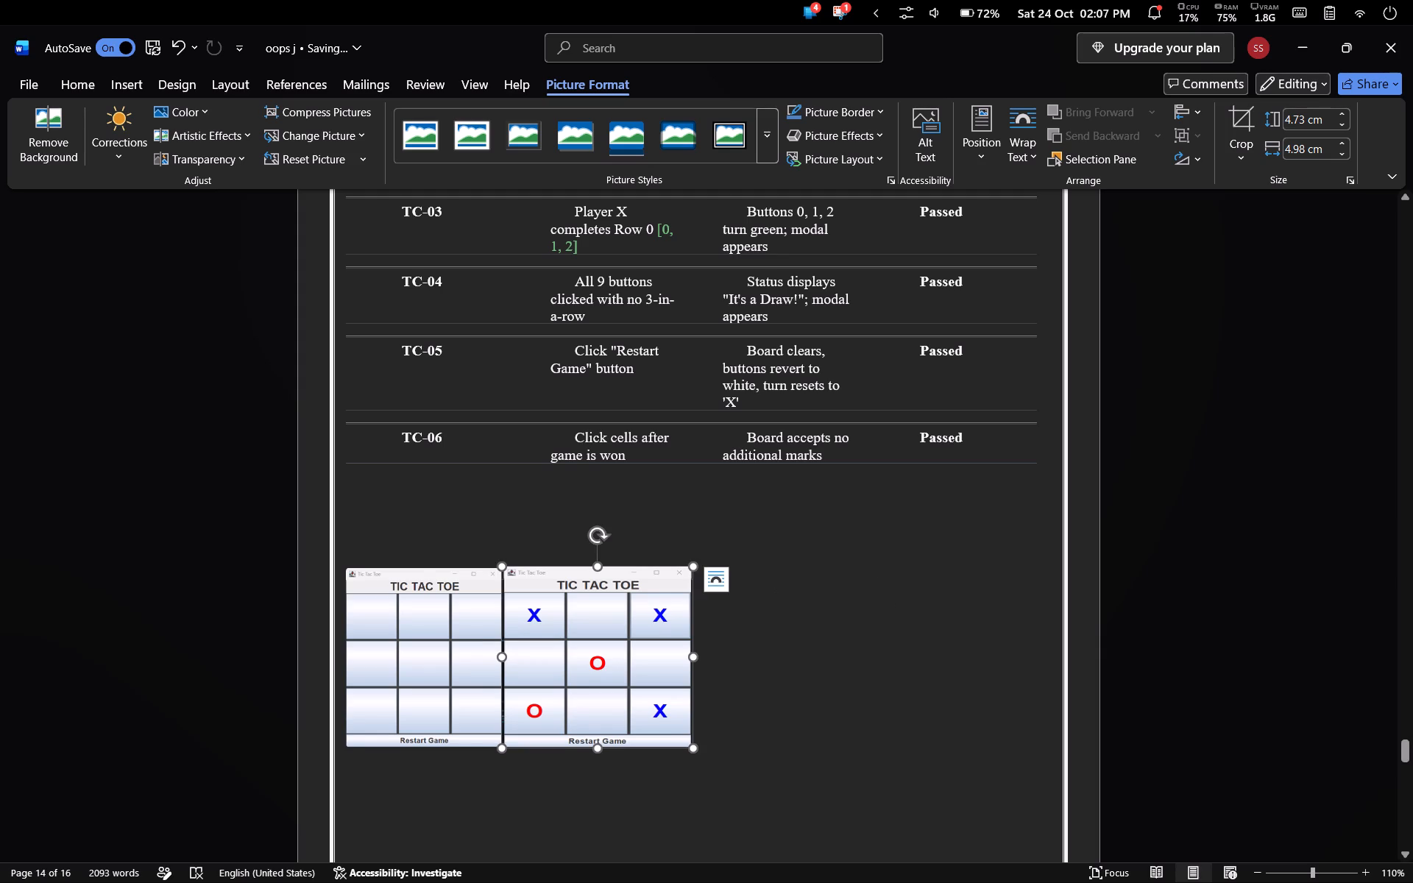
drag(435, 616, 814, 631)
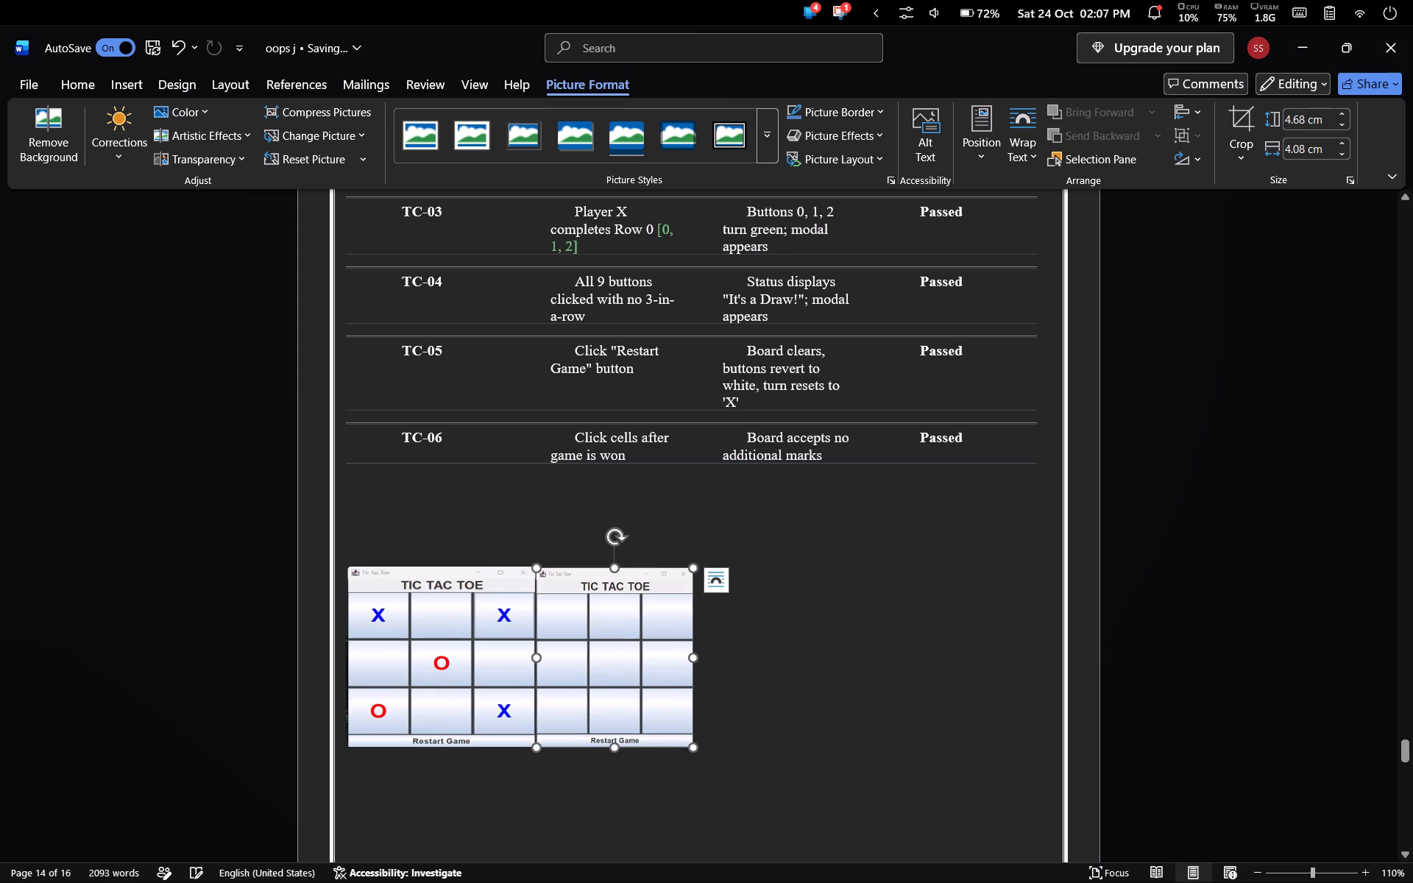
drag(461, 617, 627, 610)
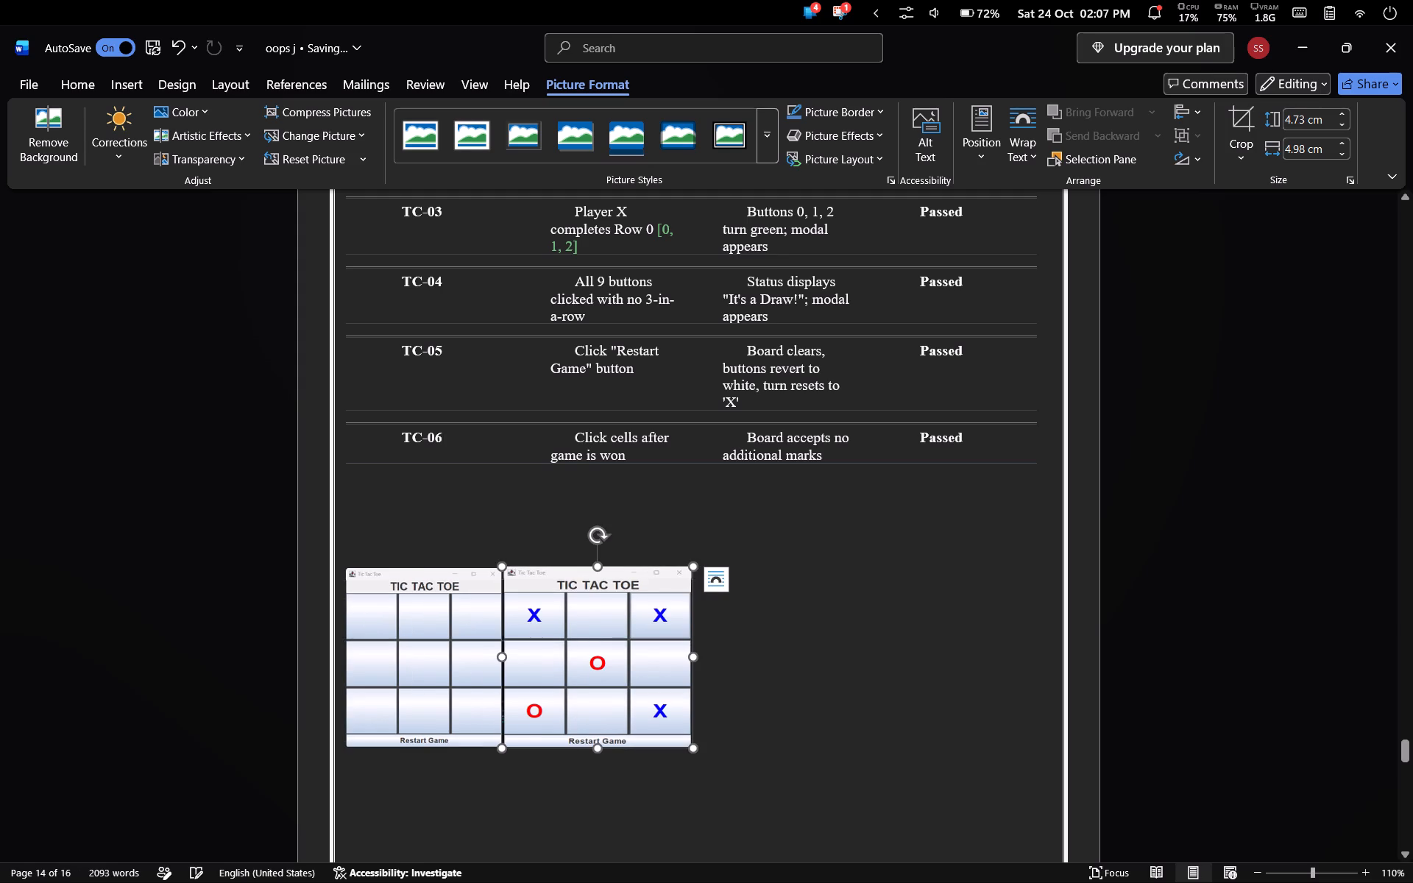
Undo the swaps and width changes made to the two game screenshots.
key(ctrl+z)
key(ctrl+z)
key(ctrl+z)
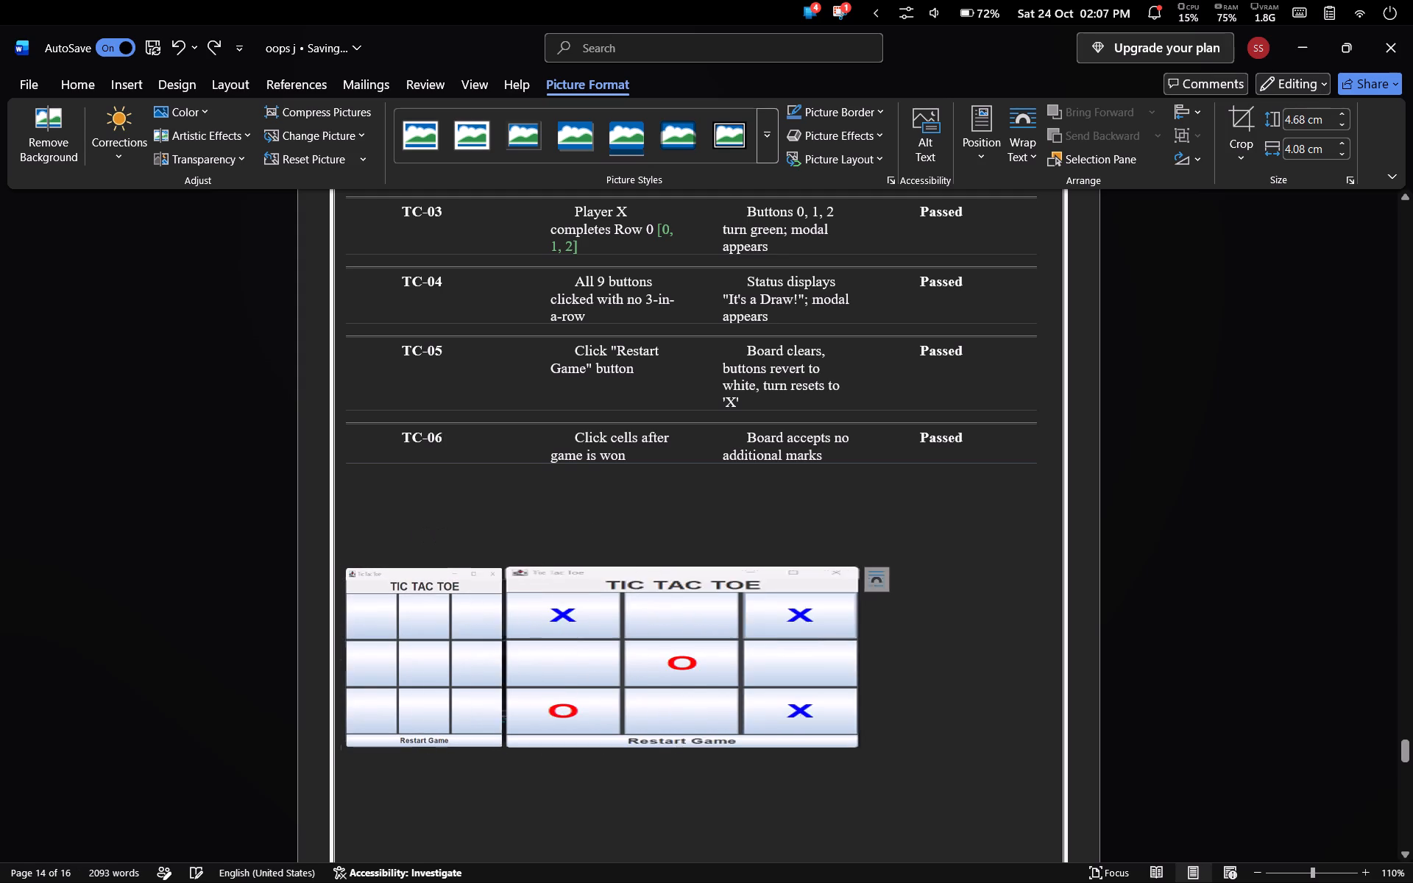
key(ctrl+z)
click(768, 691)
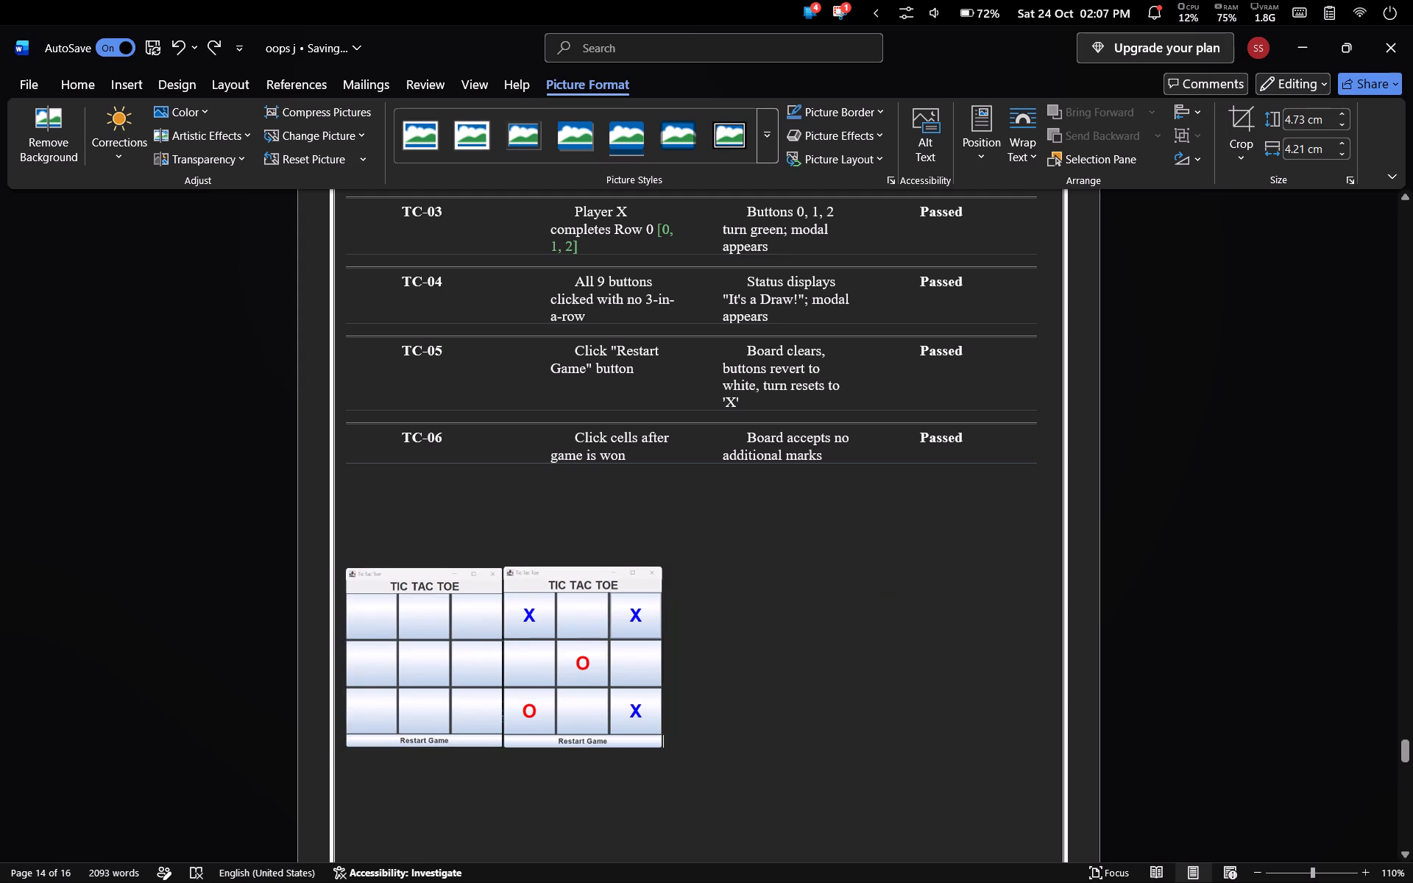
Switch to the running Tic Tac Toe game and play O in the middle-right cell and X in the top-middle cell.
click(952, 879)
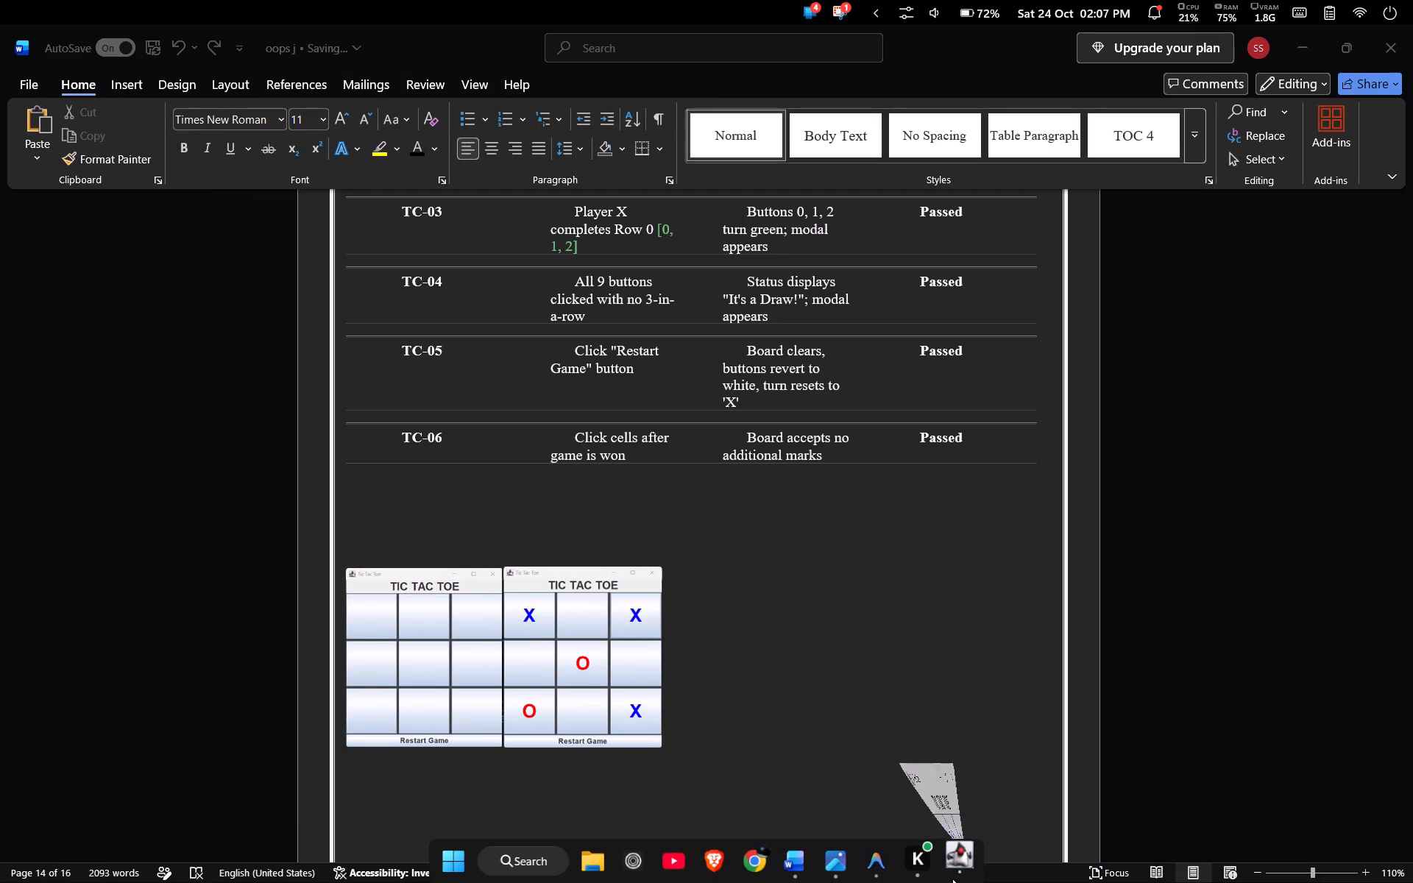
click(792, 459)
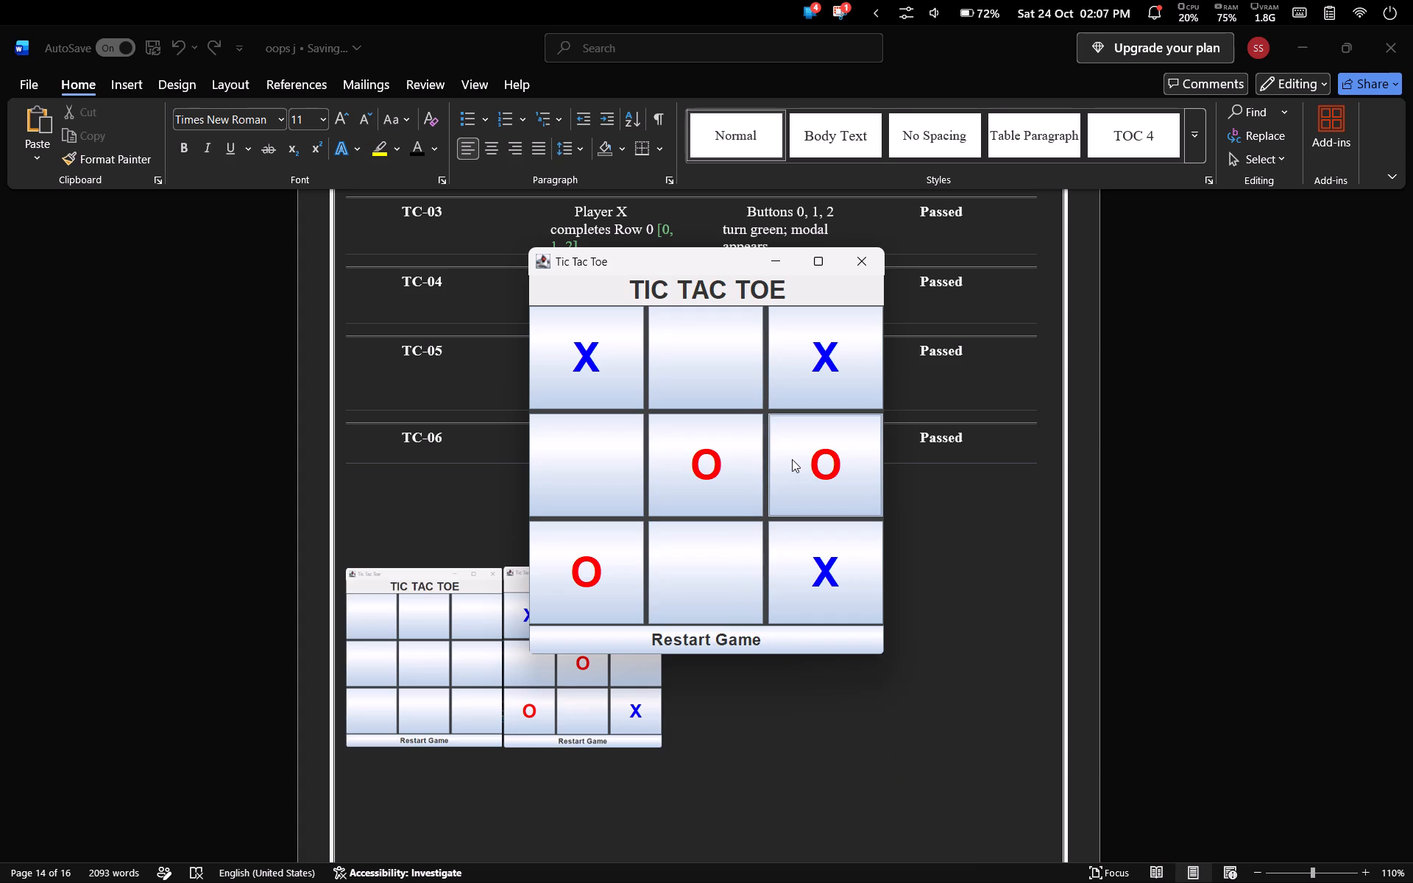
click(690, 366)
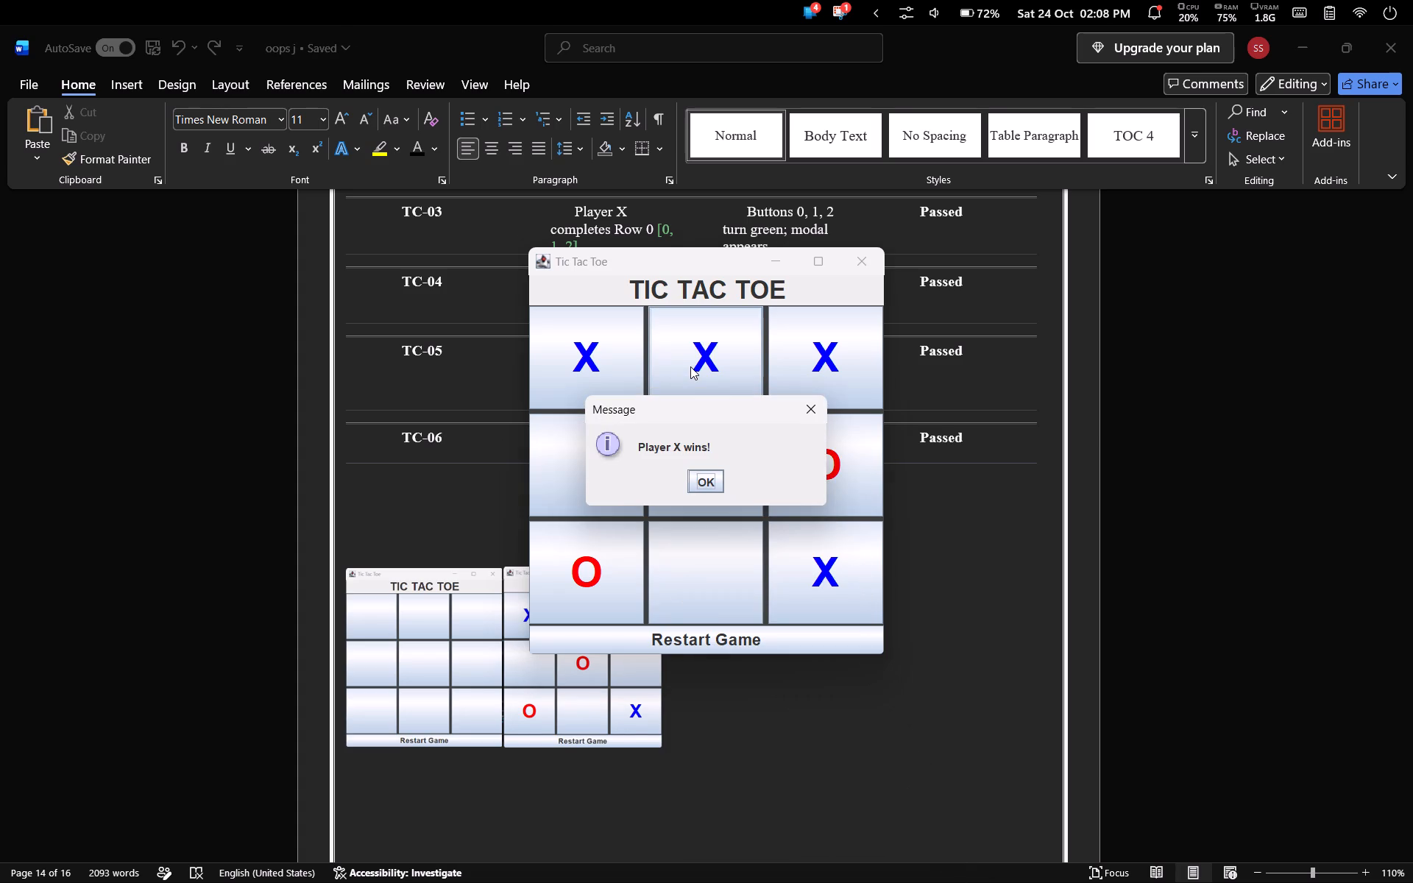
Capture the game window with its Player X wins message as a screenshot, dismiss the message and minimize the game.
key(Print)
drag(527, 249, 732, 258)
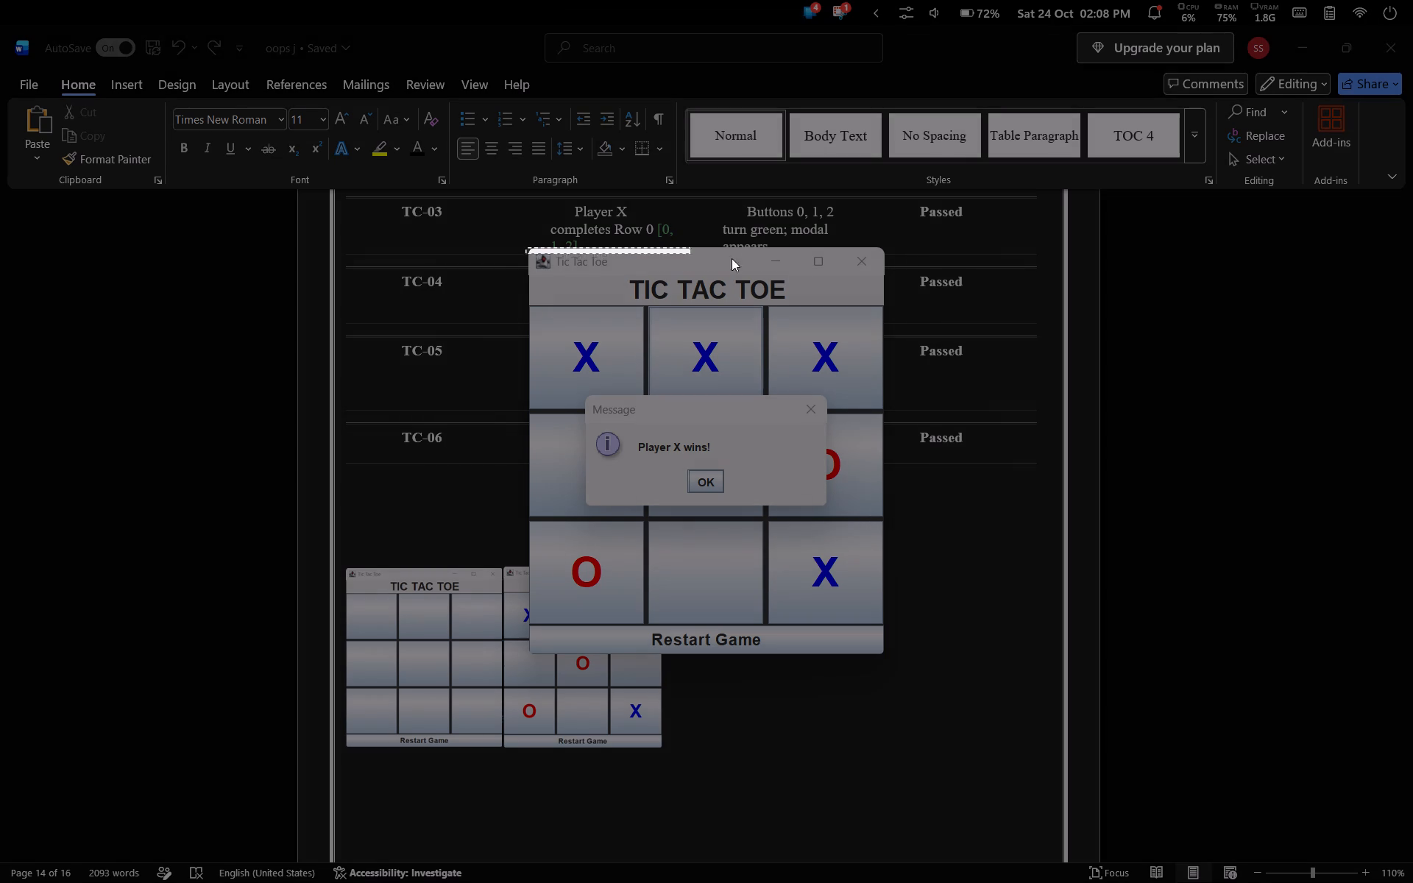
drag(732, 258, 884, 654)
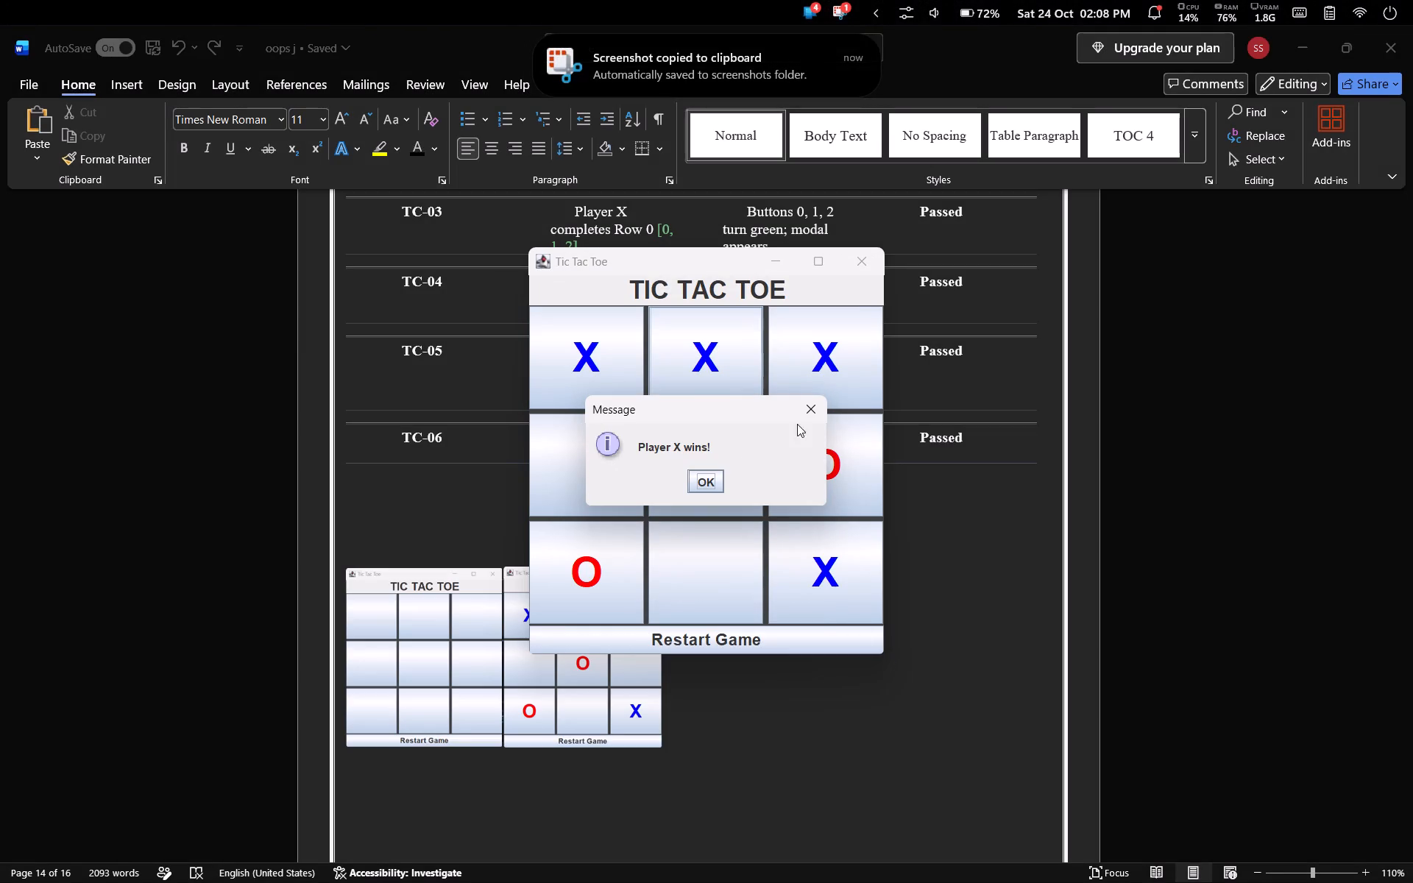
click(706, 483)
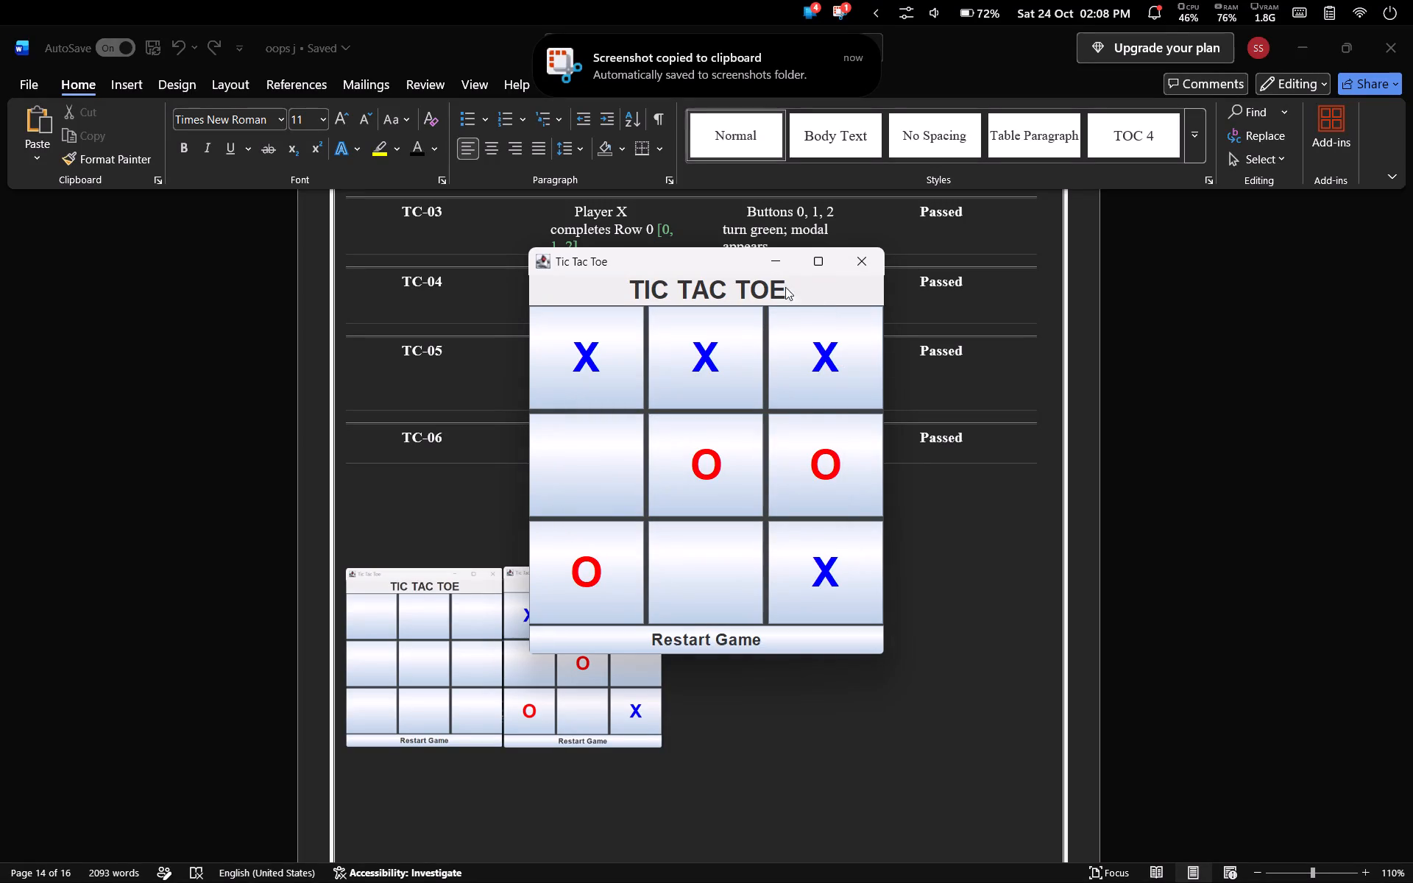
click(771, 253)
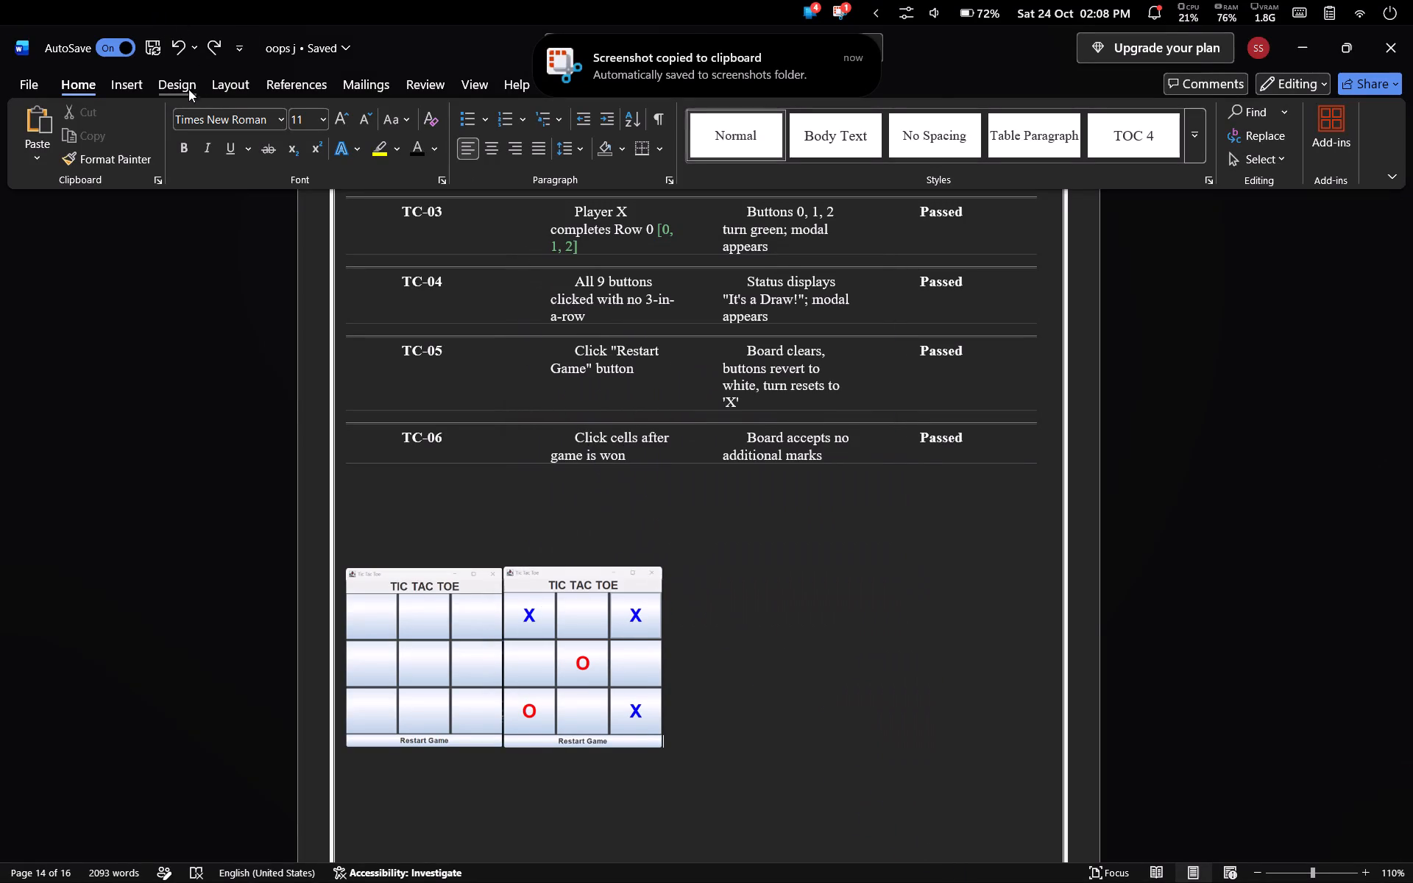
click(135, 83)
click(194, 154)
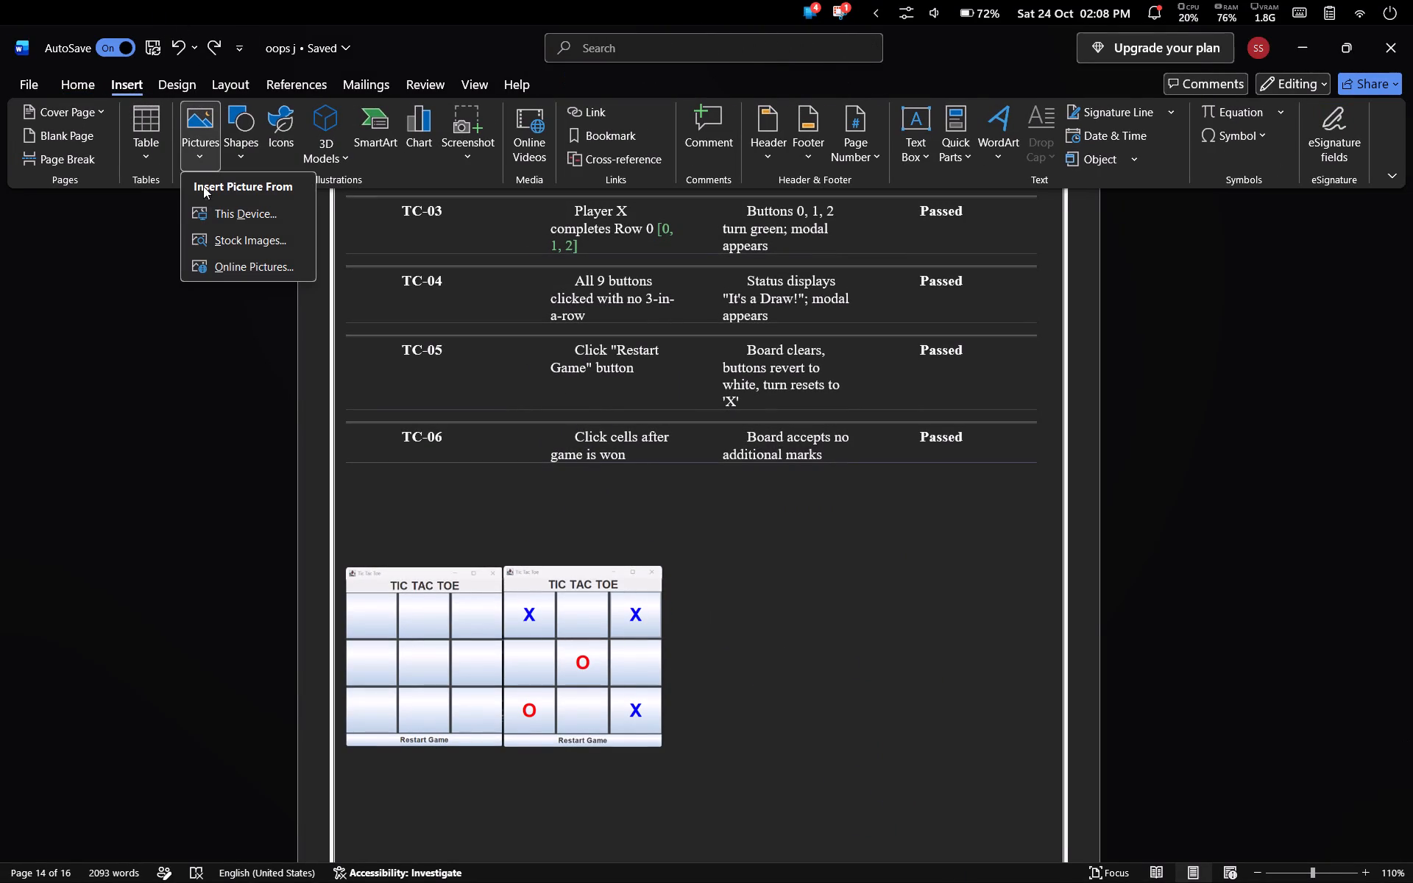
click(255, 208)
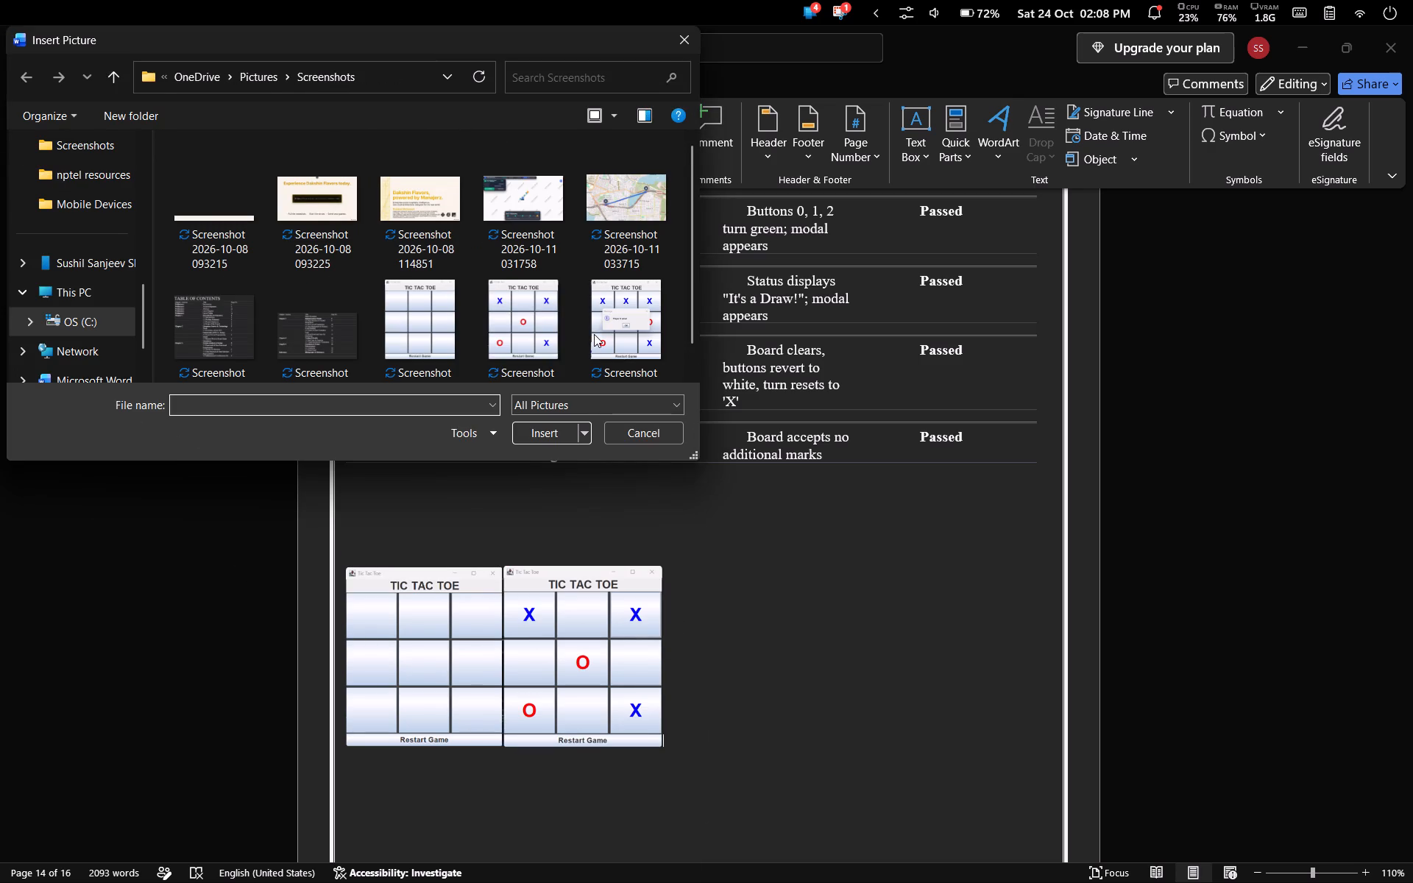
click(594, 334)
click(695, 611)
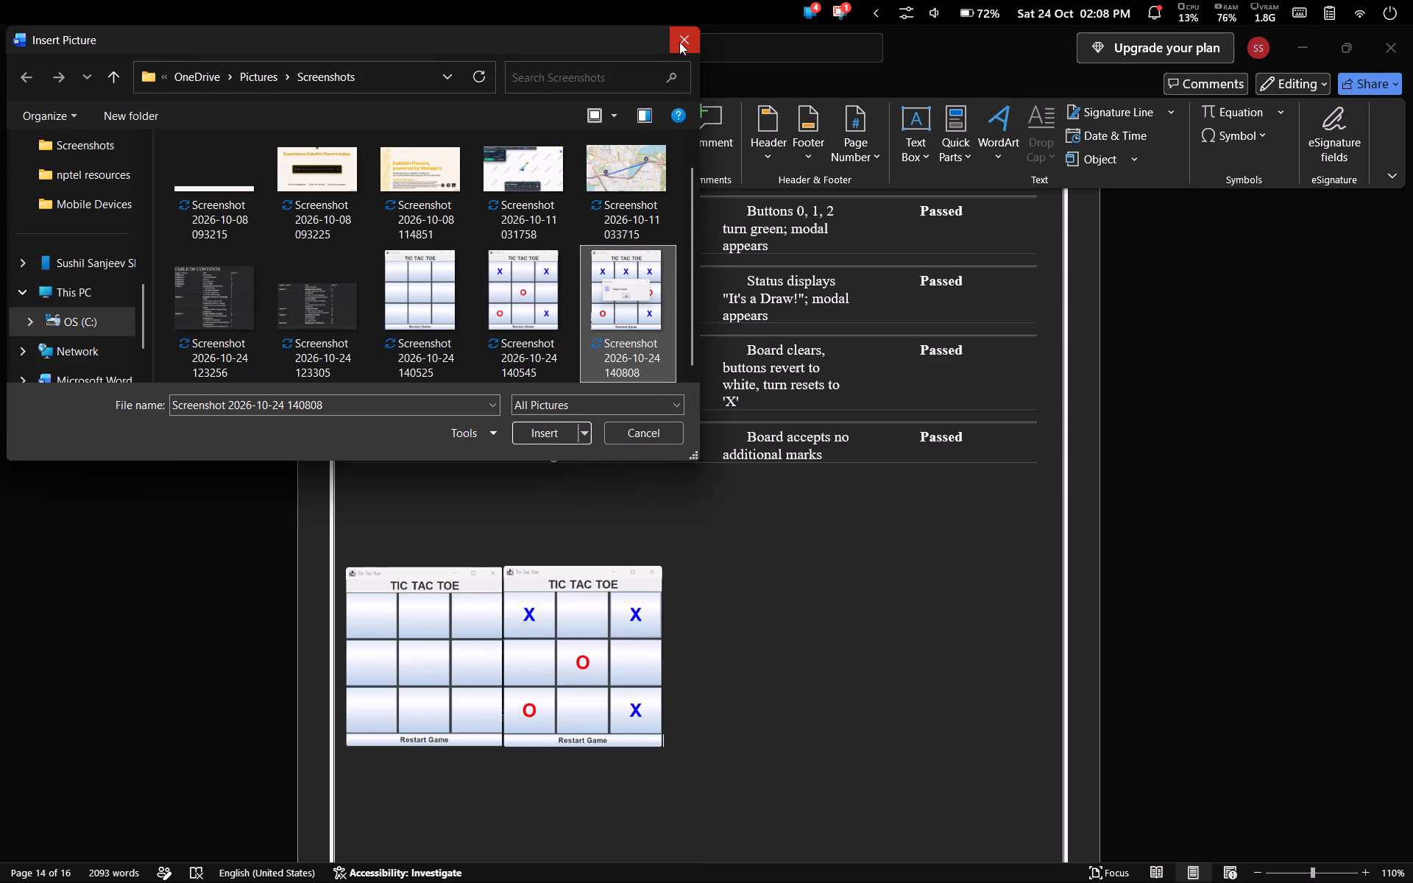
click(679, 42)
click(682, 589)
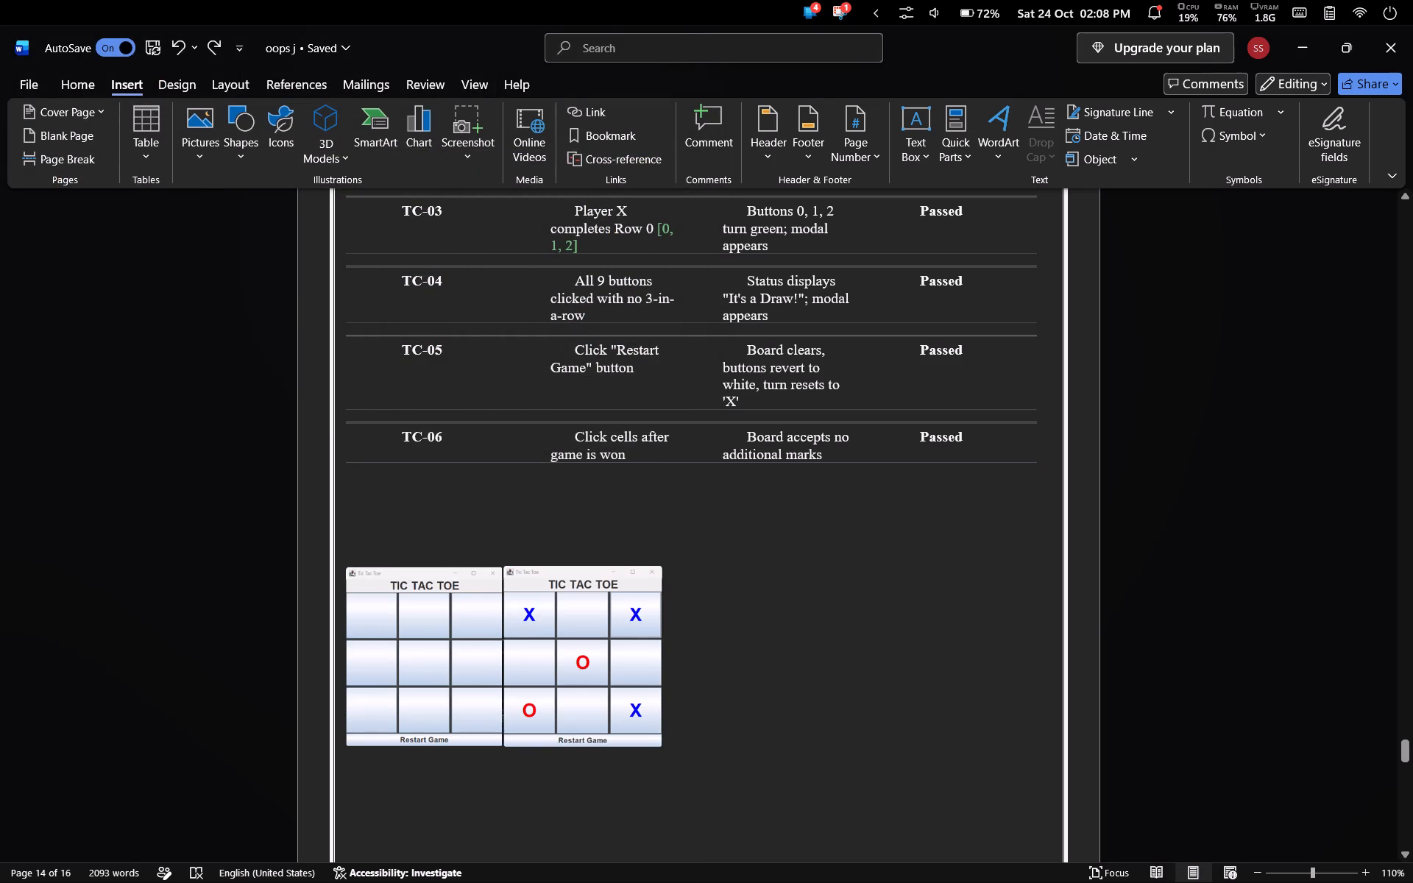
click(191, 126)
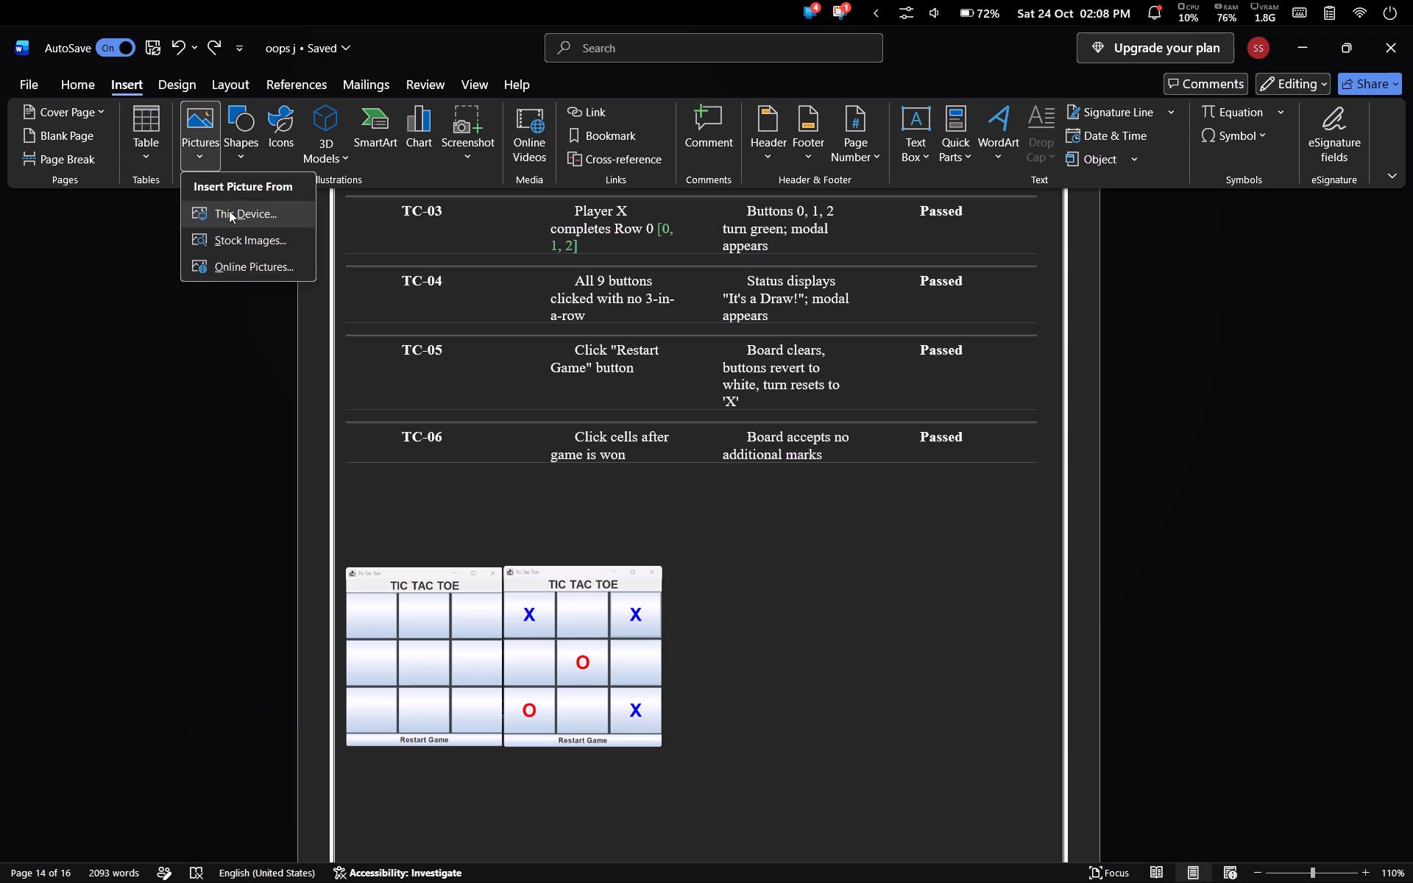
click(230, 213)
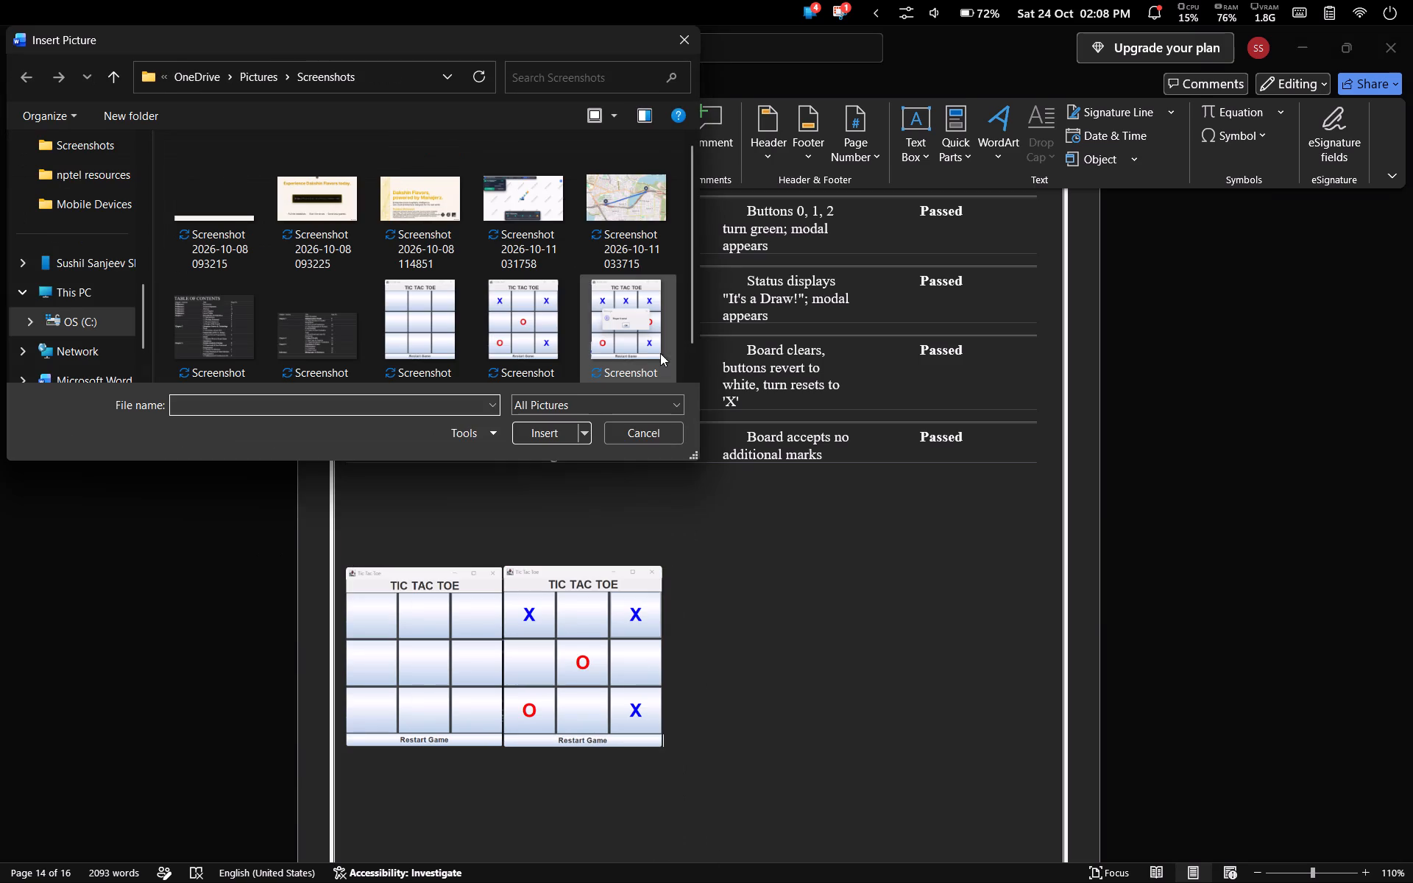
drag(639, 341, 549, 434)
click(549, 434)
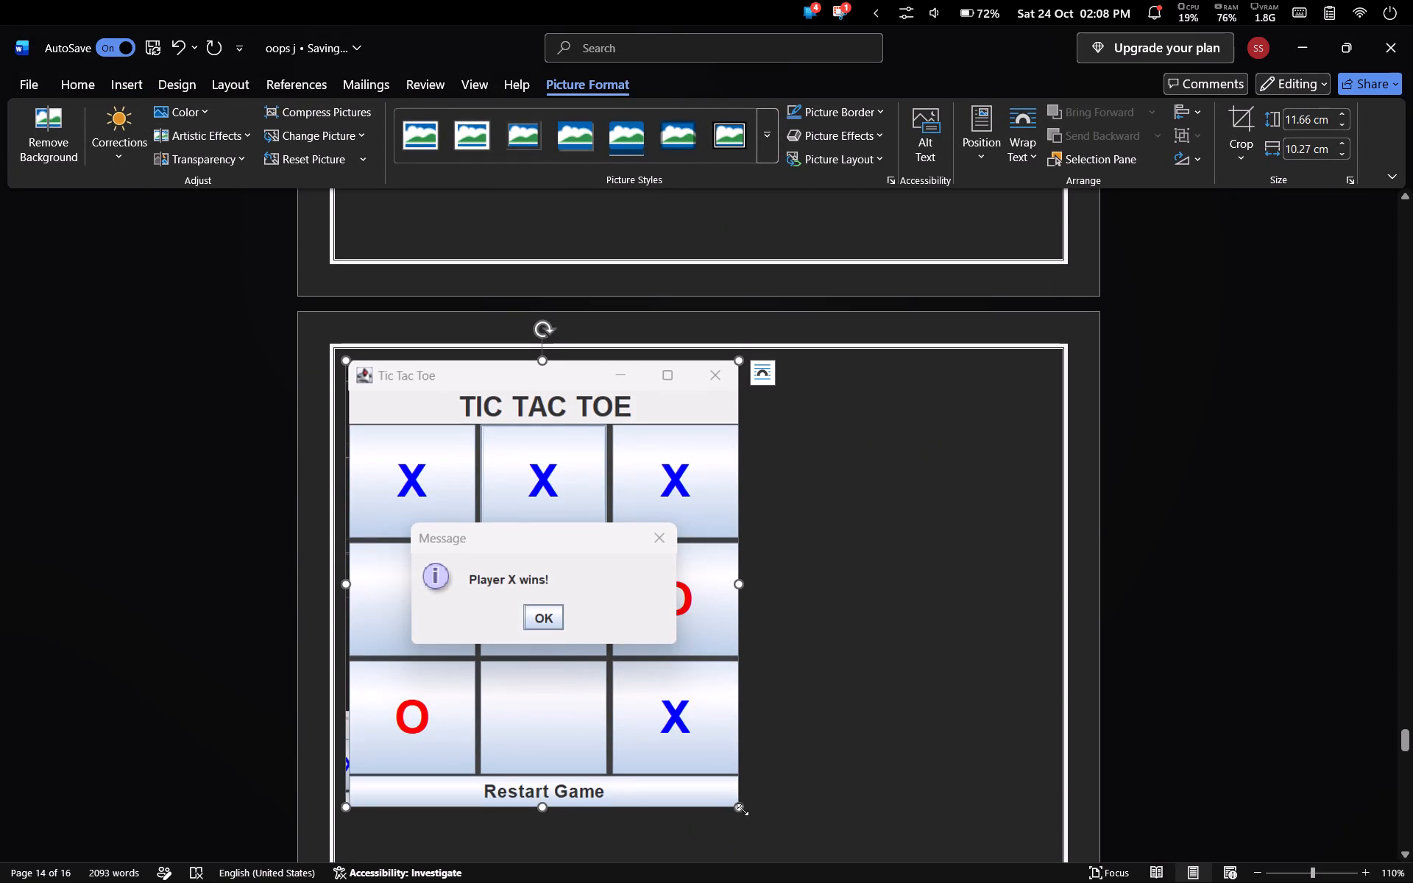
Shrink the inserted Player X wins screenshot proportionally to roughly the size of the other two game screenshots.
drag(741, 809, 499, 438)
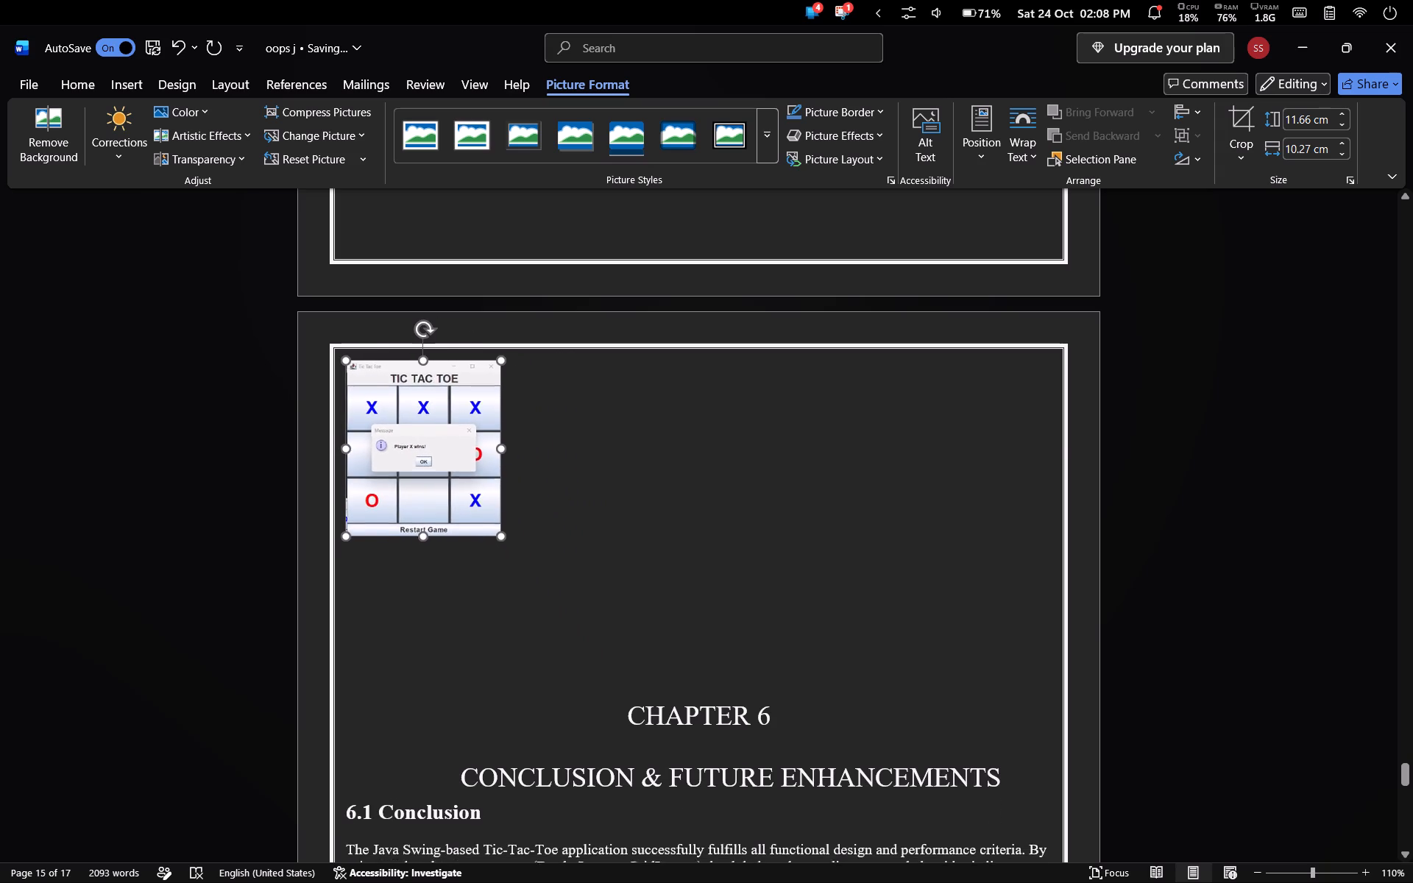
Fine-tune the Player X wins screenshot to about 4.7 cm high by 4.14 cm wide, alongside the other two game screenshots.
drag(499, 438, 497, 436)
drag(814, 360, 823, 365)
scroll(823, 365, up, 1)
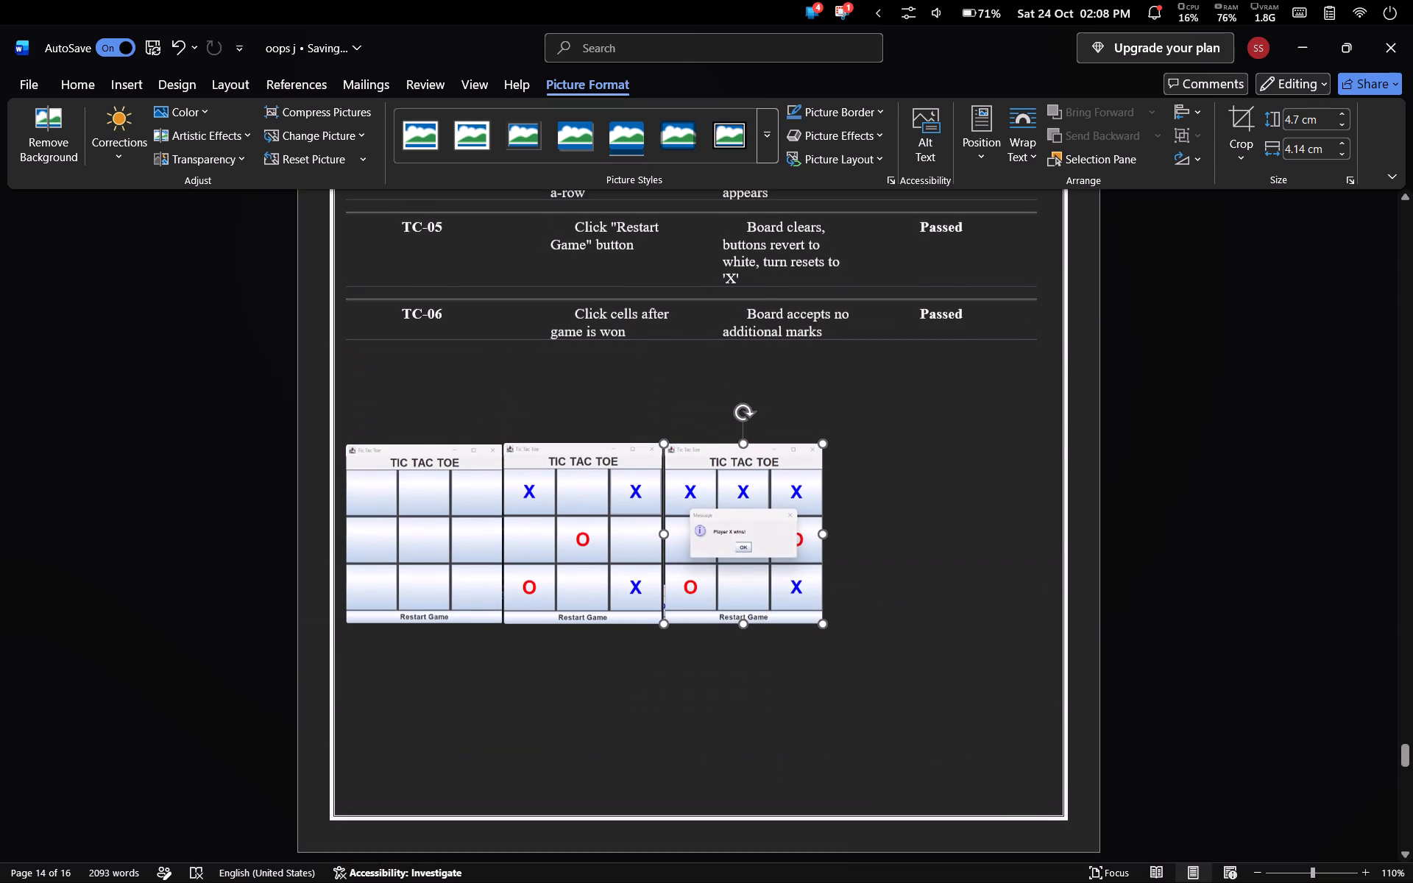
click(893, 413)
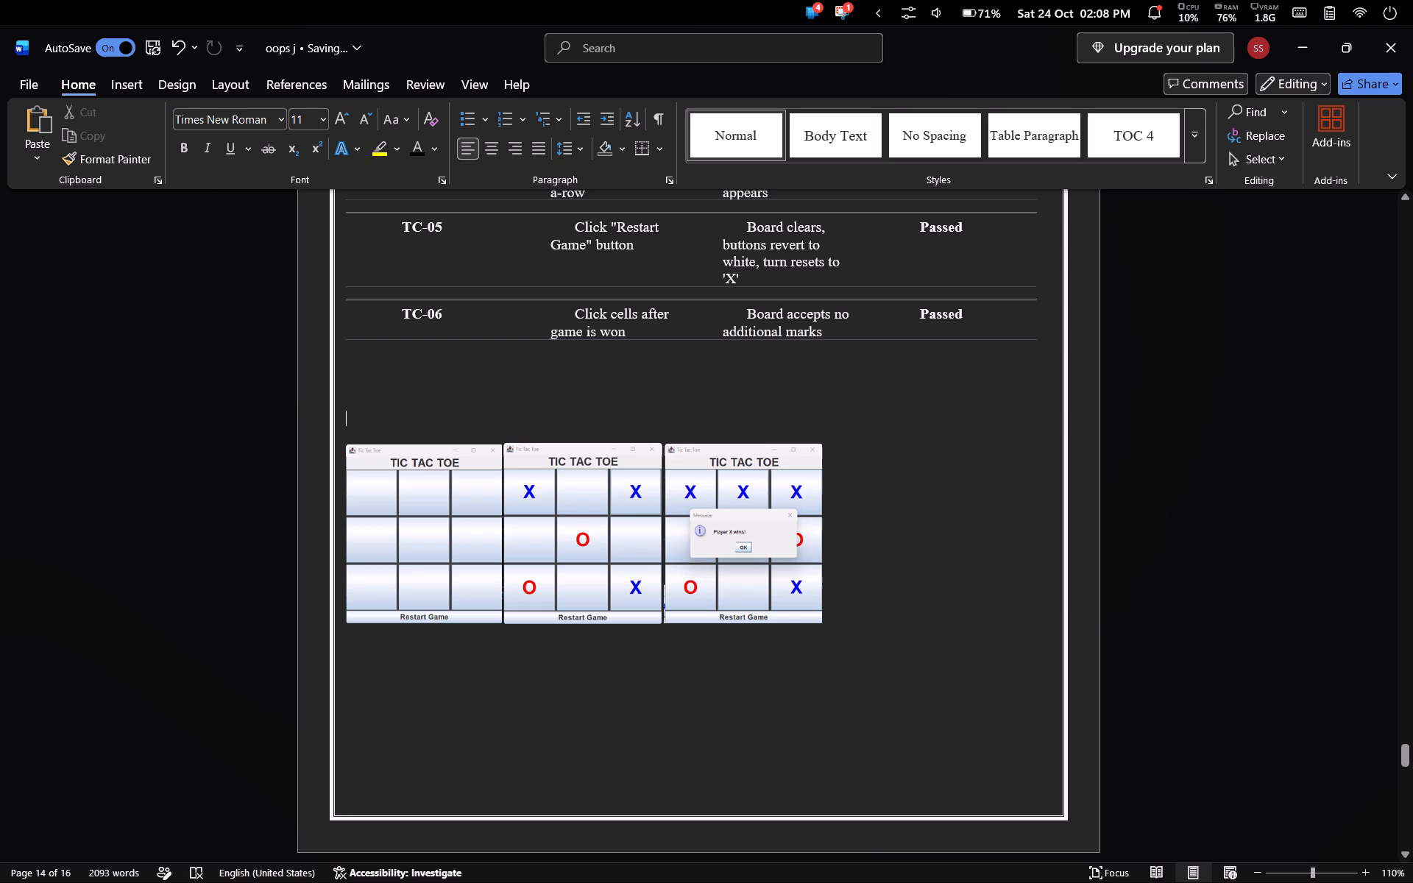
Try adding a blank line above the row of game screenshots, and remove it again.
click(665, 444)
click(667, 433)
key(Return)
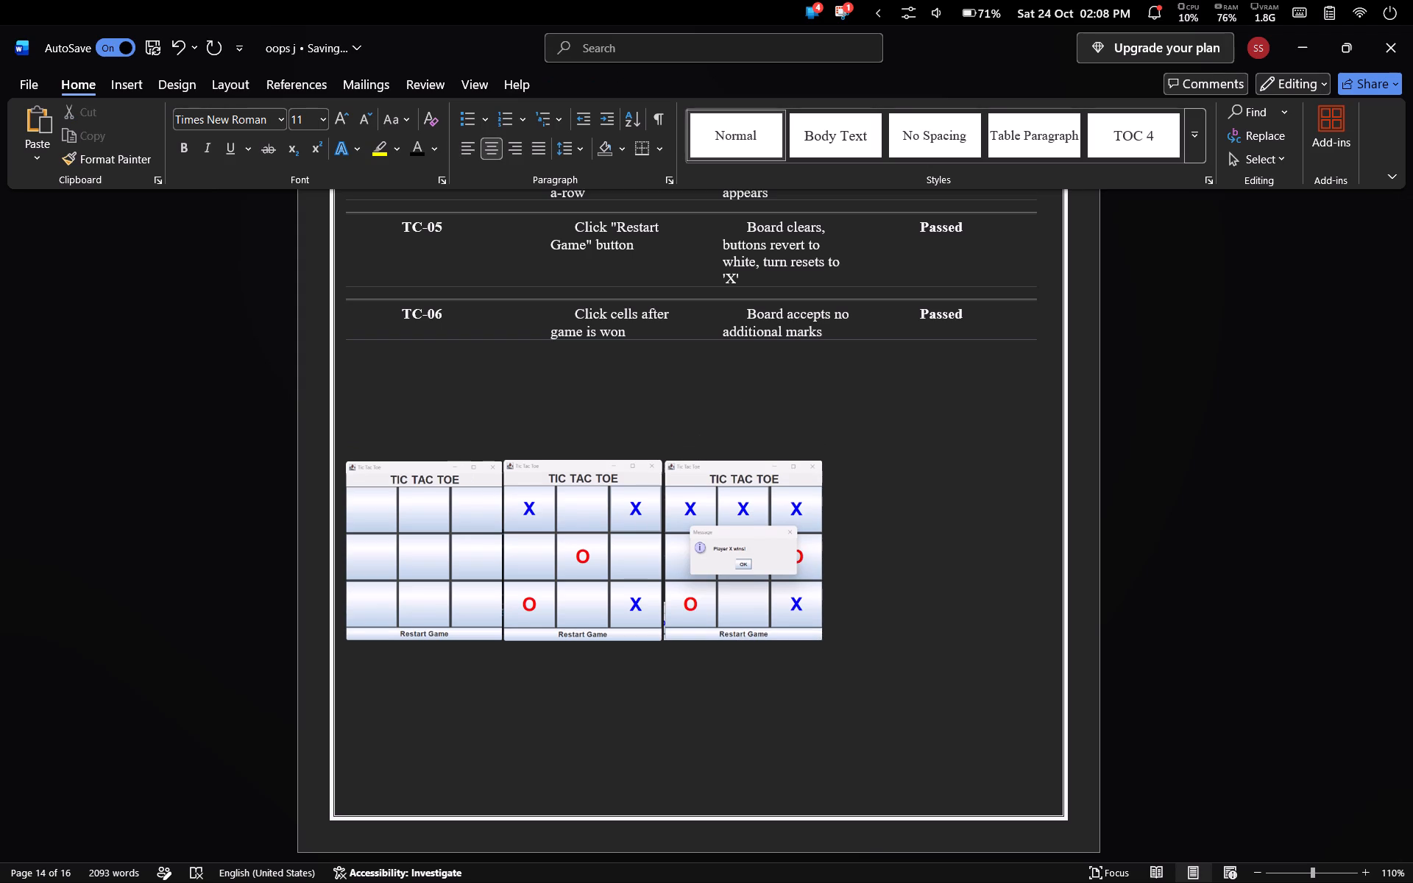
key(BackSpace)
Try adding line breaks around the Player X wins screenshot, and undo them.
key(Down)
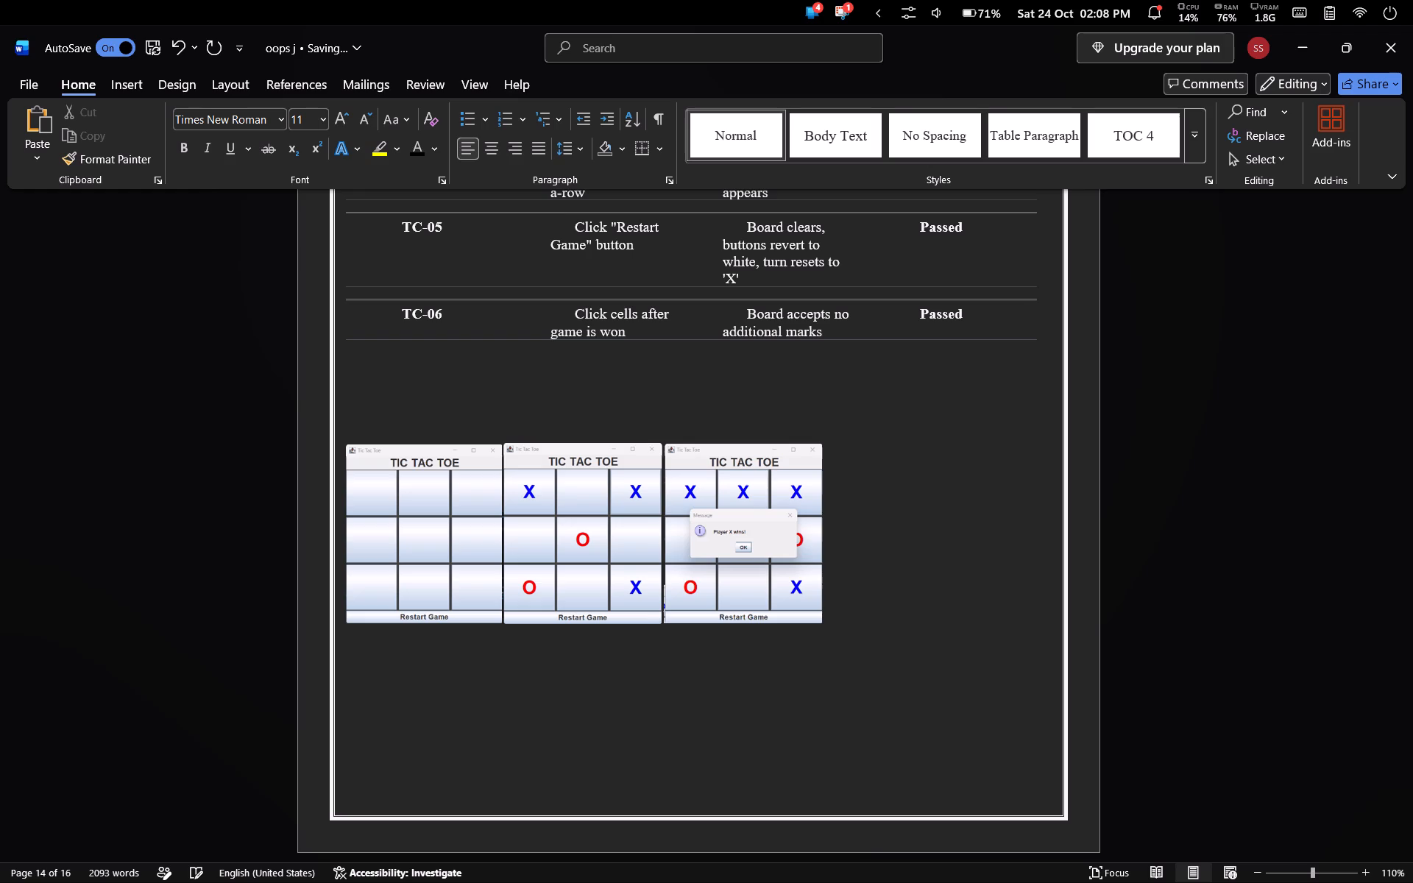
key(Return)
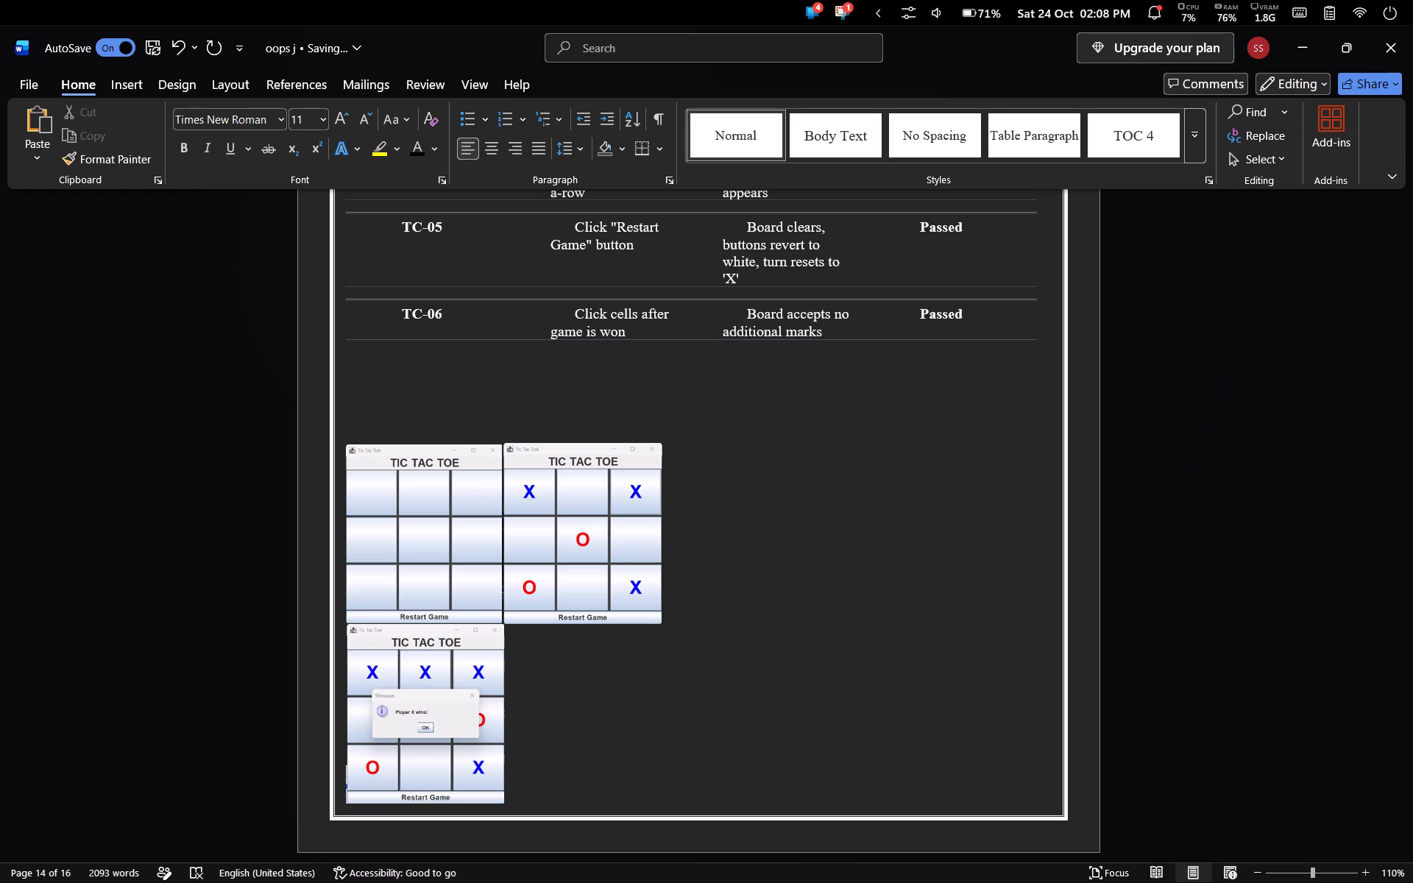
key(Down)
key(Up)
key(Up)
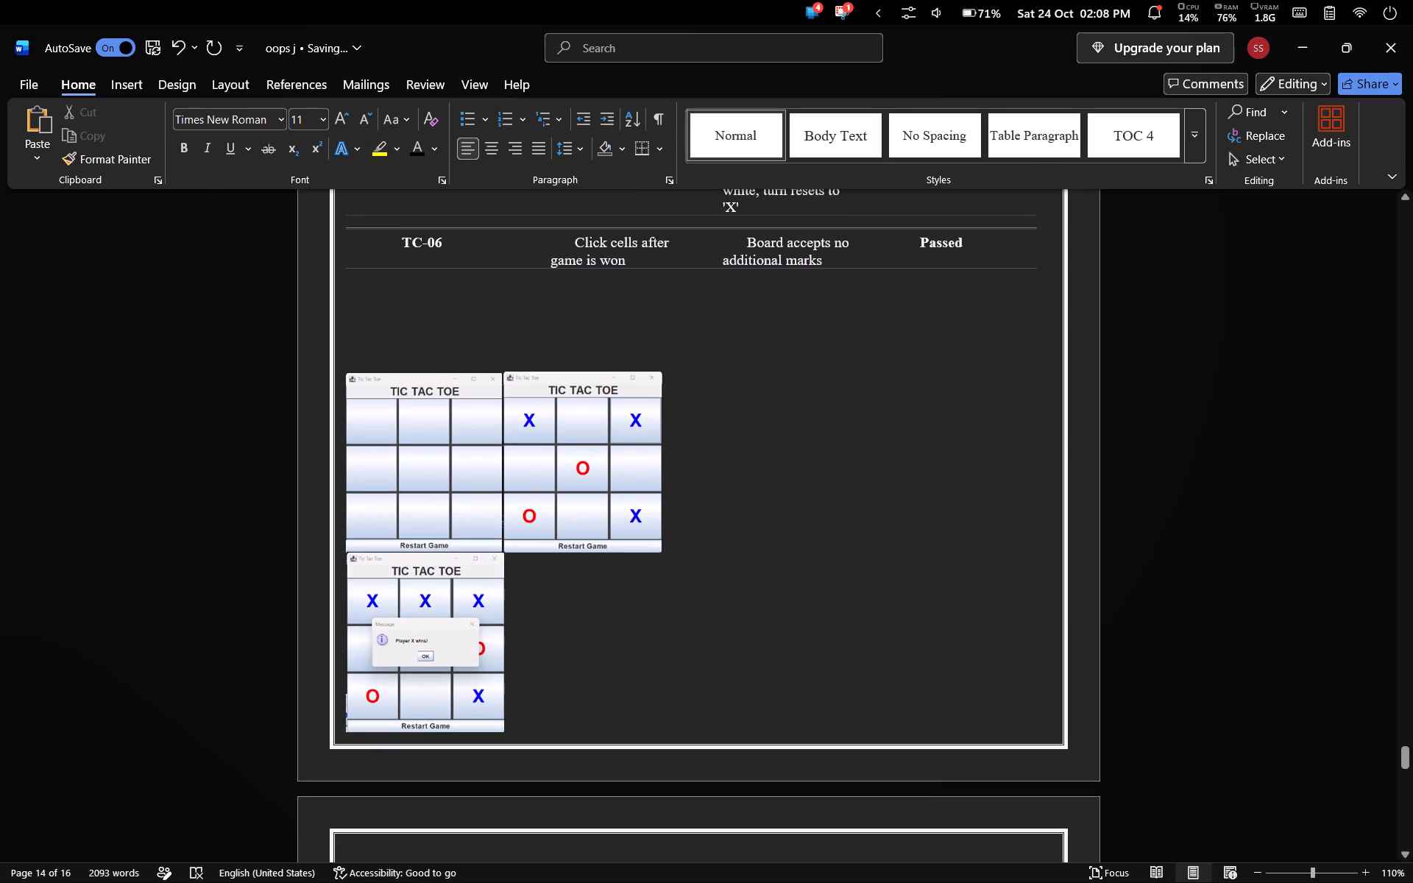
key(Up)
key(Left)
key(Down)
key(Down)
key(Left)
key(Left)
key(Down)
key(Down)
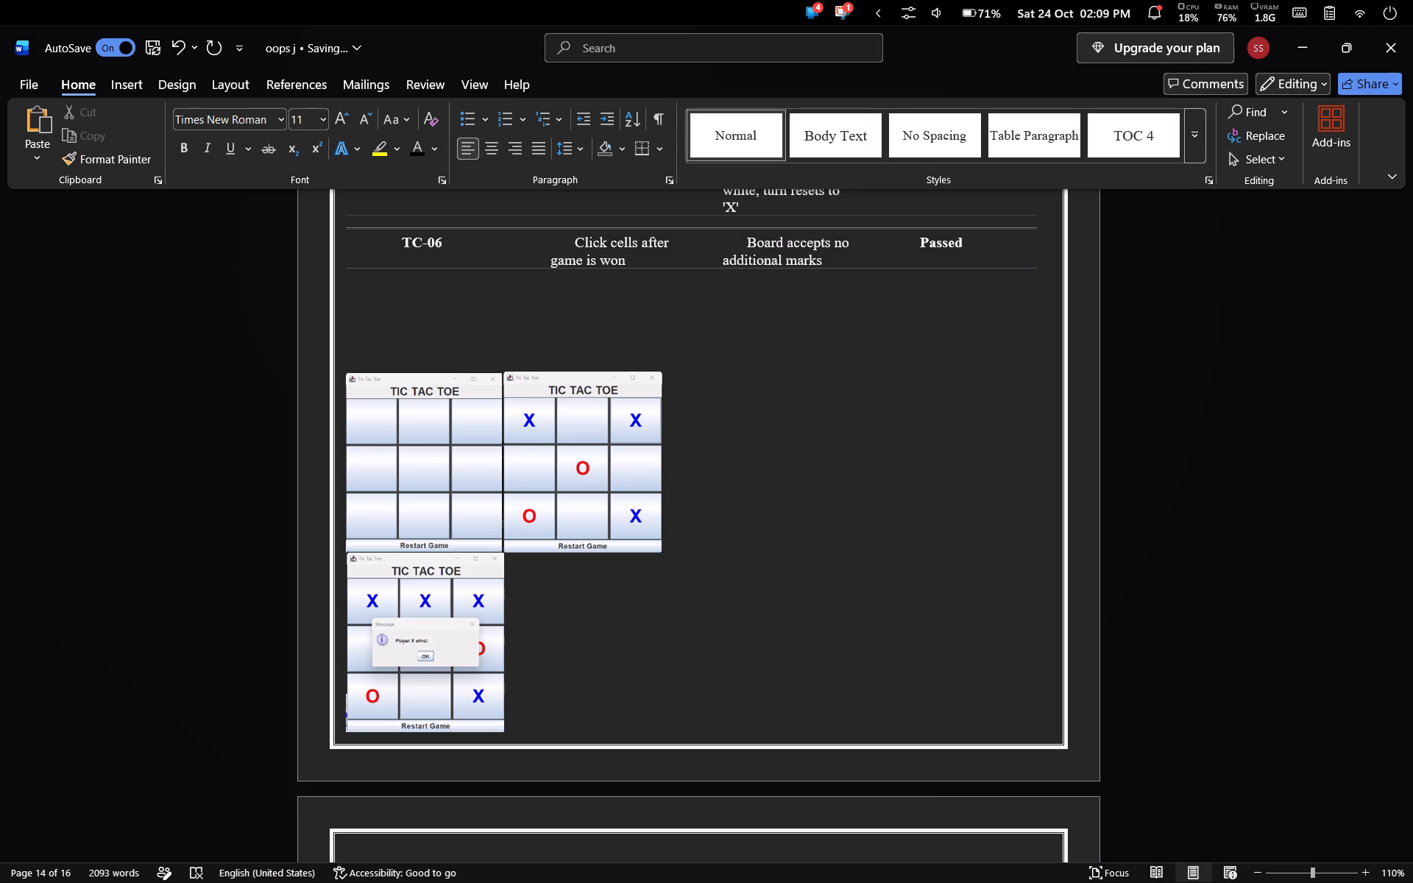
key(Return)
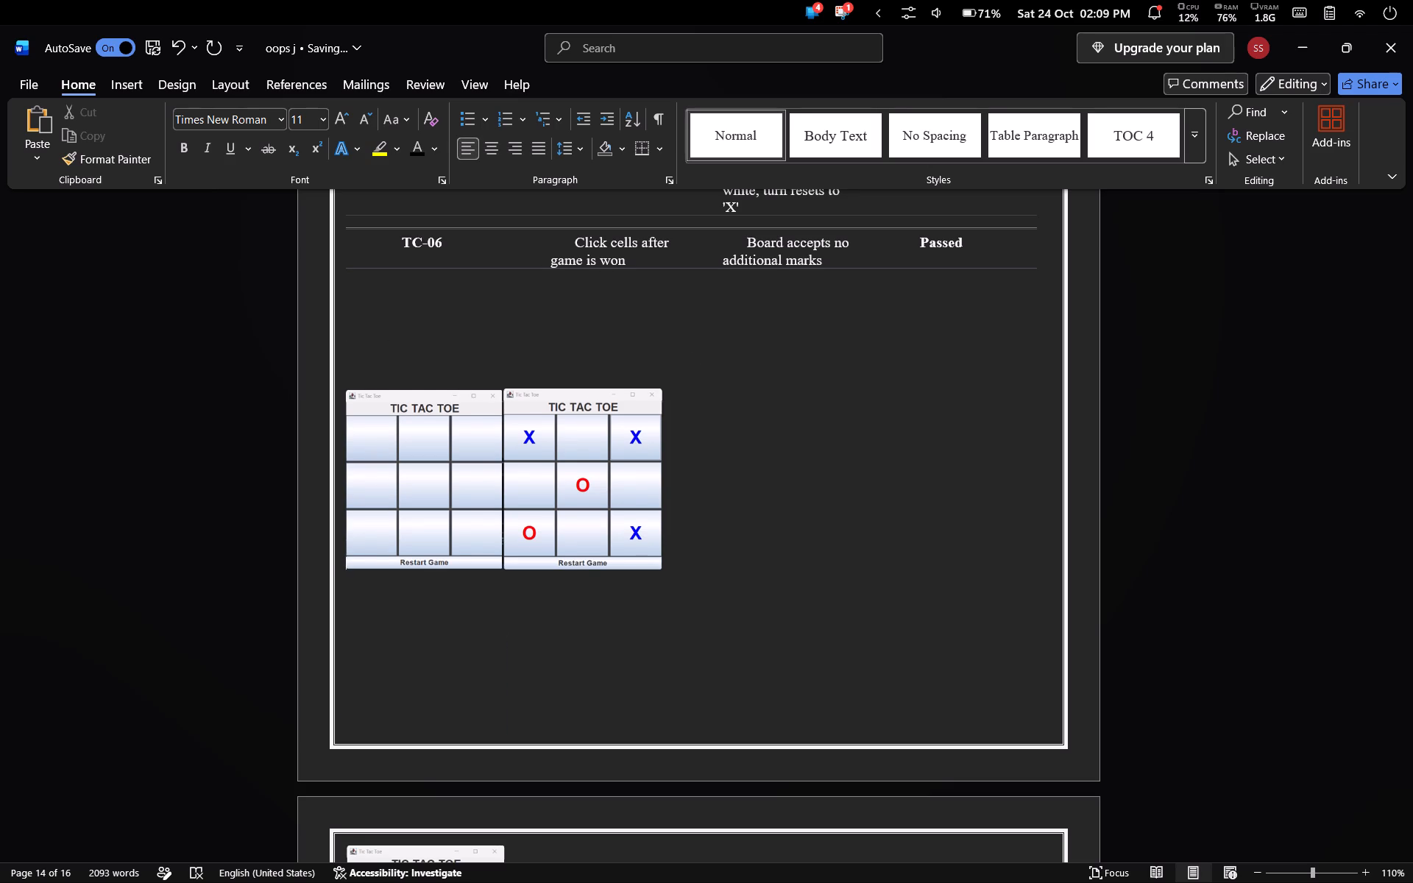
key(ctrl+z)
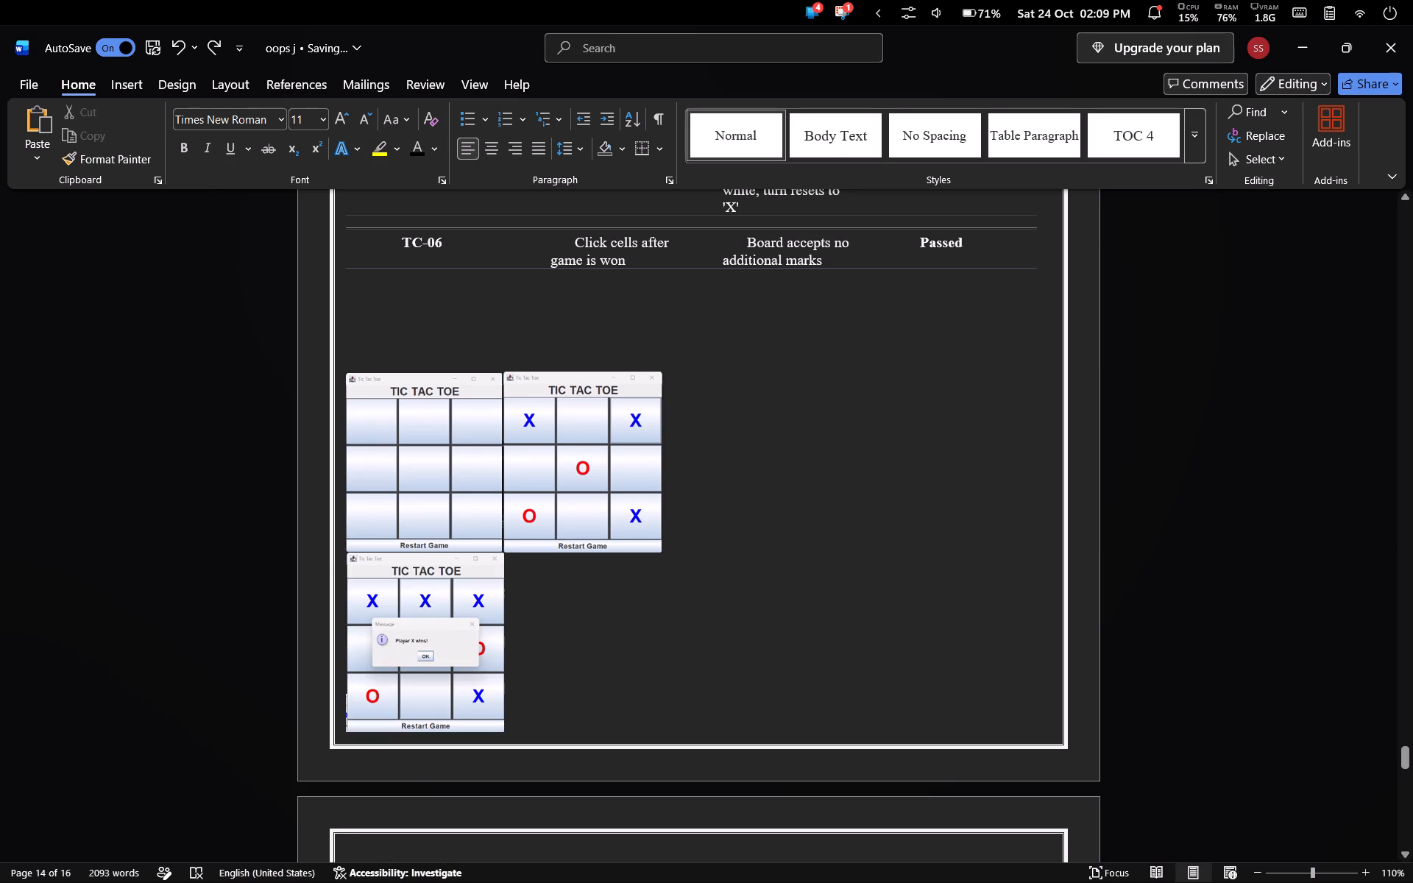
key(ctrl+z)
Indent the empty line directly below the row of game screenshots by four tab stops.
scroll(718, 539, right, 1)
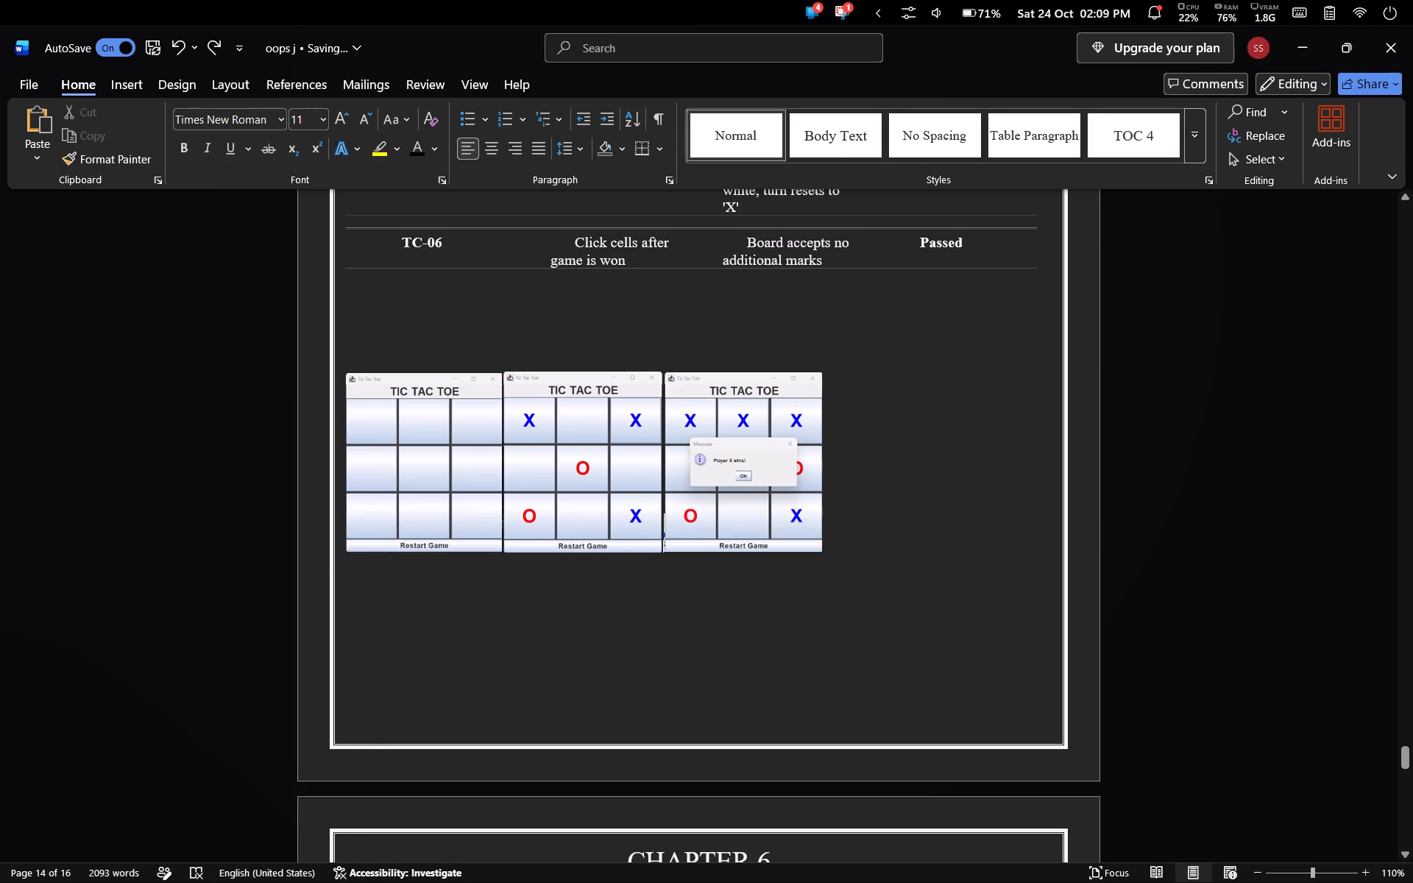
scroll(718, 539, right, 1)
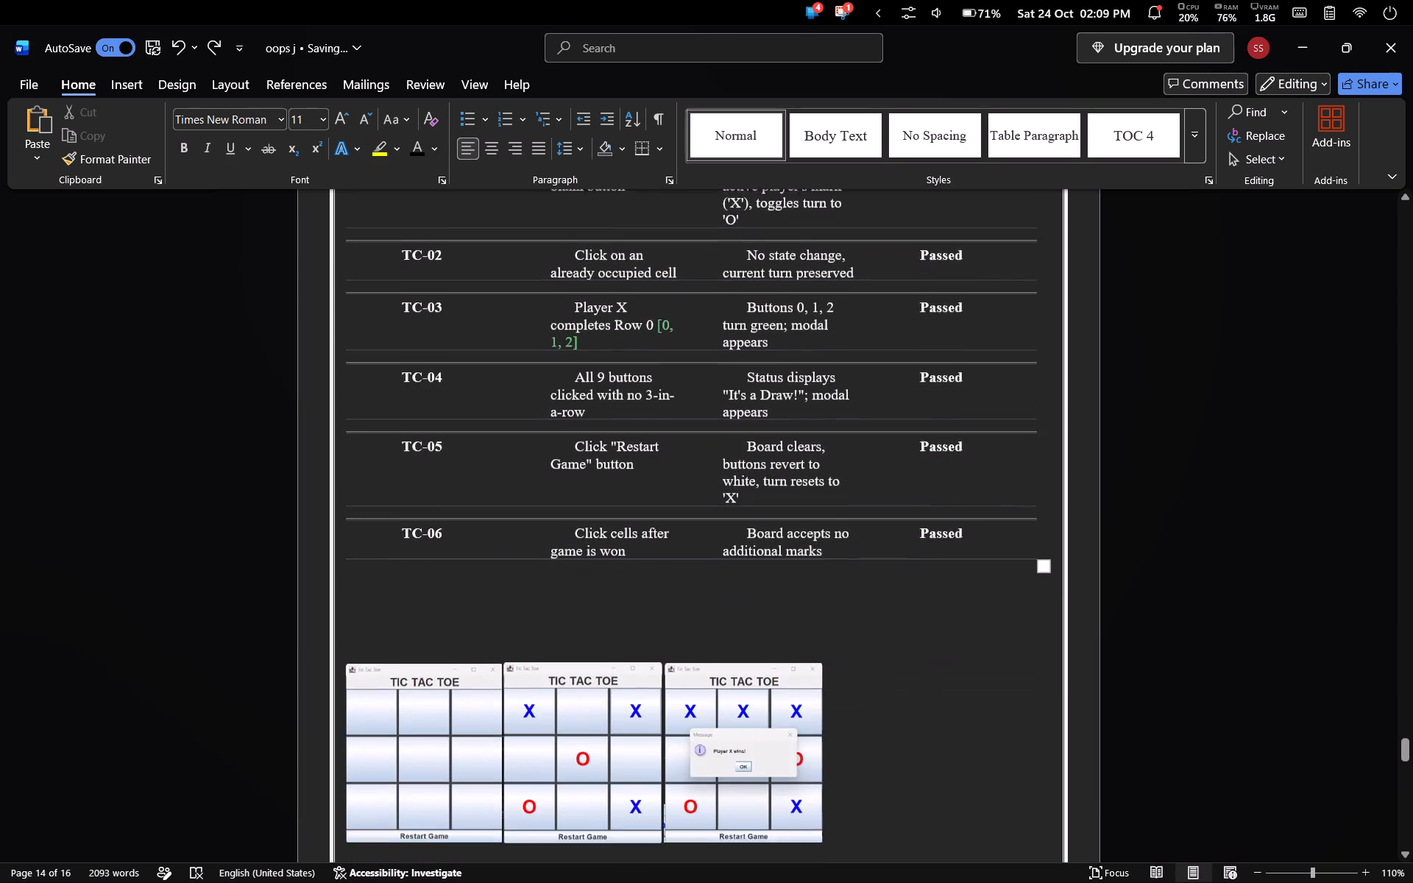
scroll(718, 539, right, 1)
scroll(654, 628, right, 1)
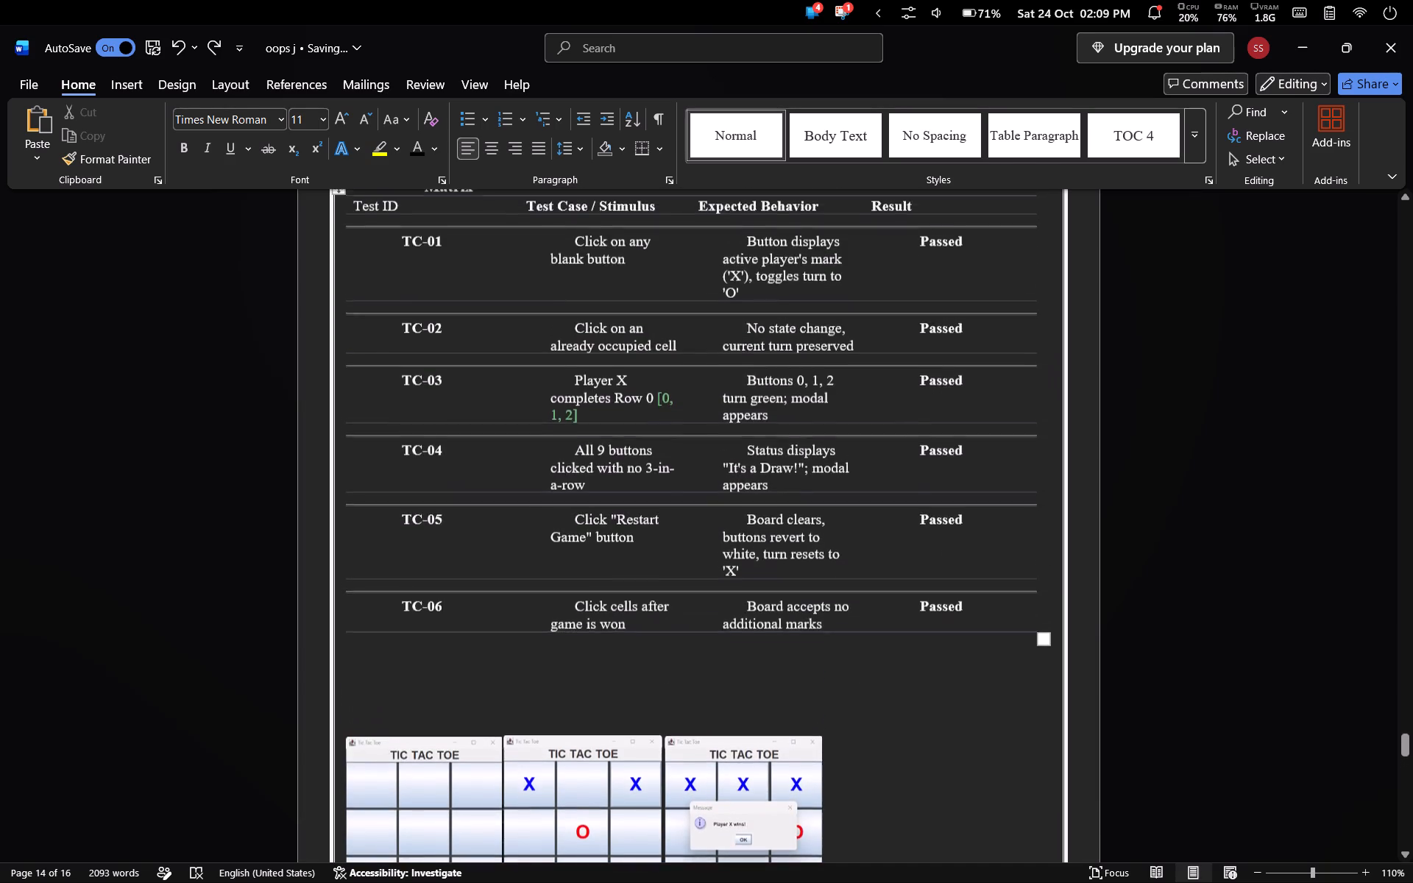
scroll(654, 628, right, 1)
click(630, 635)
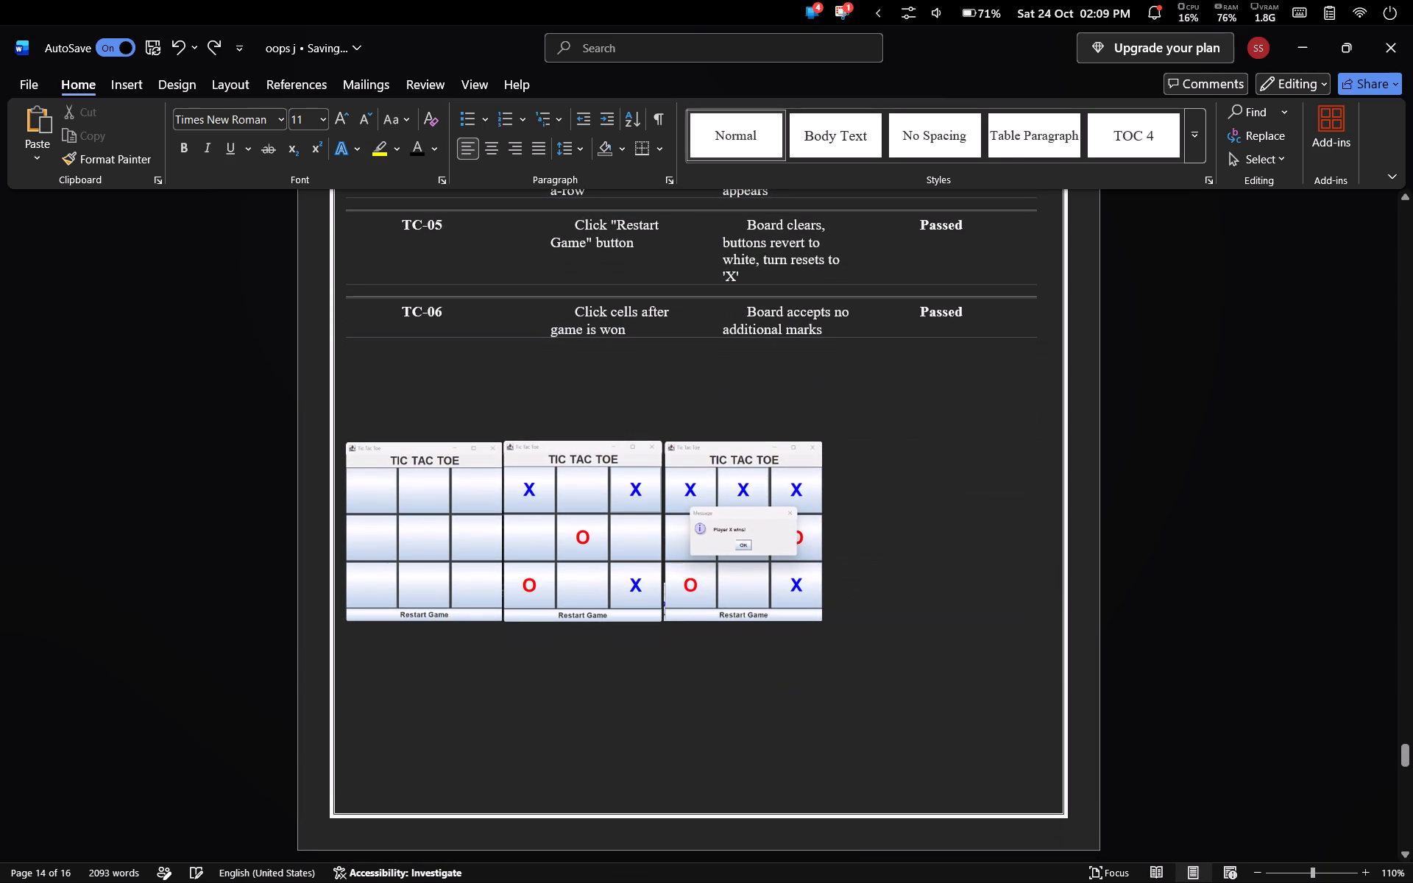
key(Tab)
key(Tab)
key(Tab)
key(Tab)
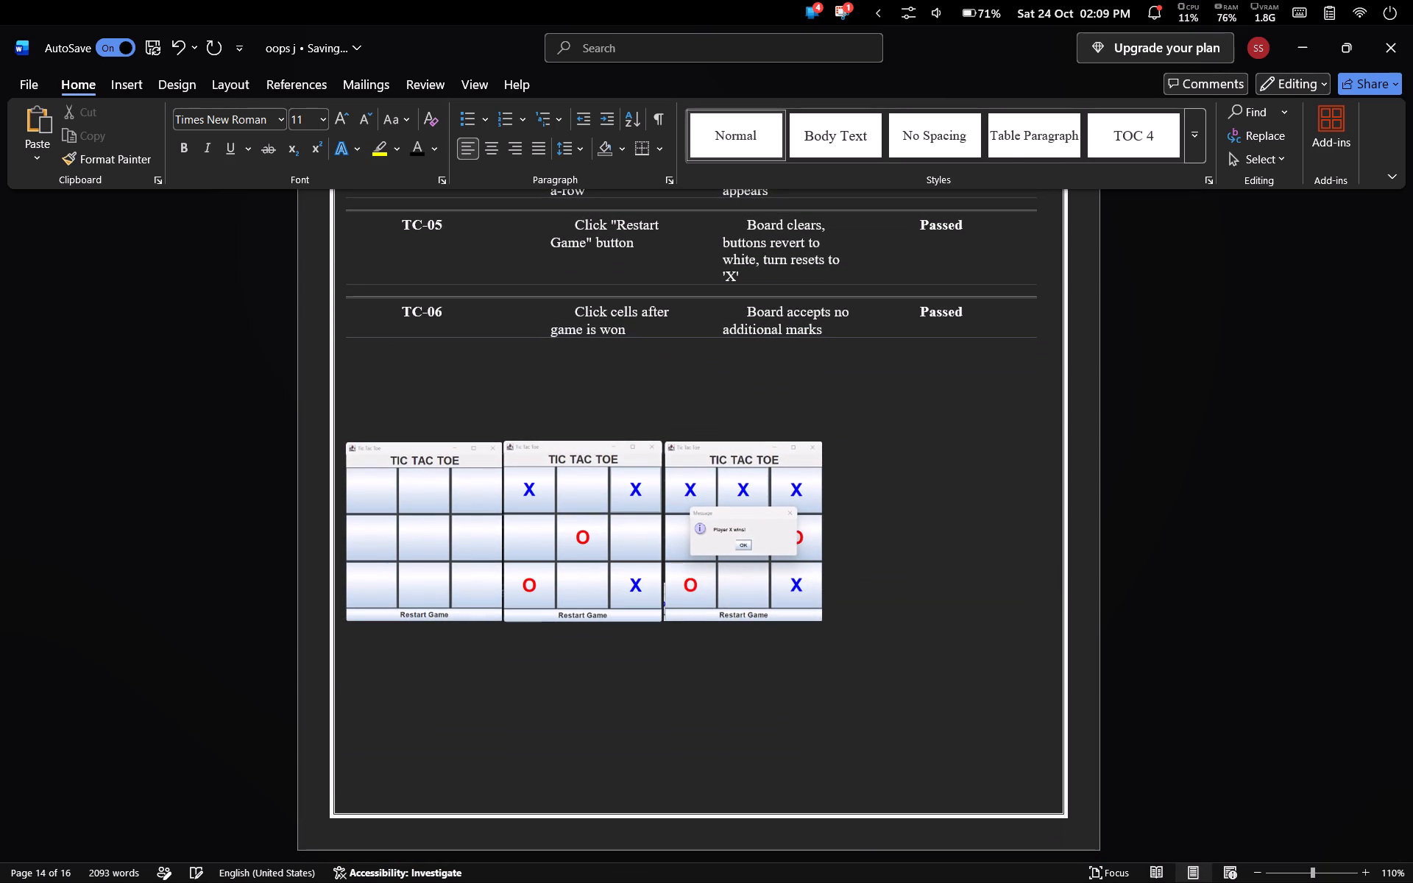
Check the chapter's section numbering and enter the caption "5.1 test case and execution" on the indented line below the screenshots.
scroll(630, 635, up, 1)
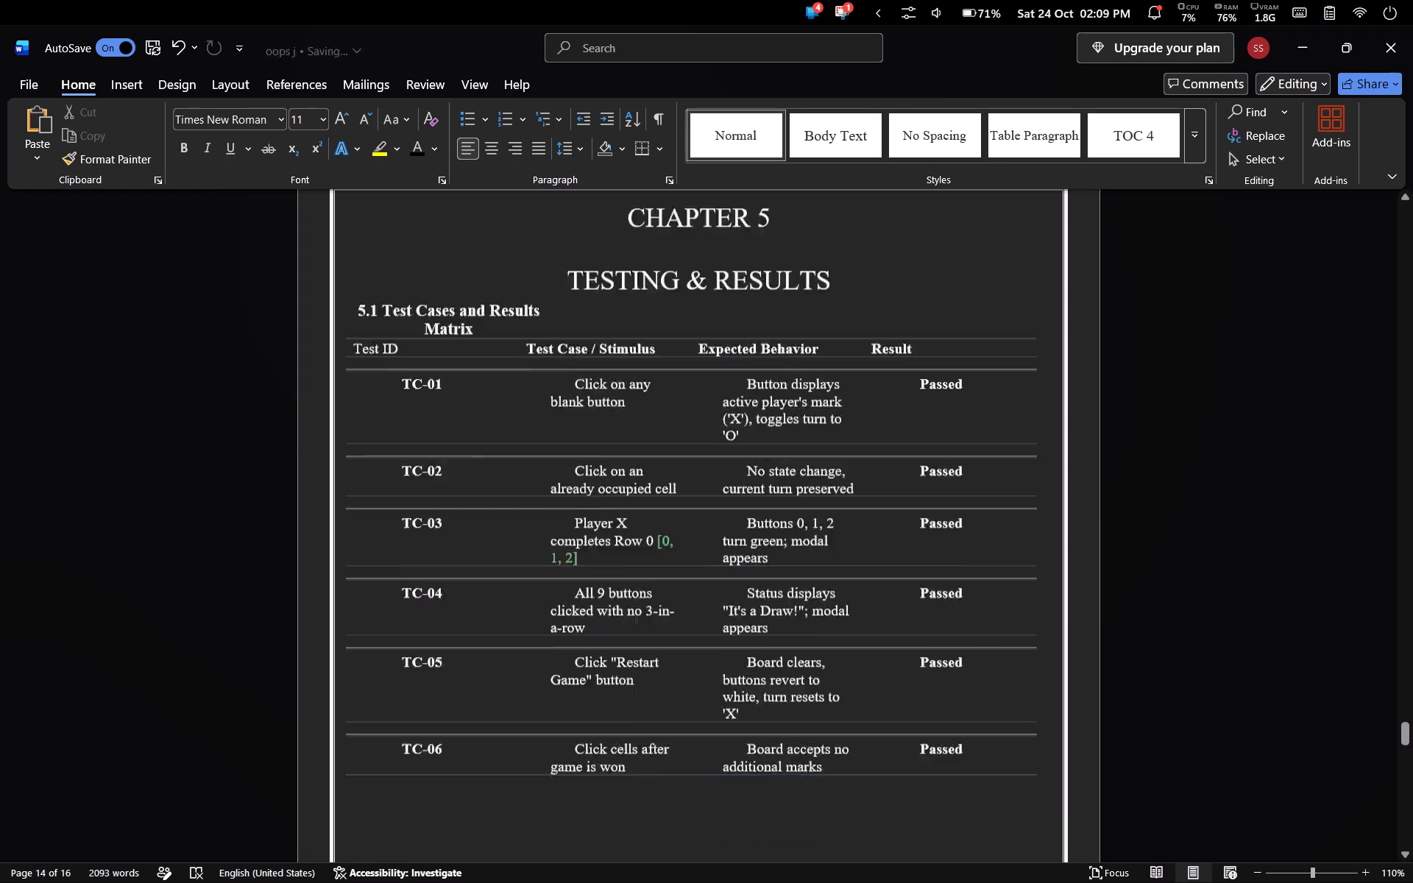
scroll(630, 635, up, 1)
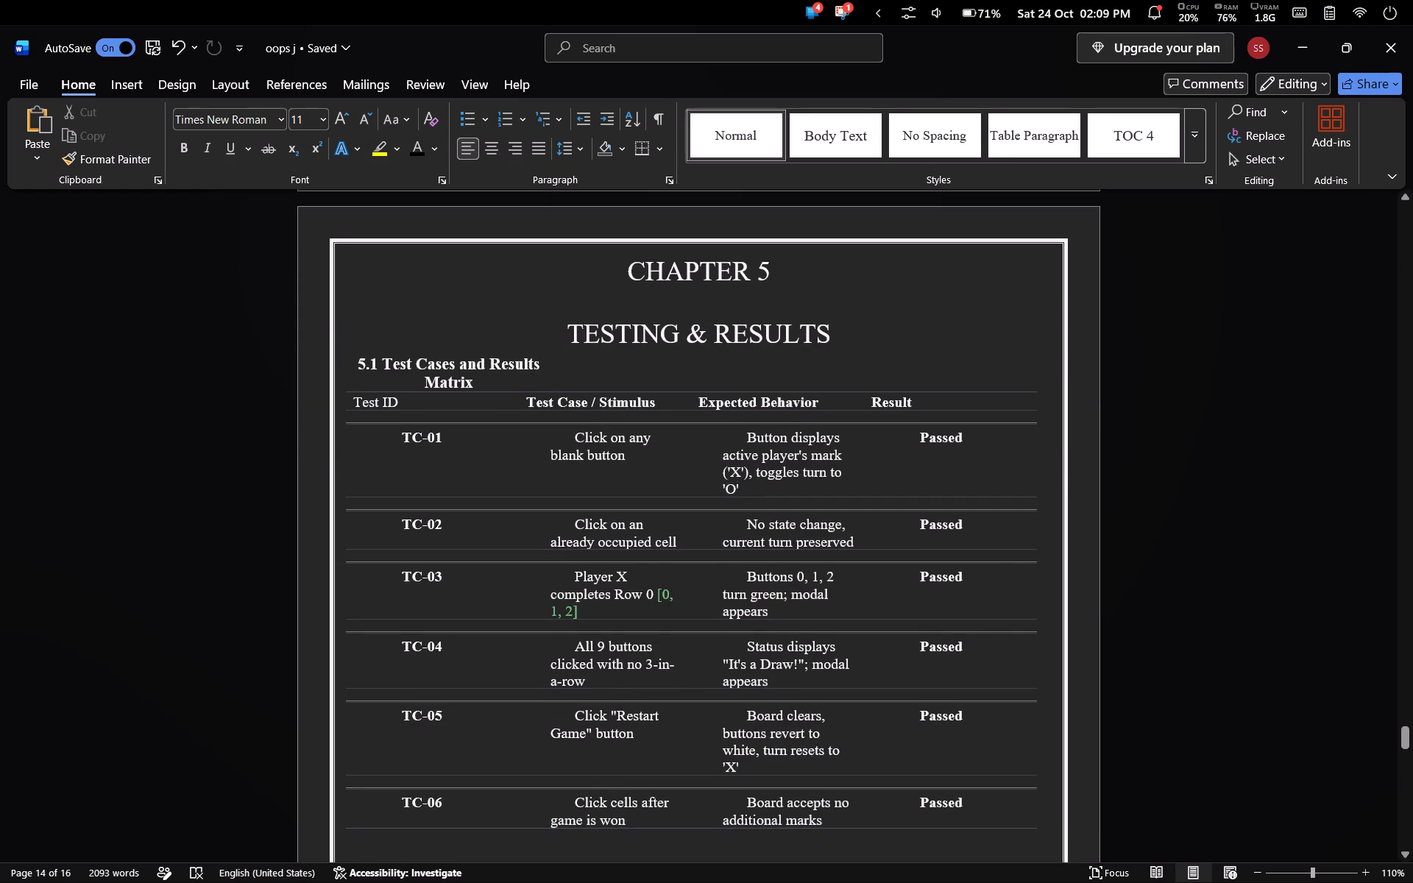
key(5)
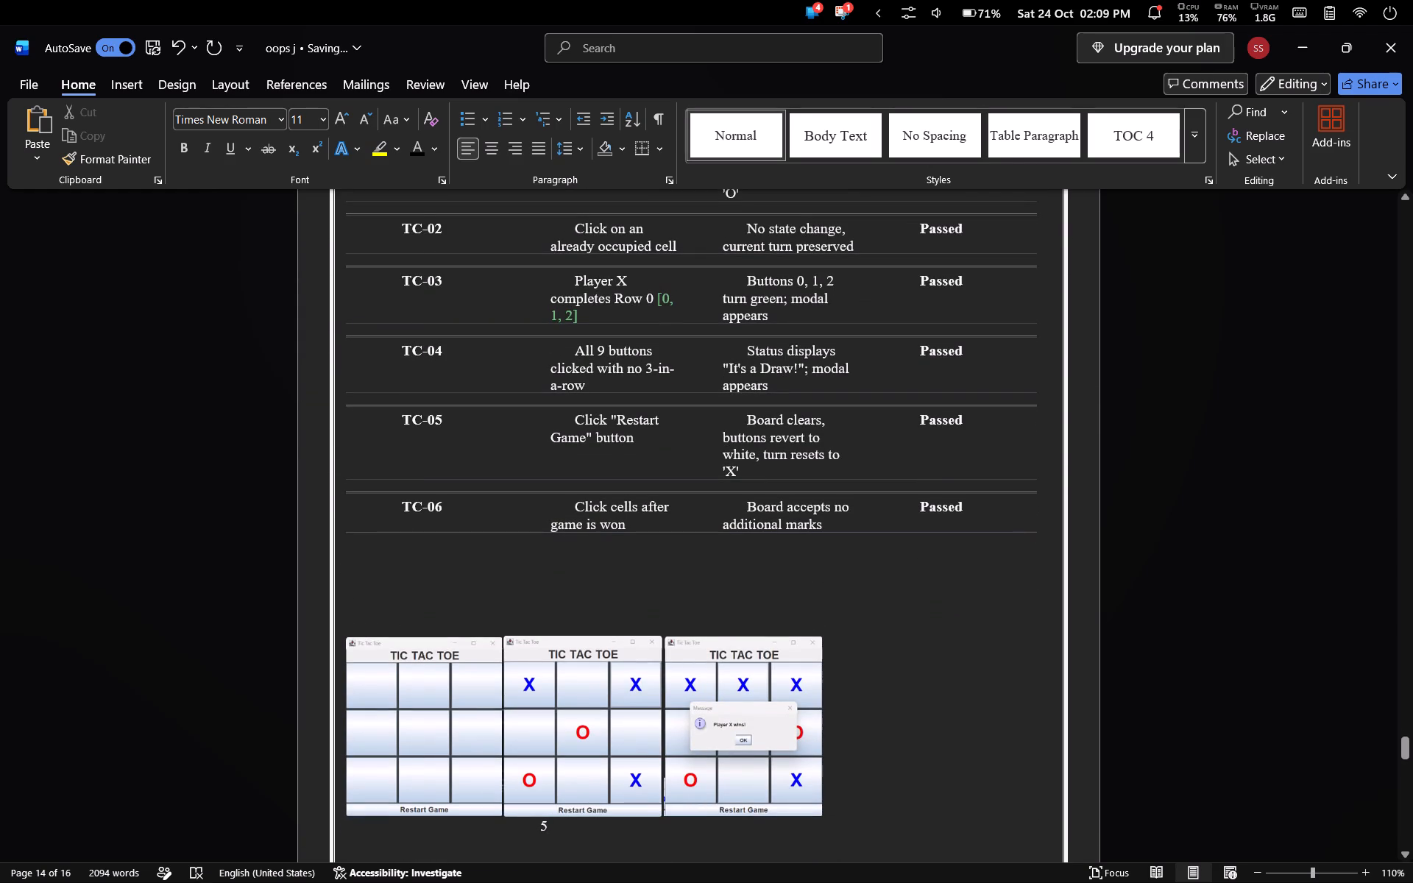
text(.1)
key(space)
text(te)
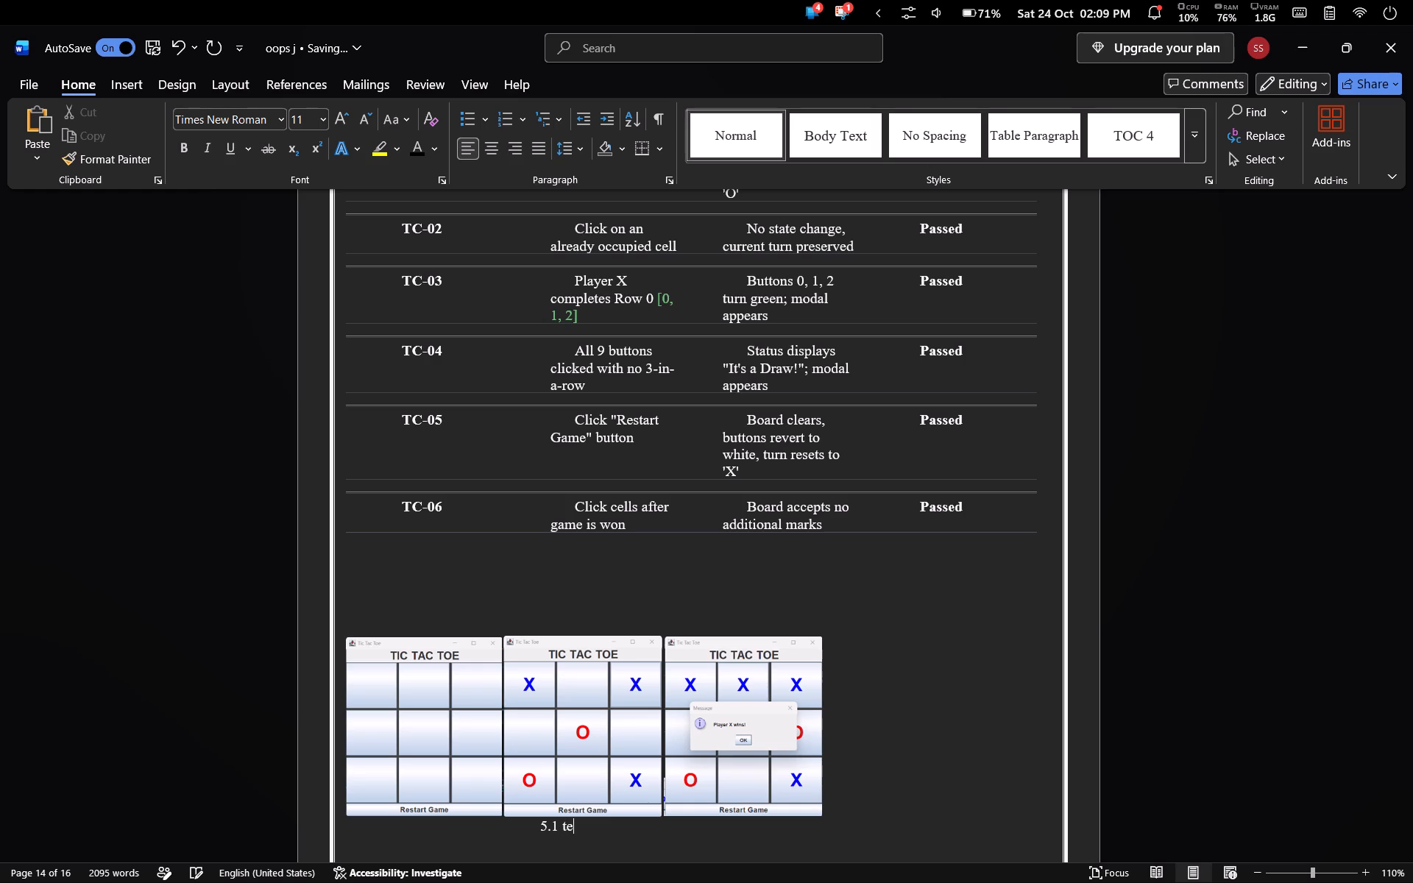
text(st case and execution)
key(space)
Replace the word "execution" in the screenshot caption with "out put".
key(BackSpace)
key(BackSpace)
key(BackSpace)
key(BackSpace)
key(BackSpace)
key(BackSpace)
key(BackSpace)
key(BackSpace)
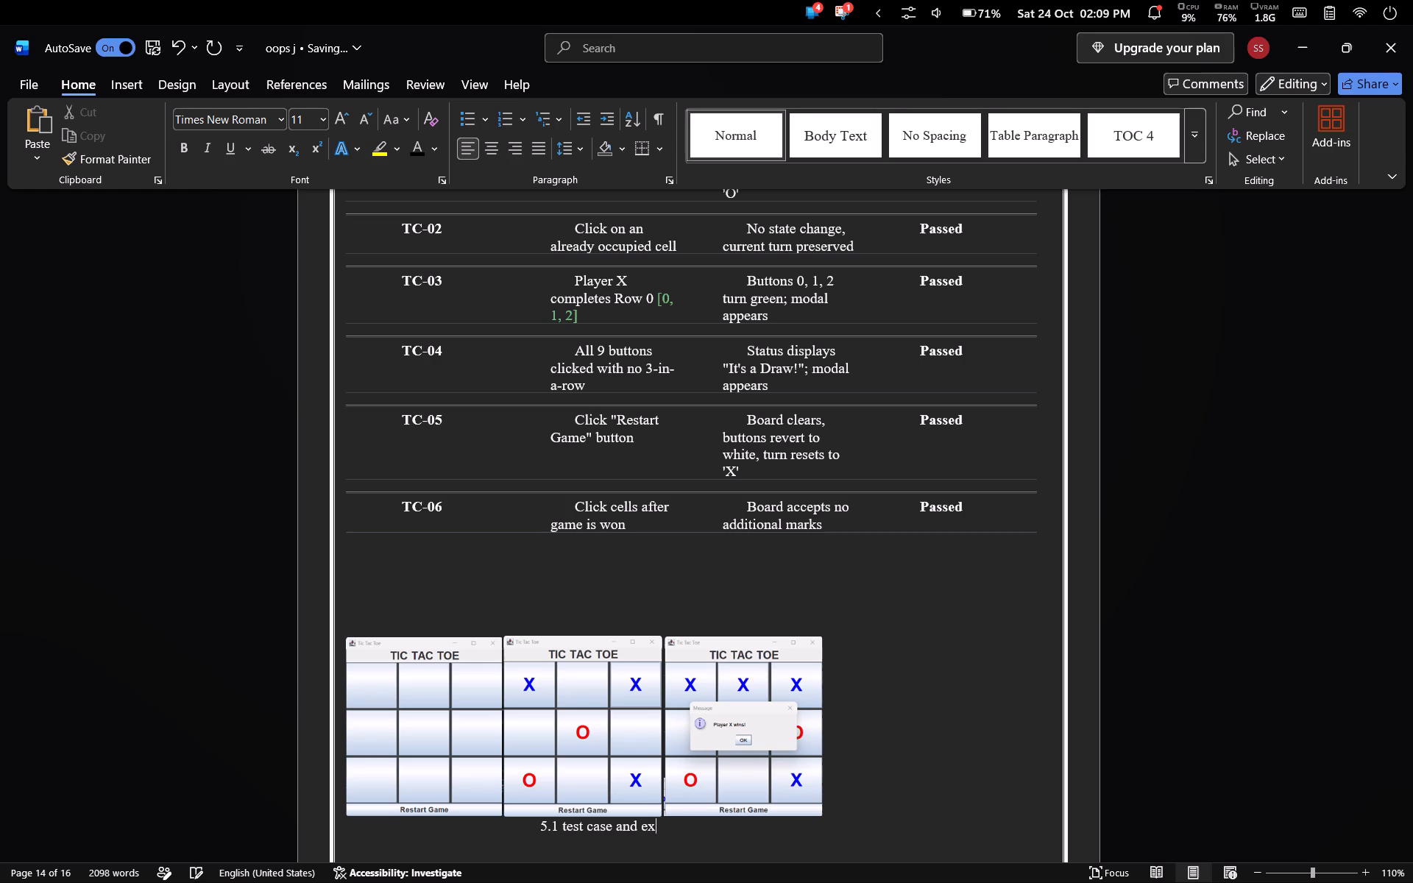
key(BackSpace)
key(BackSpace)
text(out)
key(space)
text(put)
key(space)
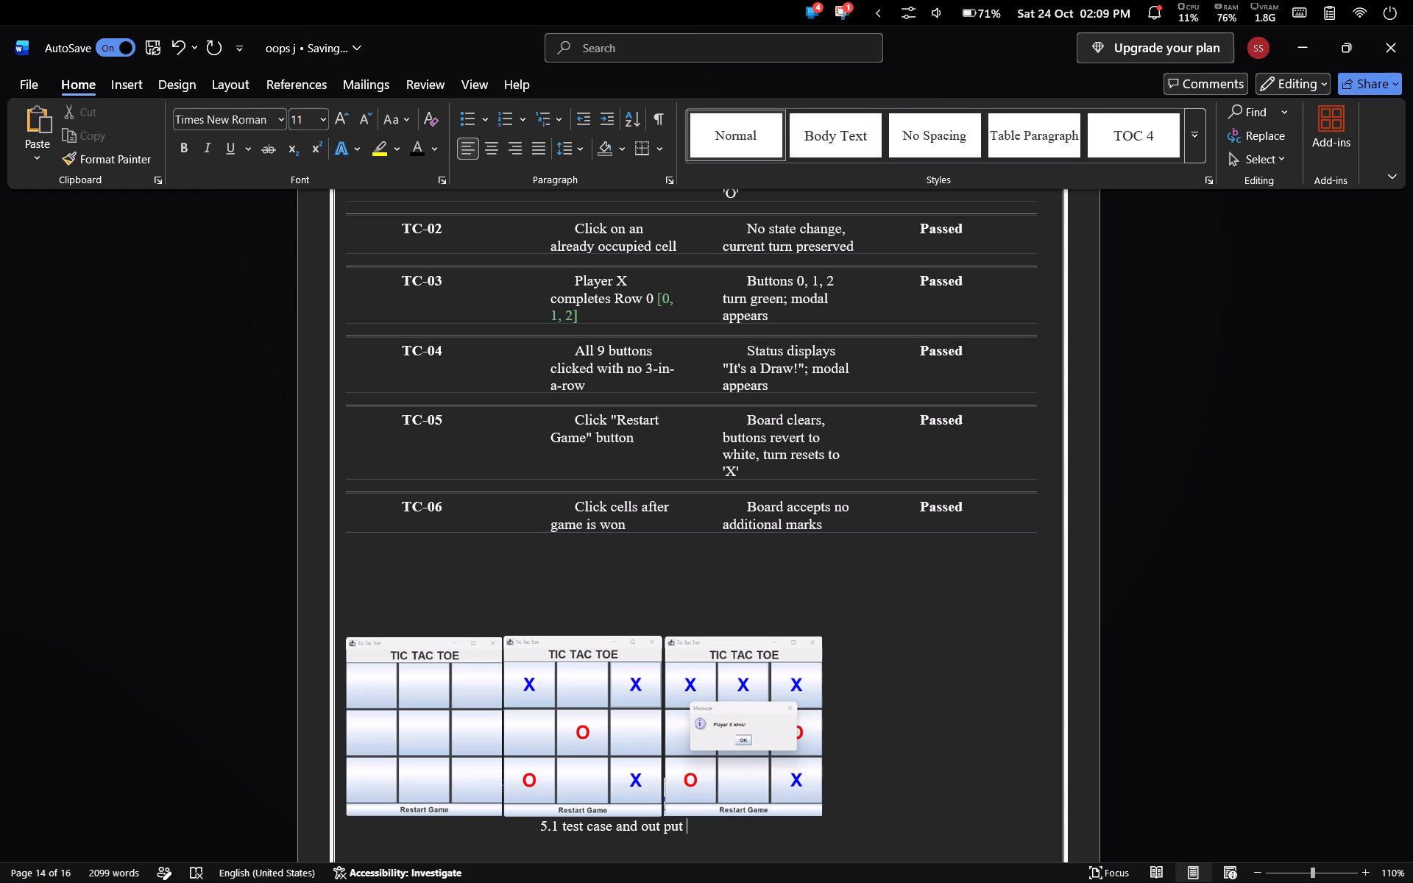
click(928, 648)
Review the report from the testing chapter through the conclusion and references, and back to the cover and certificate pages.
scroll(928, 648, down, 3)
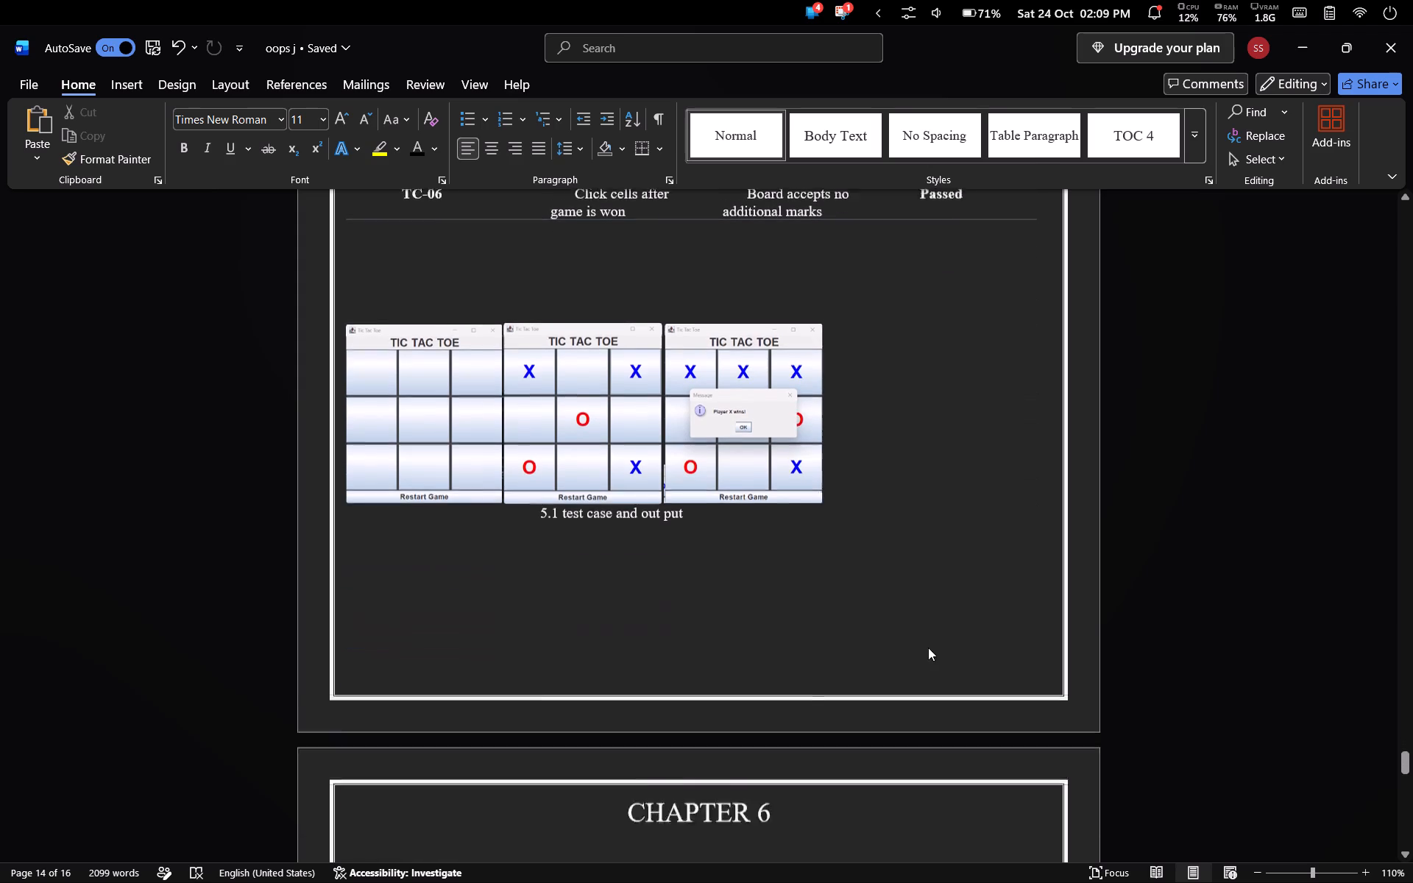
scroll(928, 648, down, 6)
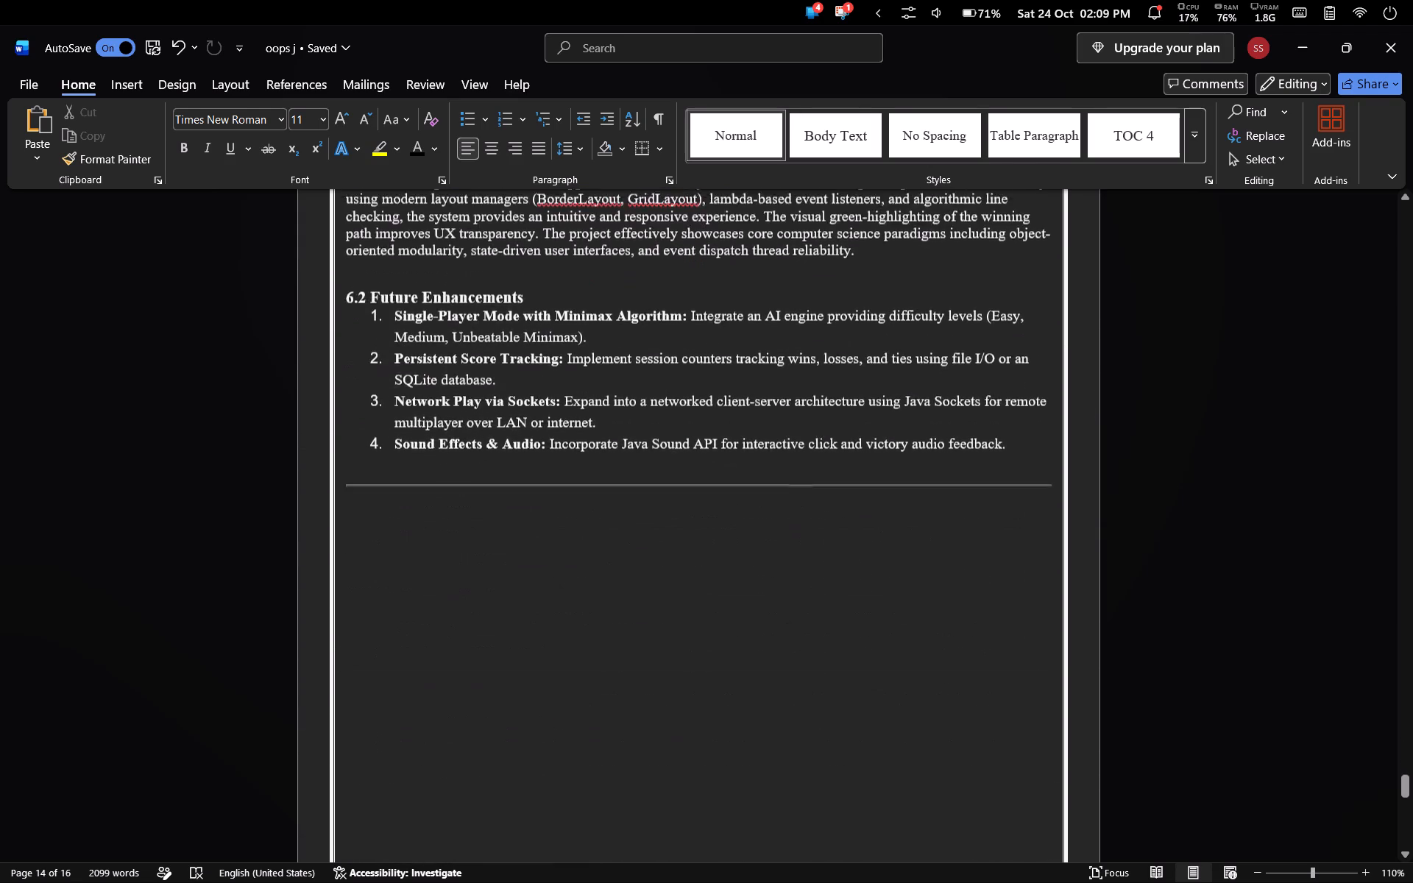
scroll(928, 648, down, 9)
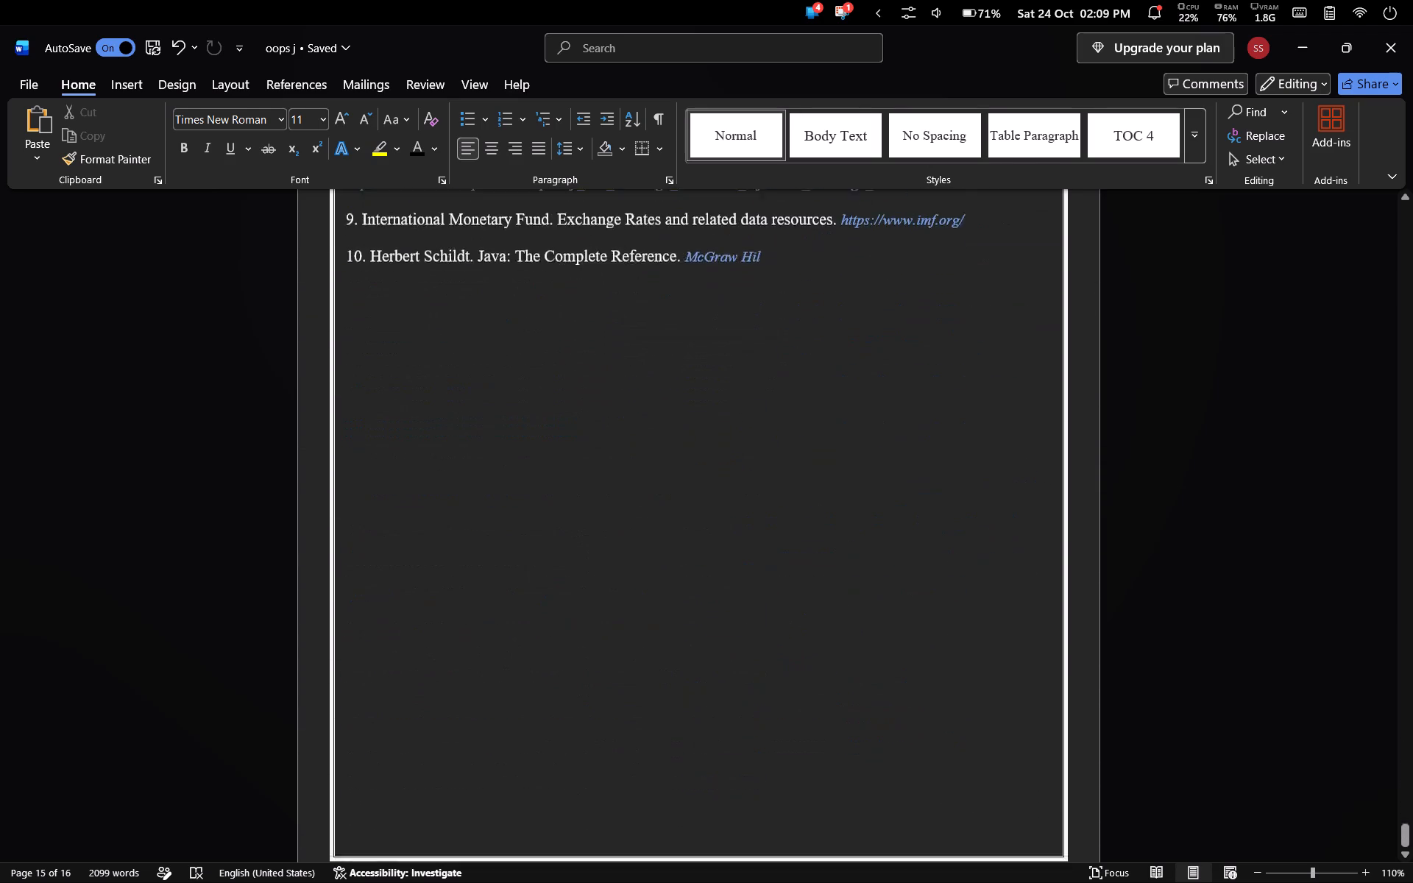
scroll(928, 648, down, 5)
scroll(928, 648, up, 16)
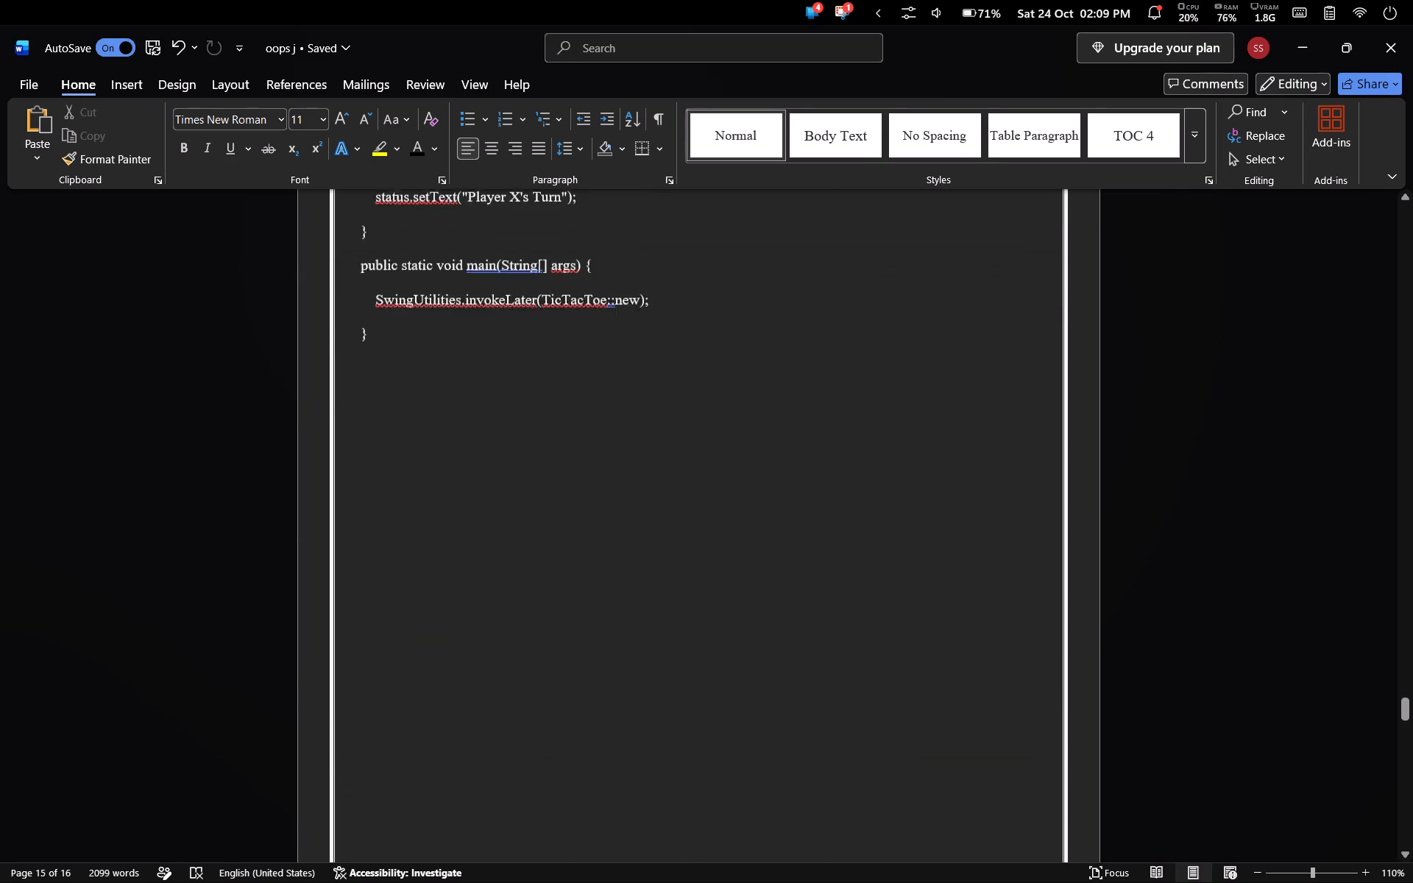
scroll(928, 648, up, 8)
scroll(928, 648, up, 17)
scroll(928, 648, up, 15)
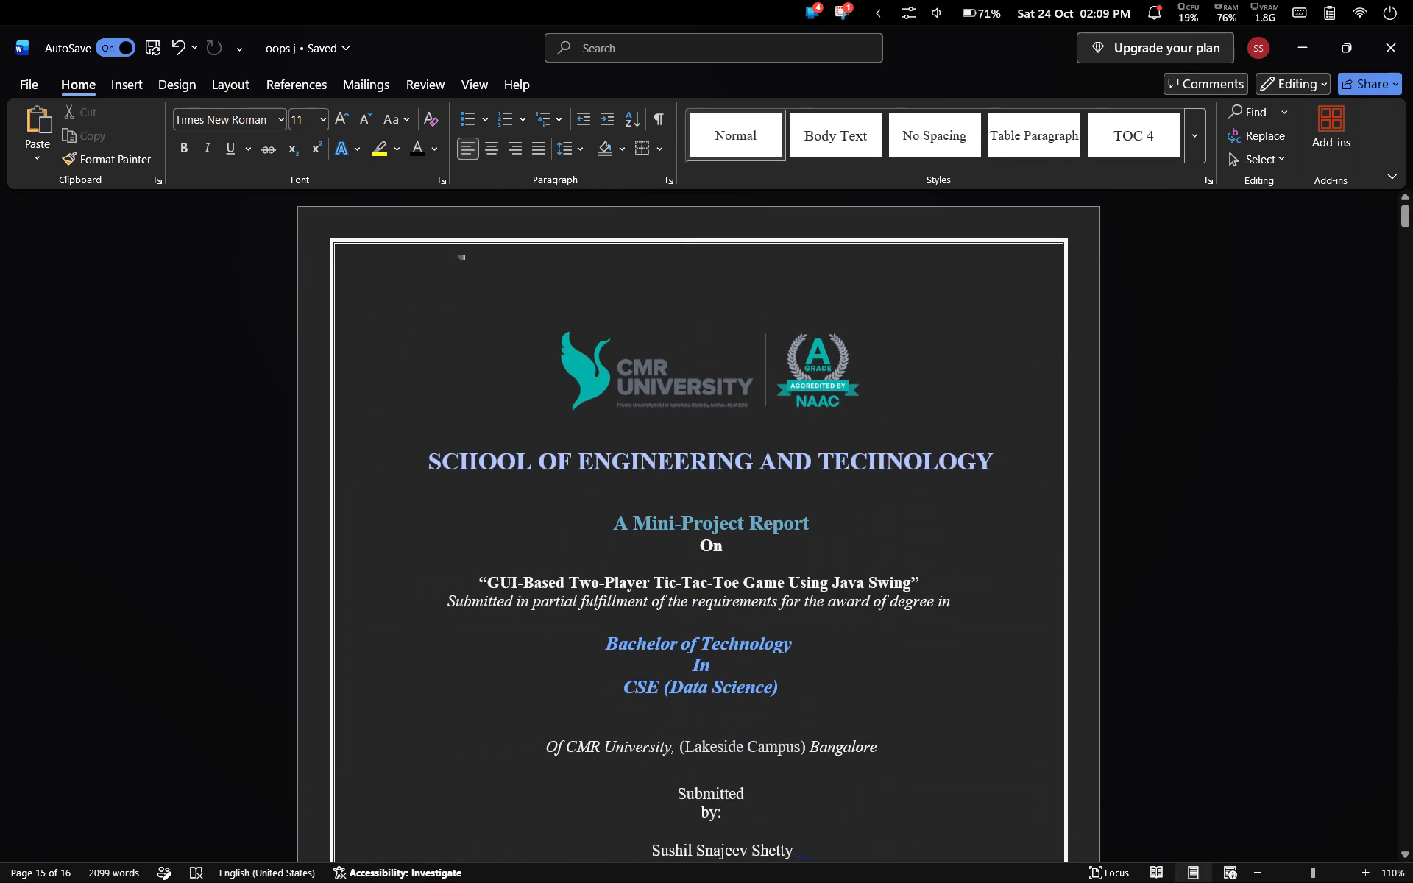
scroll(928, 648, up, 1)
scroll(928, 648, down, 11)
scroll(928, 648, down, 10)
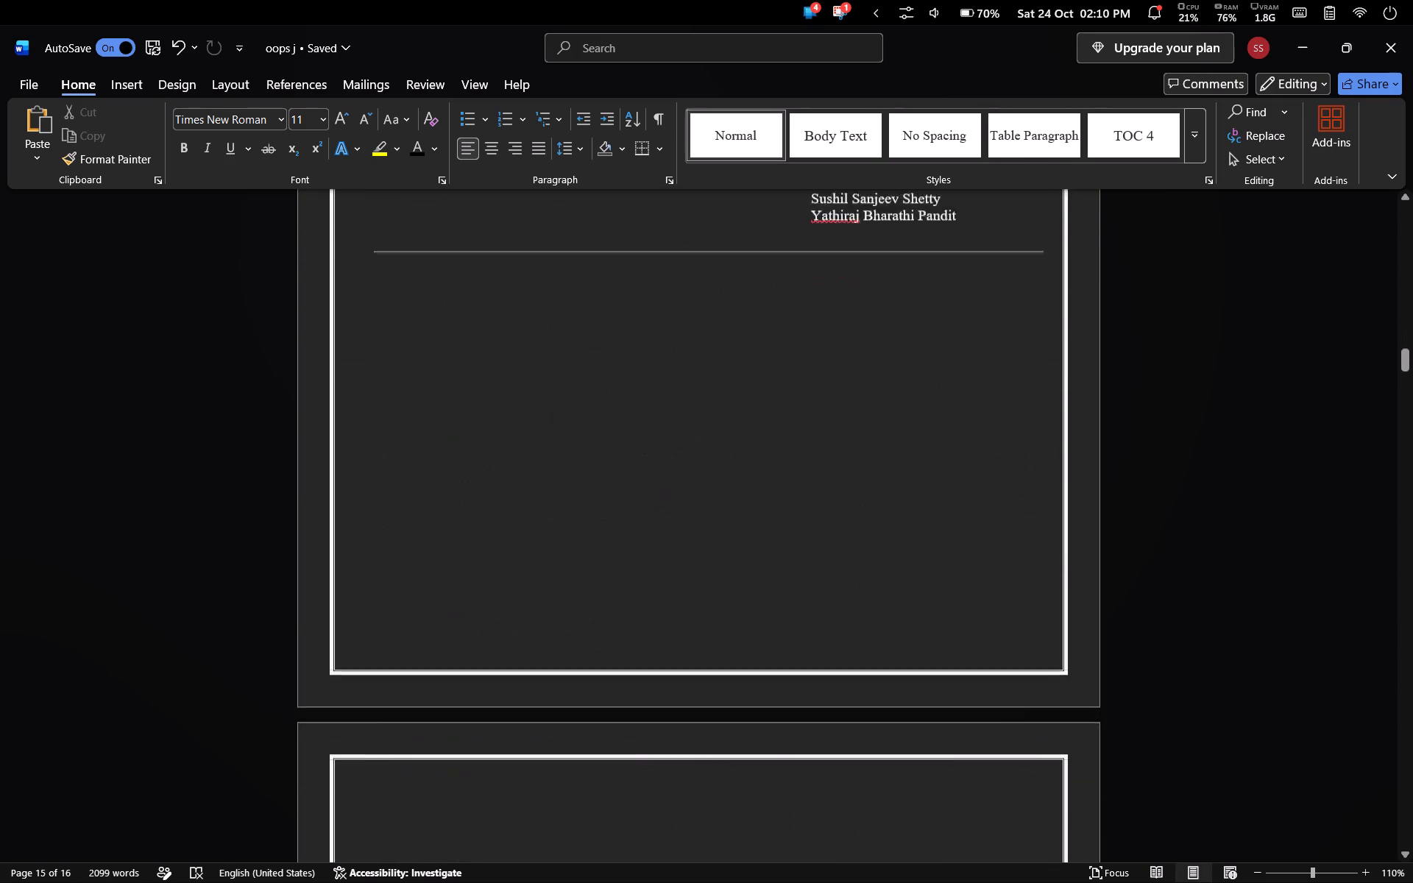
scroll(928, 648, up, 13)
scroll(928, 648, down, 1)
scroll(928, 648, up, 1)
scroll(928, 648, down, 1)
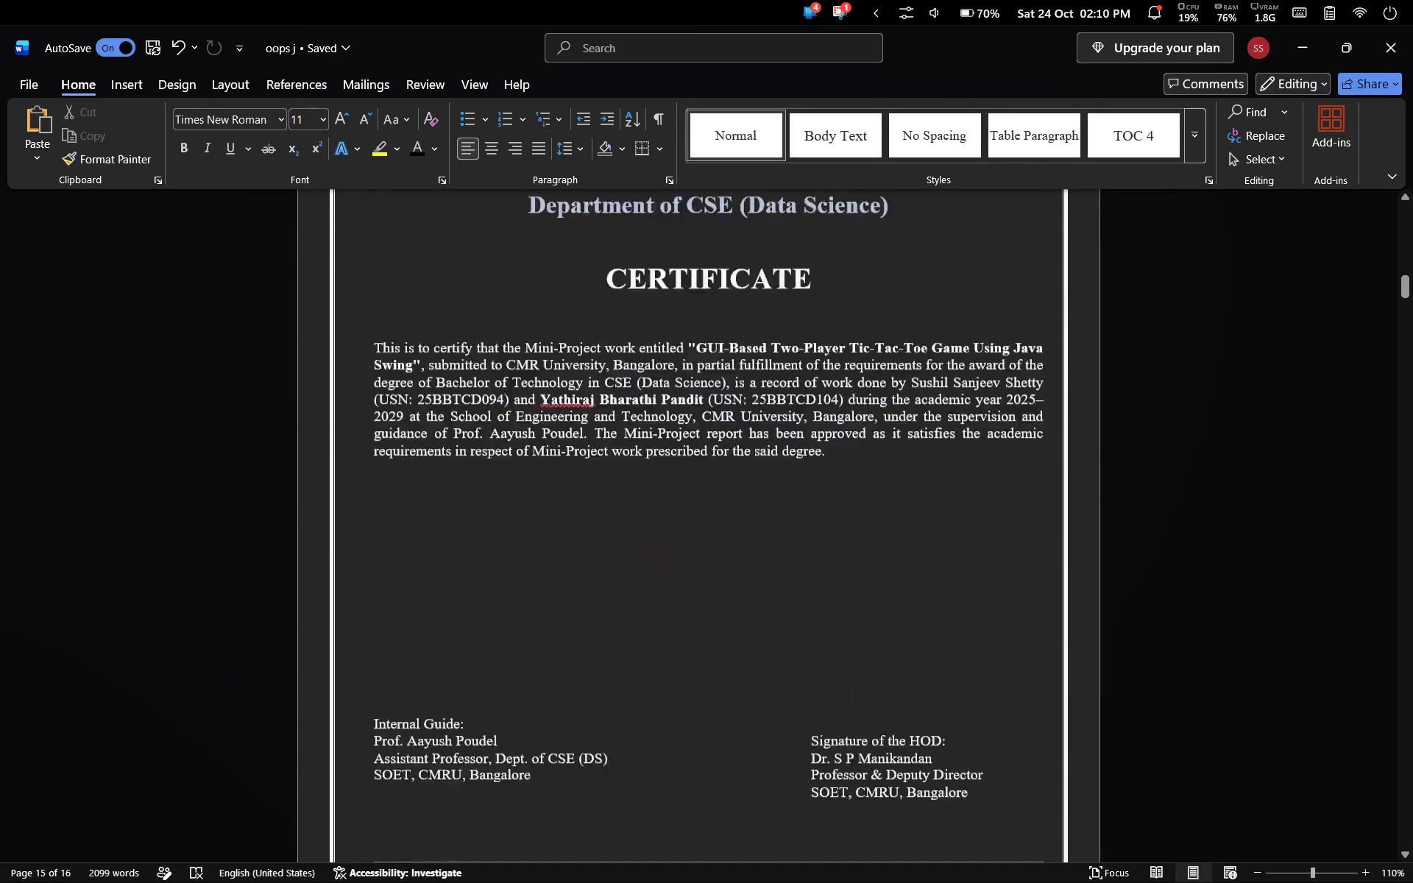
scroll(928, 648, down, 1)
scroll(928, 648, up, 8)
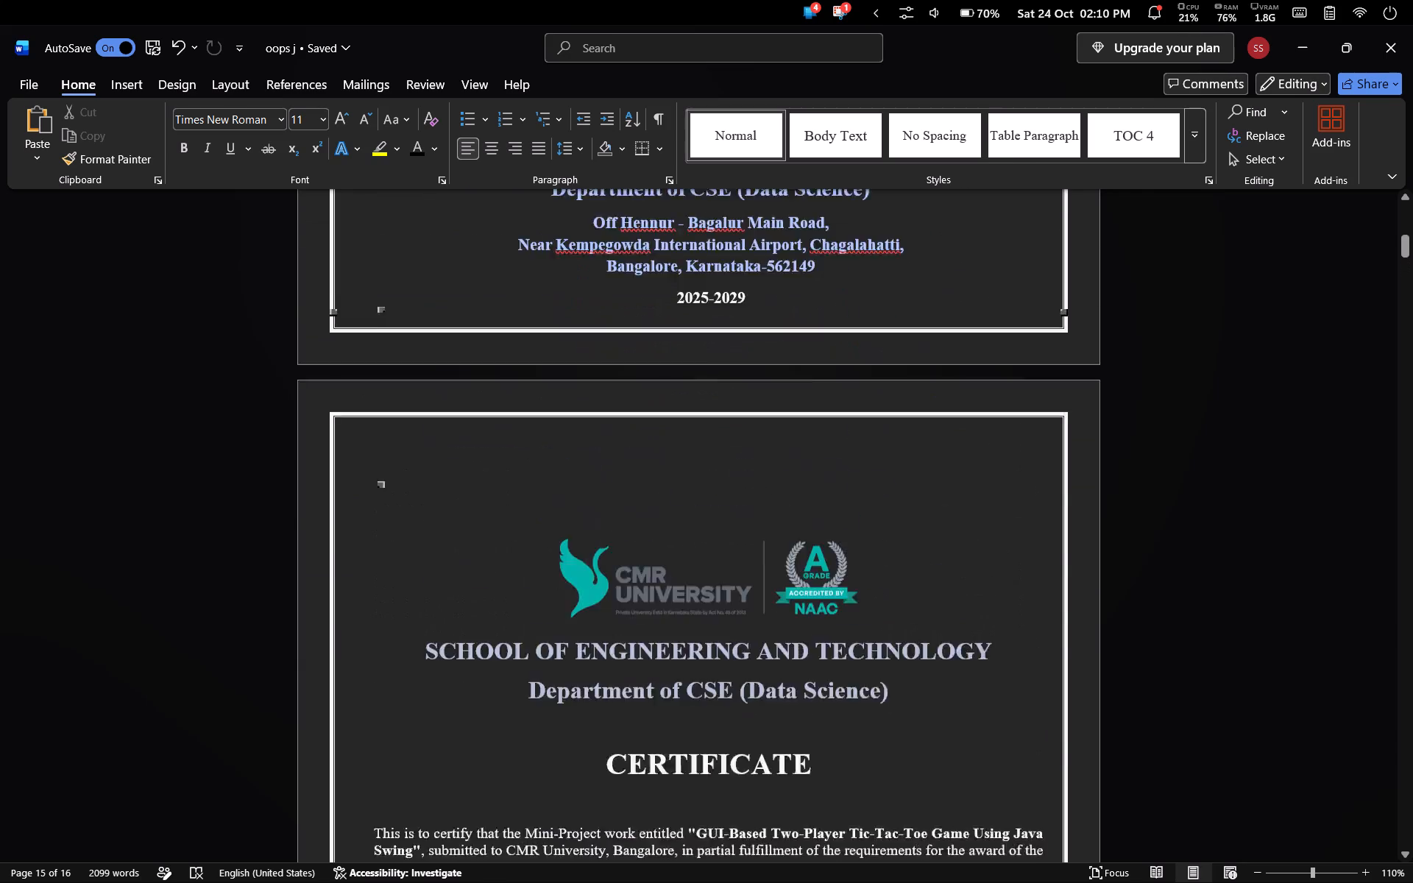
Delete the horizontal line below the student names on the Declaration page and the one below the signatures on the Certificate page.
scroll(928, 648, up, 15)
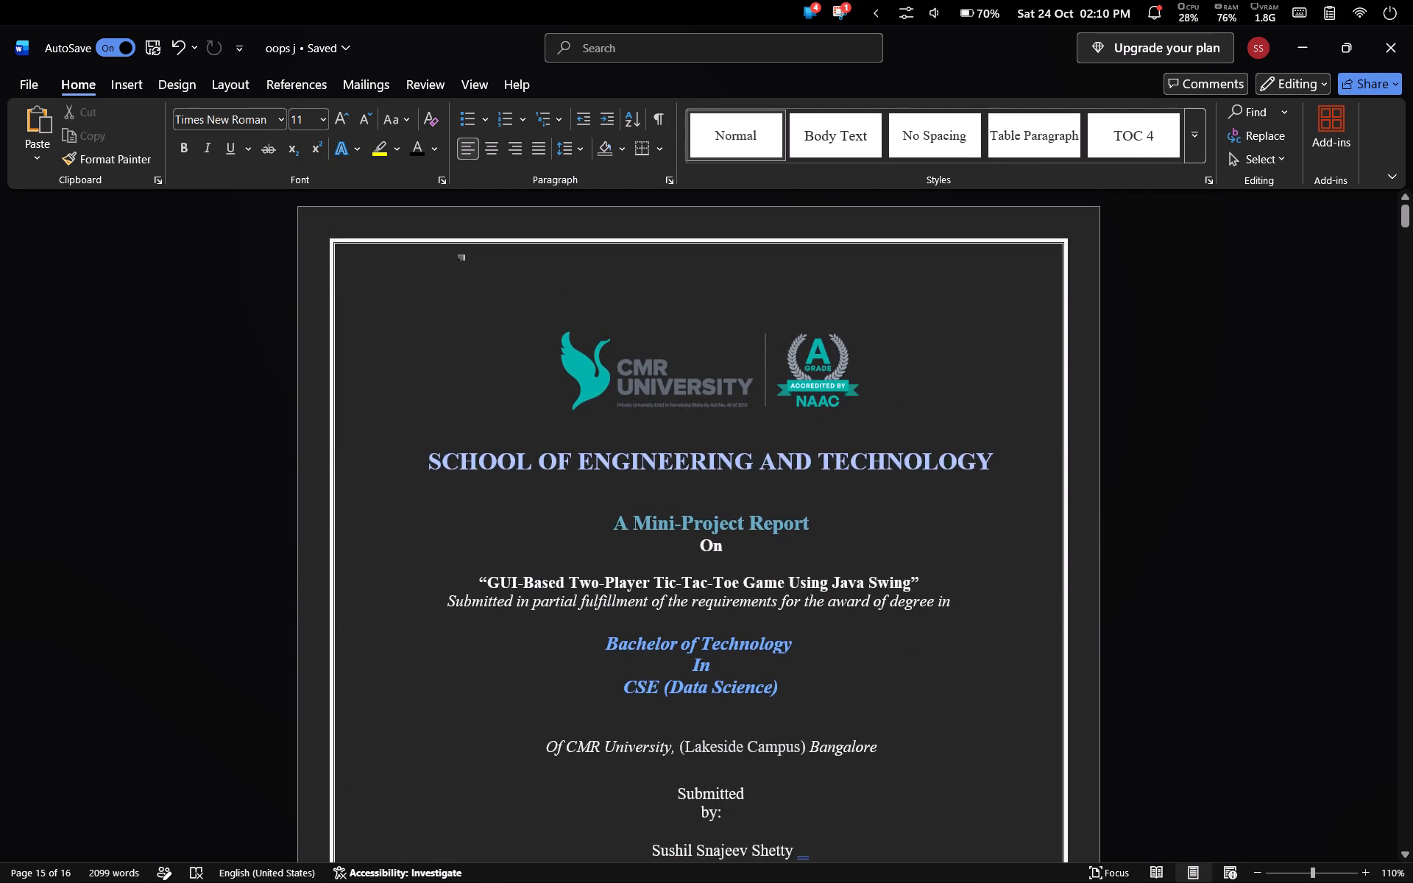
scroll(928, 648, down, 10)
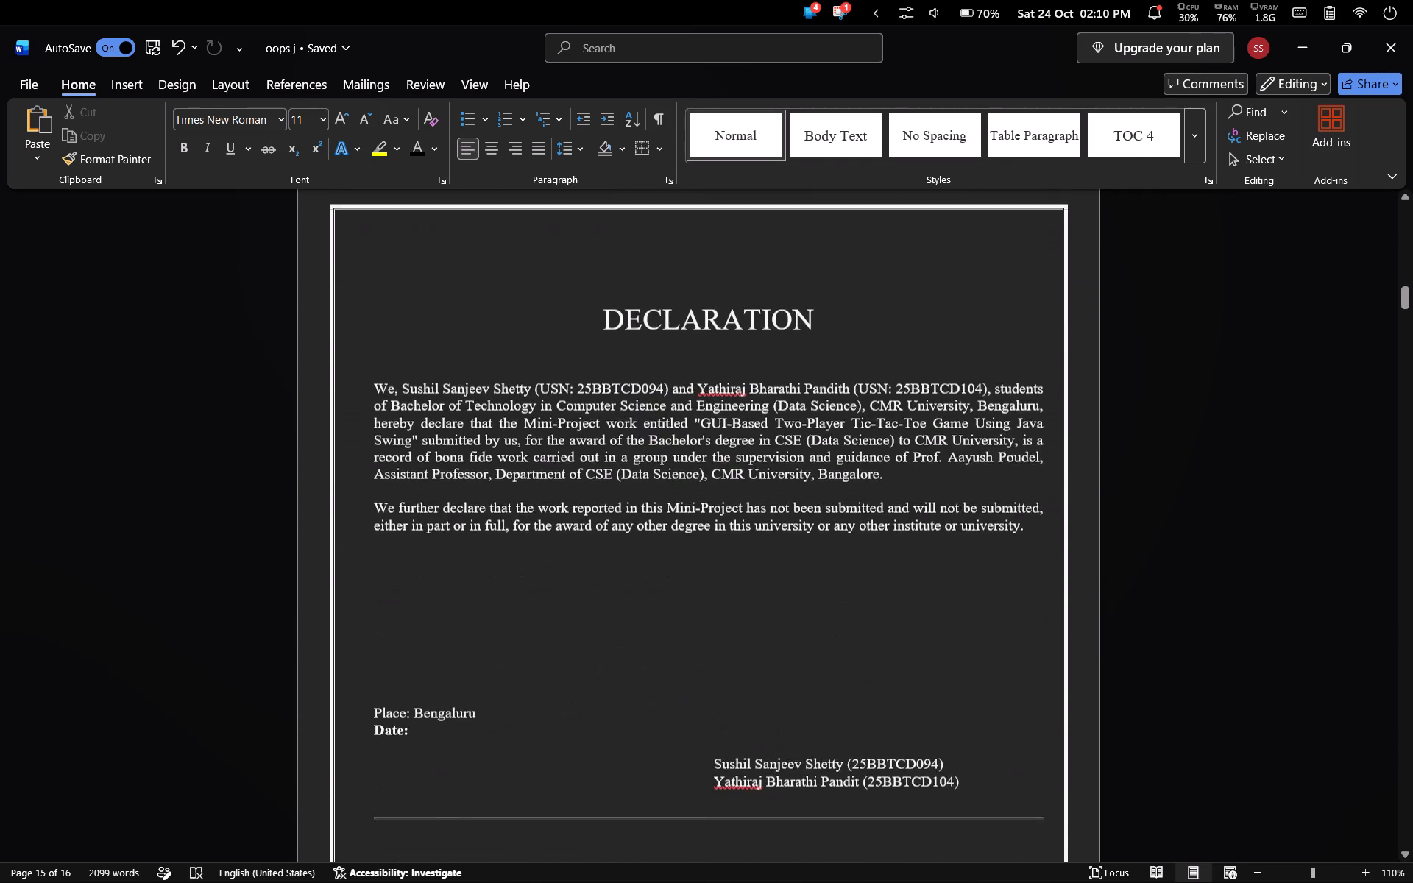
scroll(928, 648, down, 3)
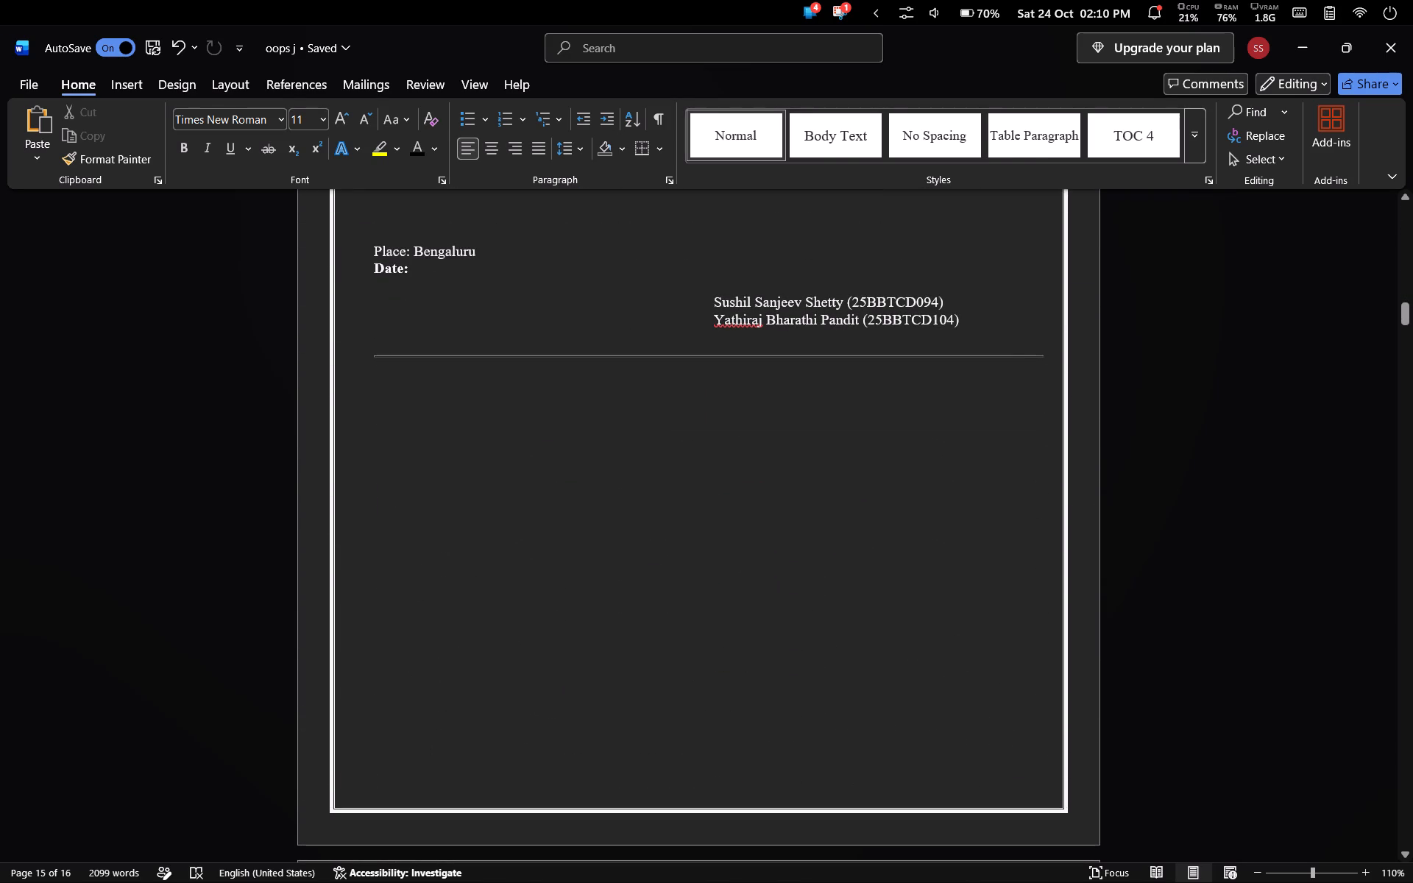
click(1012, 355)
key(Delete)
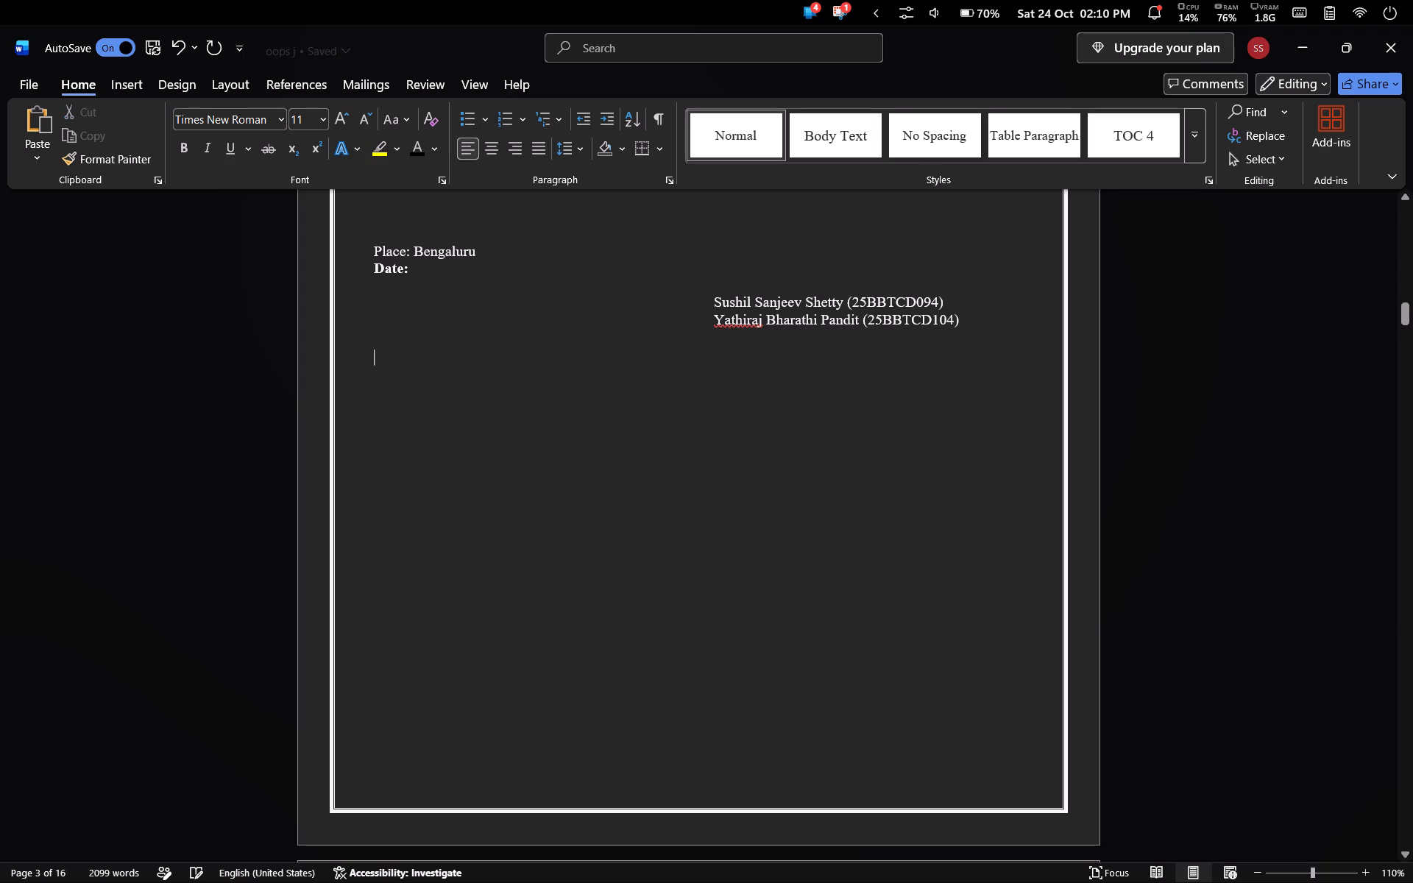
scroll(1012, 355, up, 9)
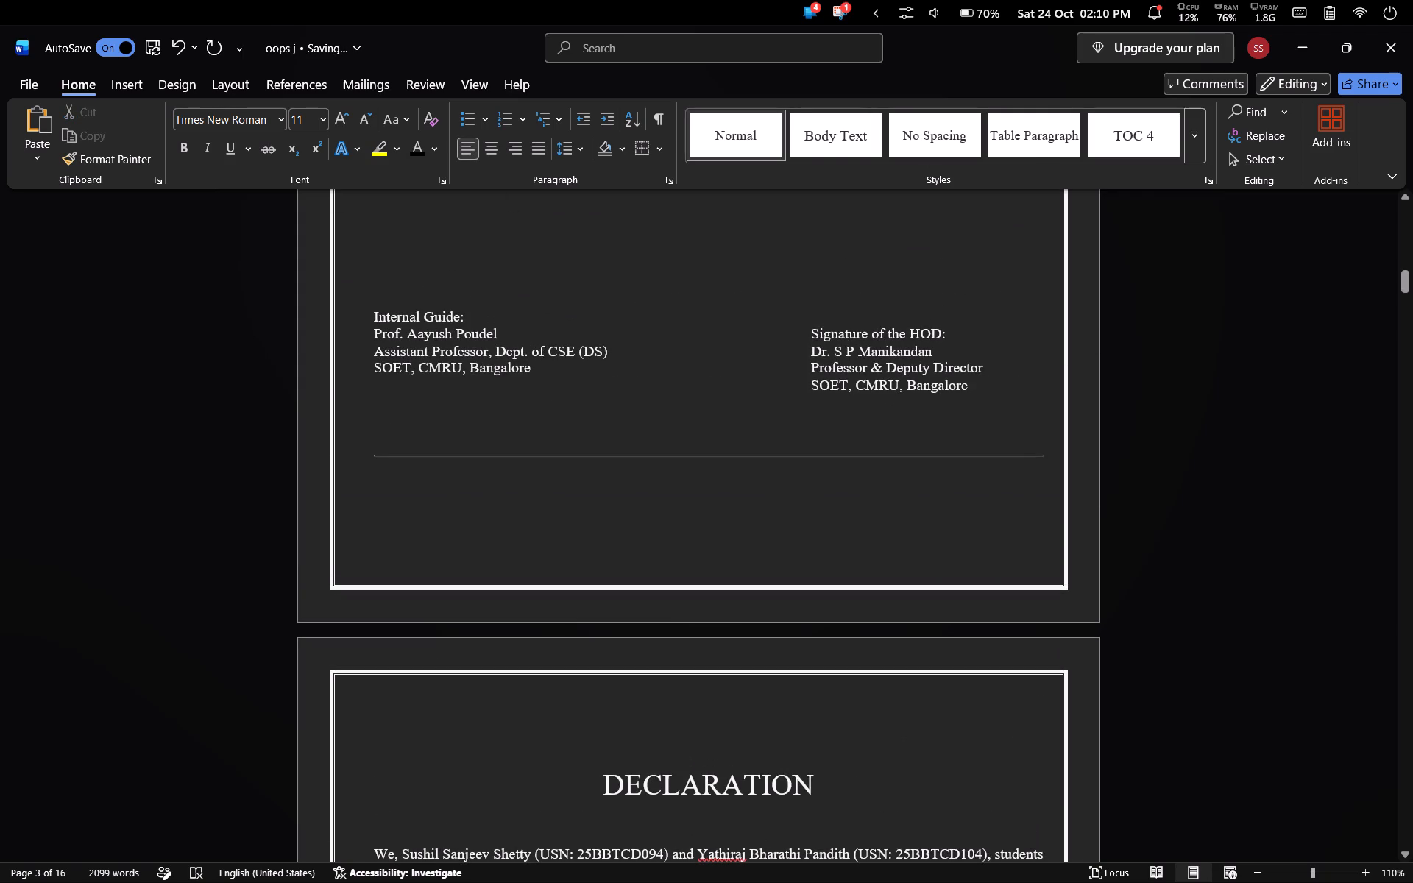
click(987, 452)
key(Delete)
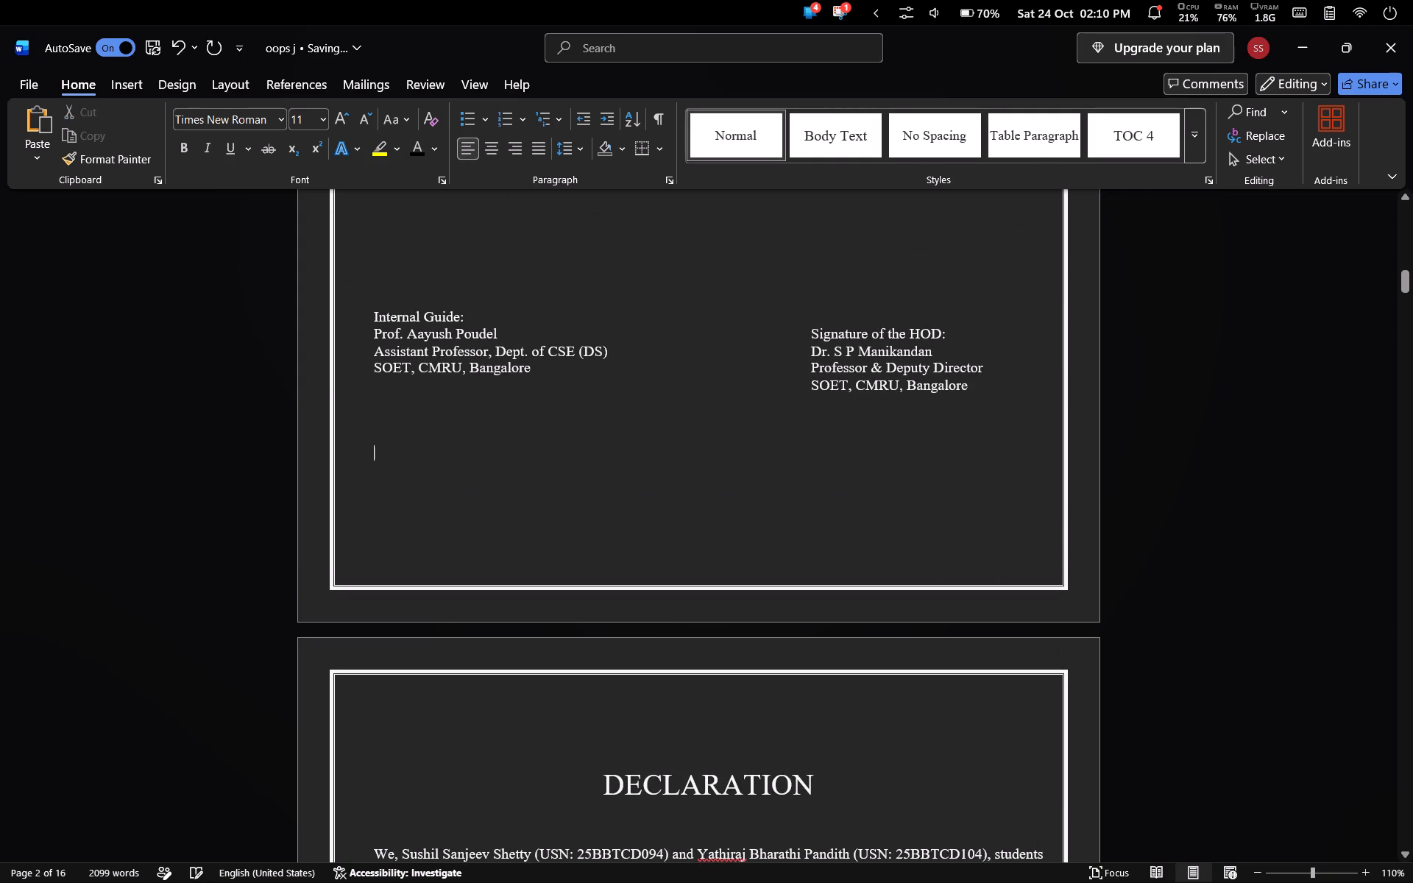
Delete the horizontal lines below the names on the Acknowledgement page and below the project summary paragraph ending in "prospective future enhancements".
scroll(987, 452, up, 5)
scroll(987, 452, down, 3)
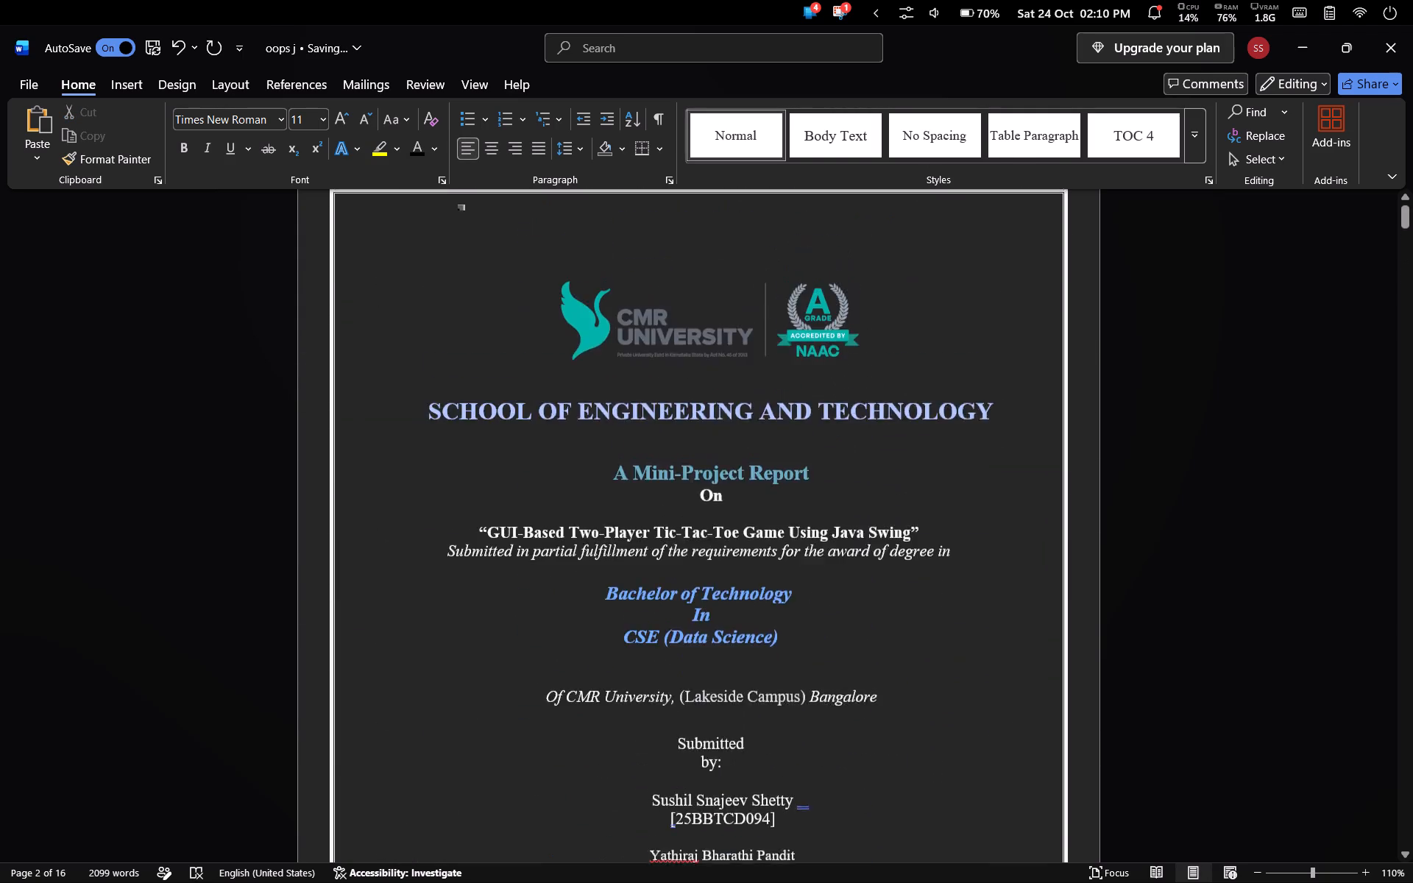
scroll(987, 452, down, 5)
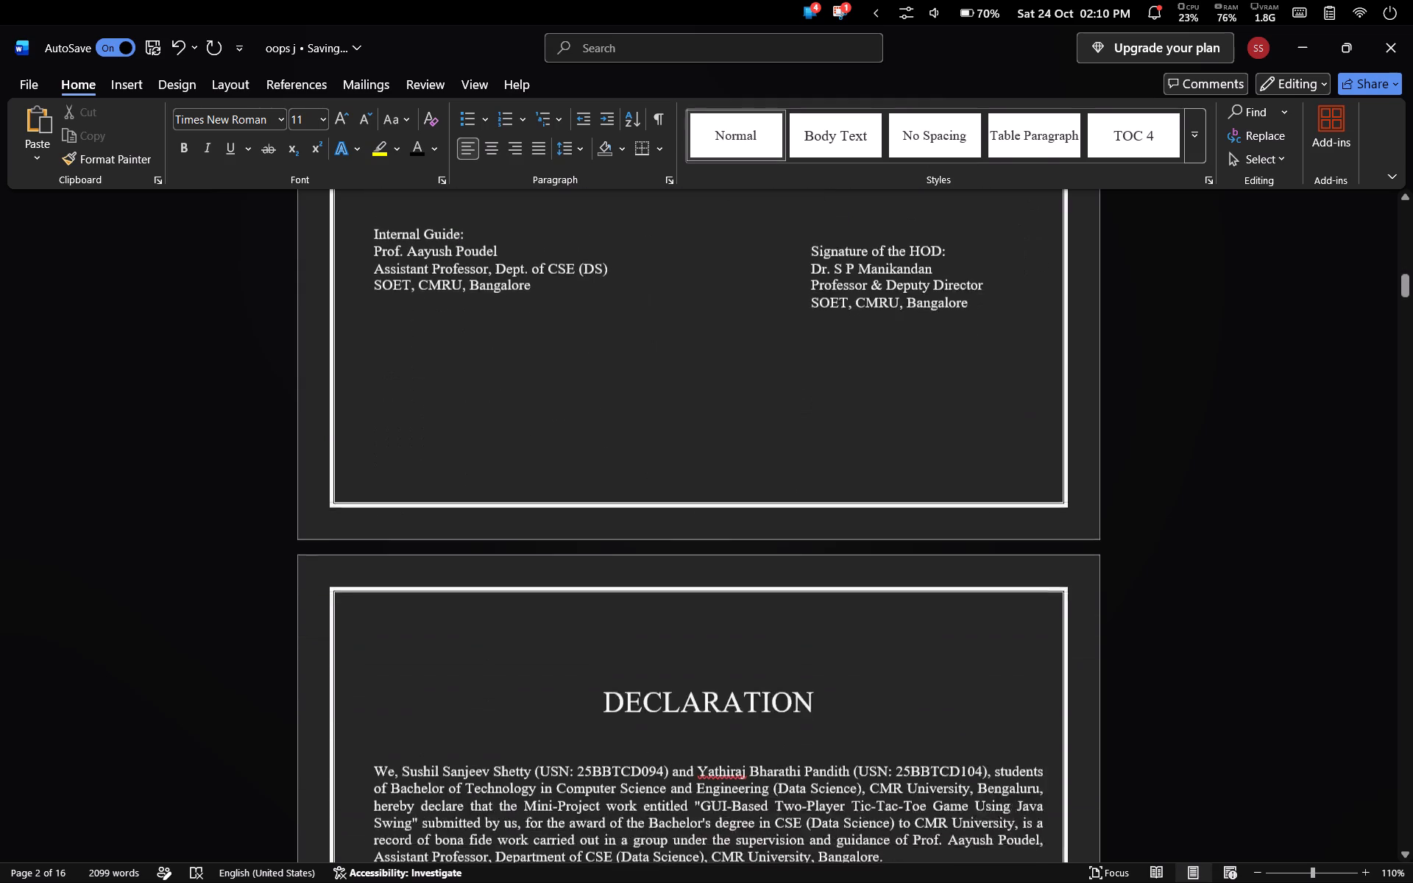
scroll(987, 452, down, 5)
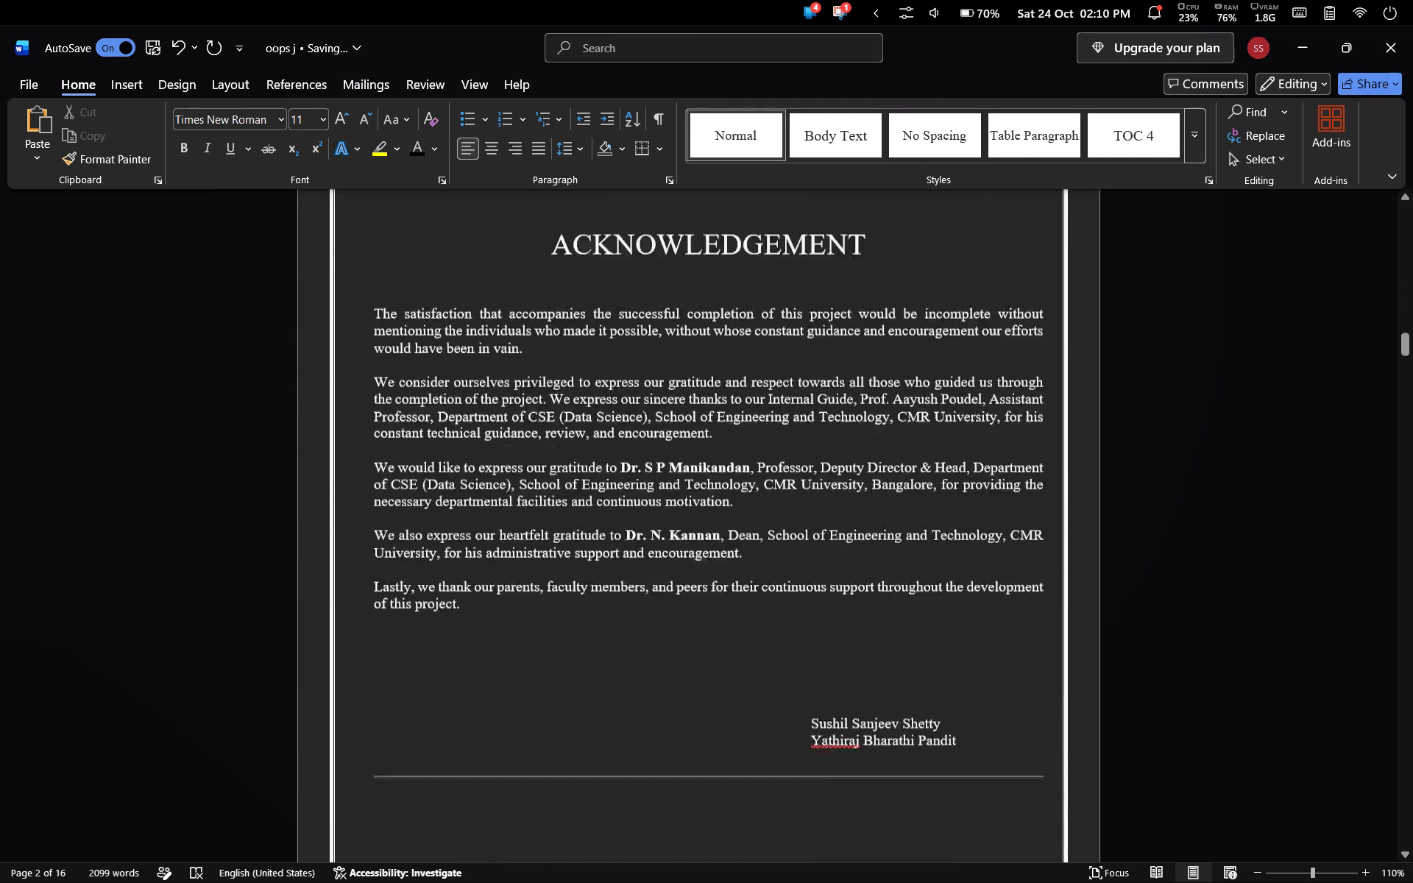
scroll(987, 452, down, 2)
click(969, 506)
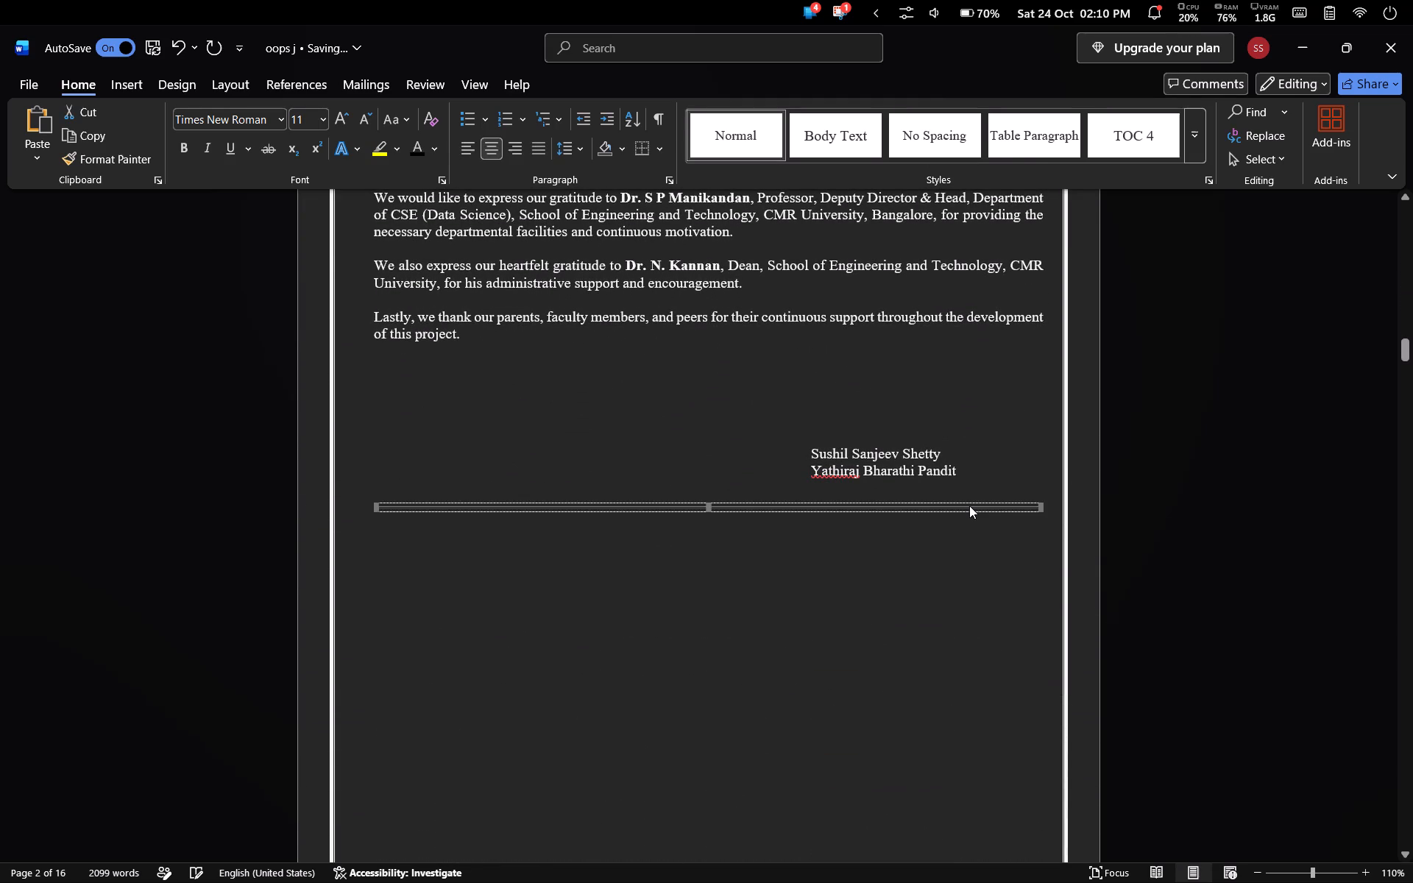
key(Delete)
scroll(969, 506, down, 5)
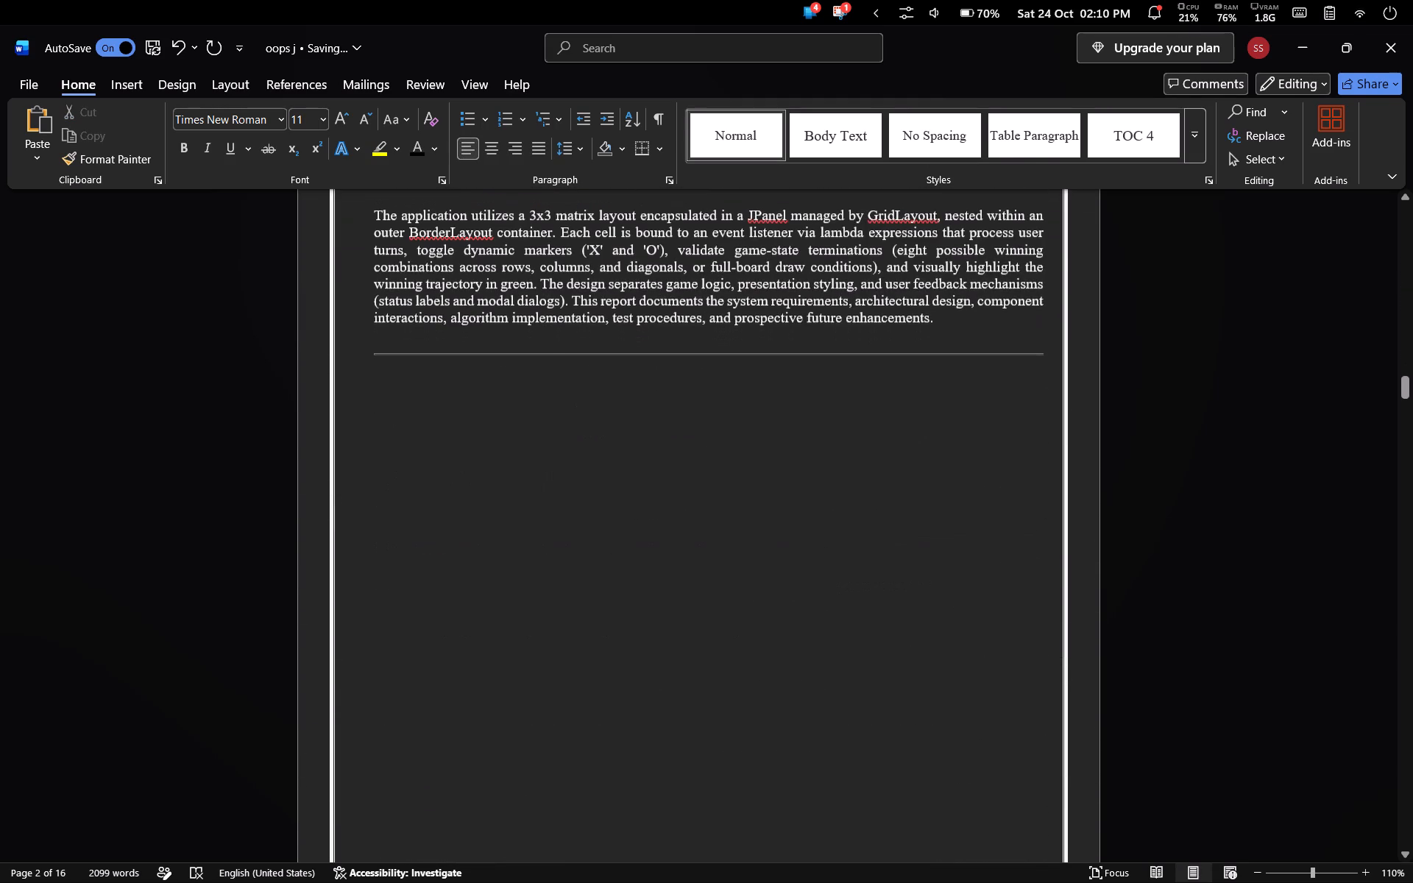
click(893, 356)
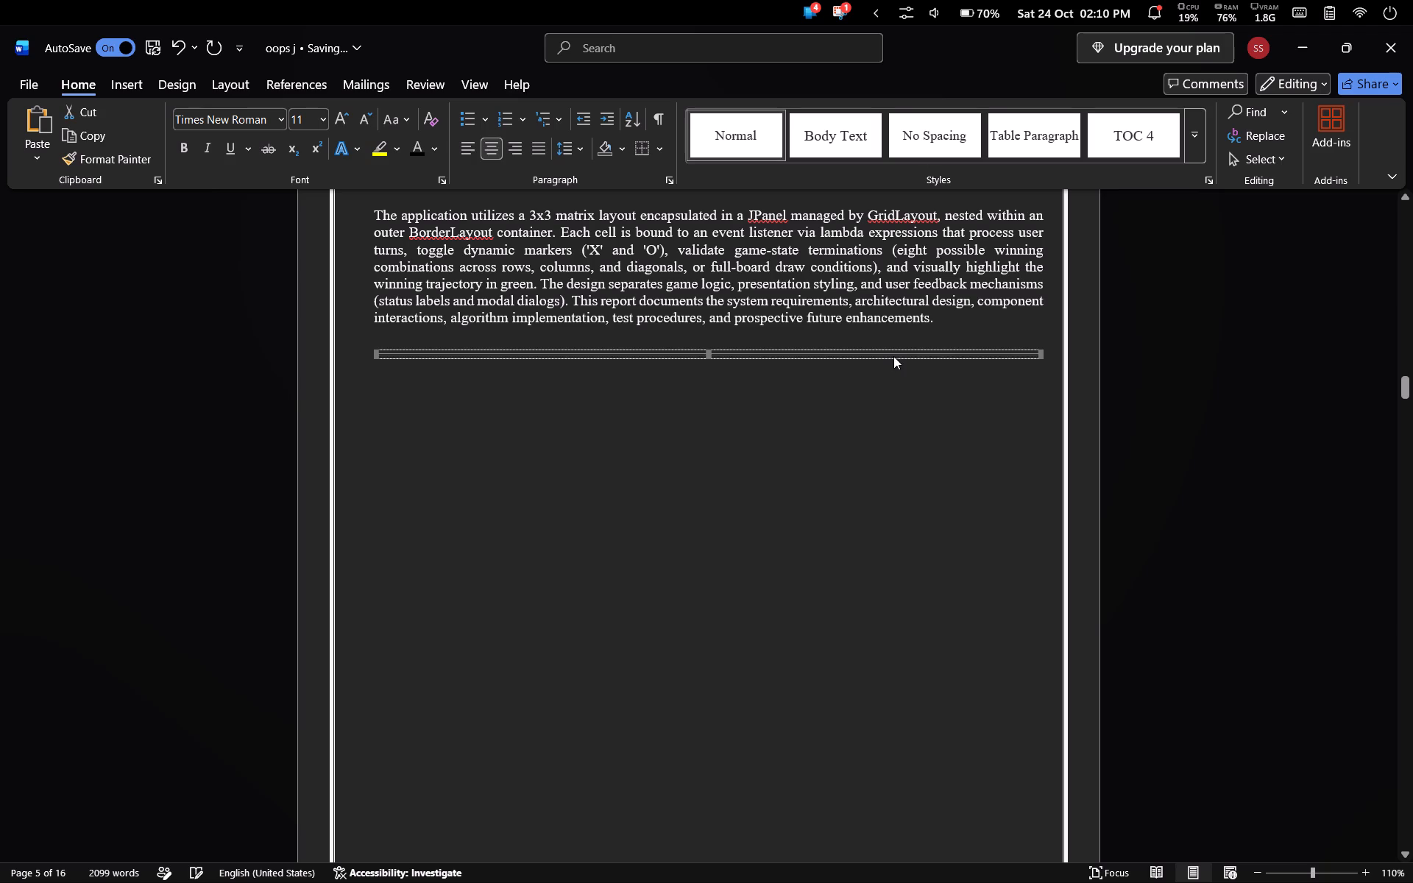
key(Delete)
Delete the horizontal lines below section 1.4 Scope of the project and below the bullets of section 2.2 Event-Driven Programming Model.
scroll(893, 356, down, 7)
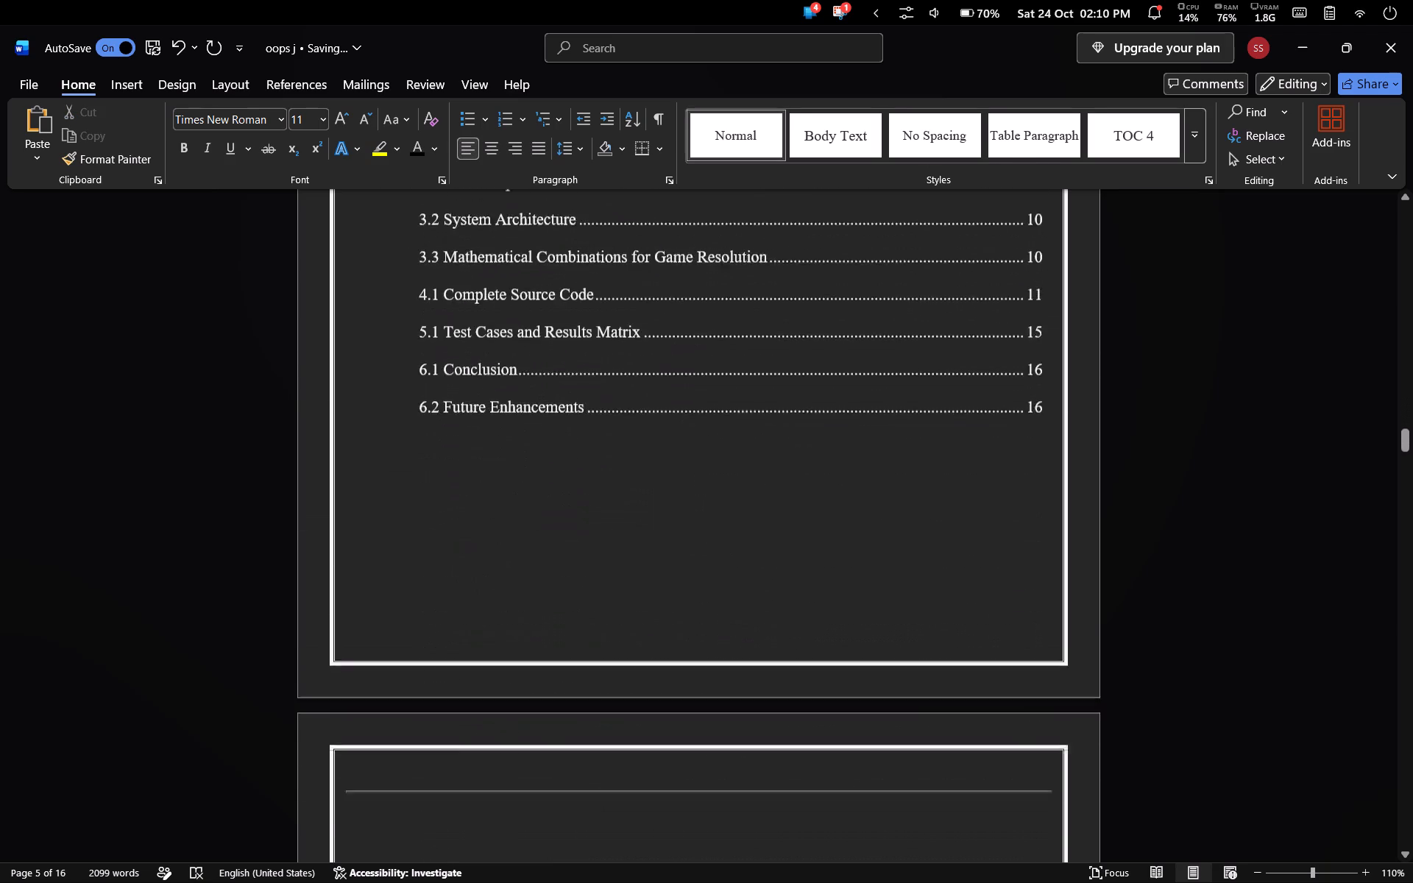
scroll(893, 356, down, 4)
scroll(893, 356, right, 1)
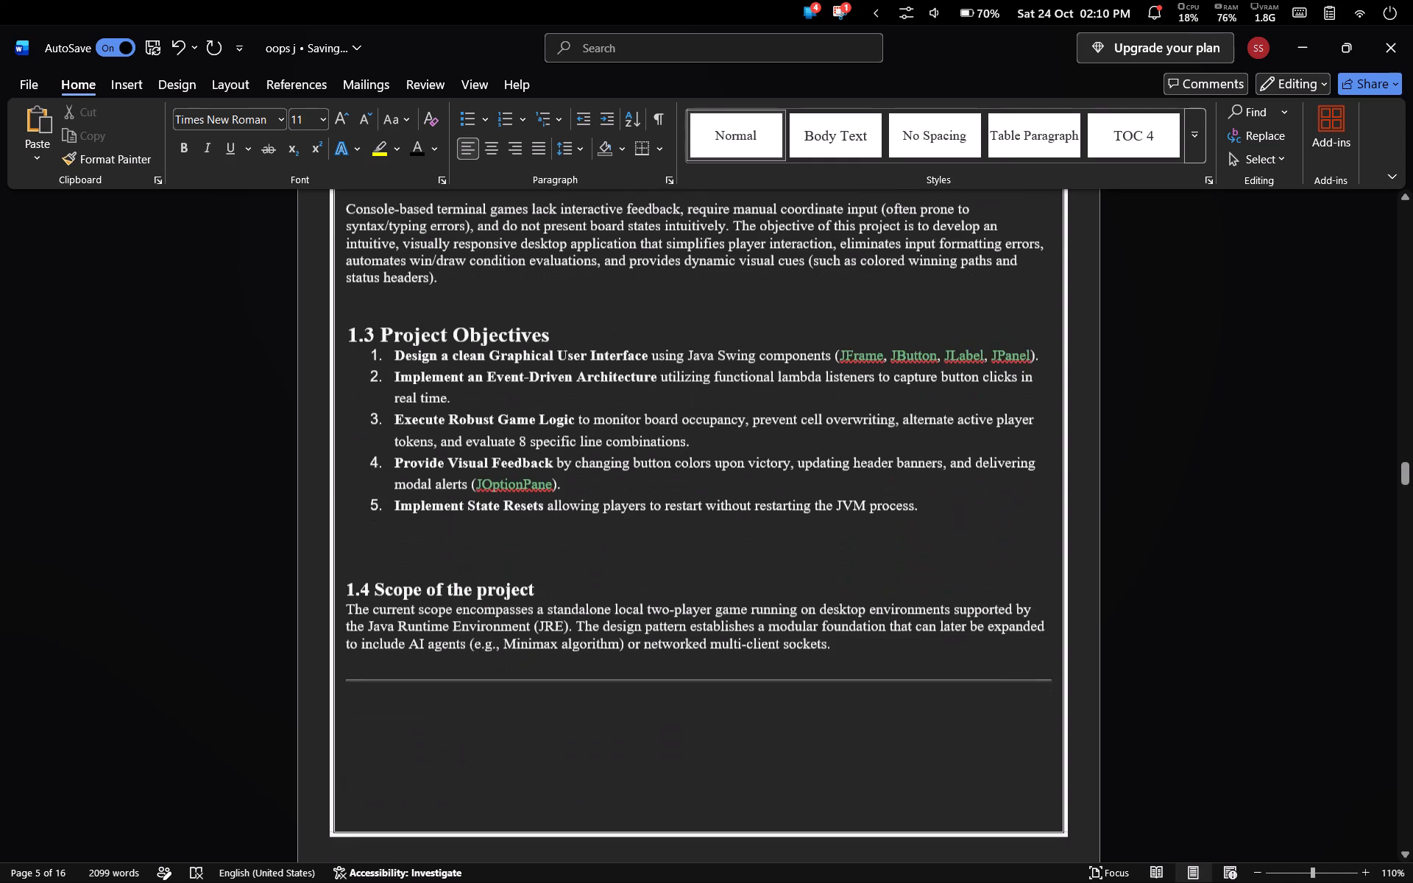
click(870, 674)
key(Delete)
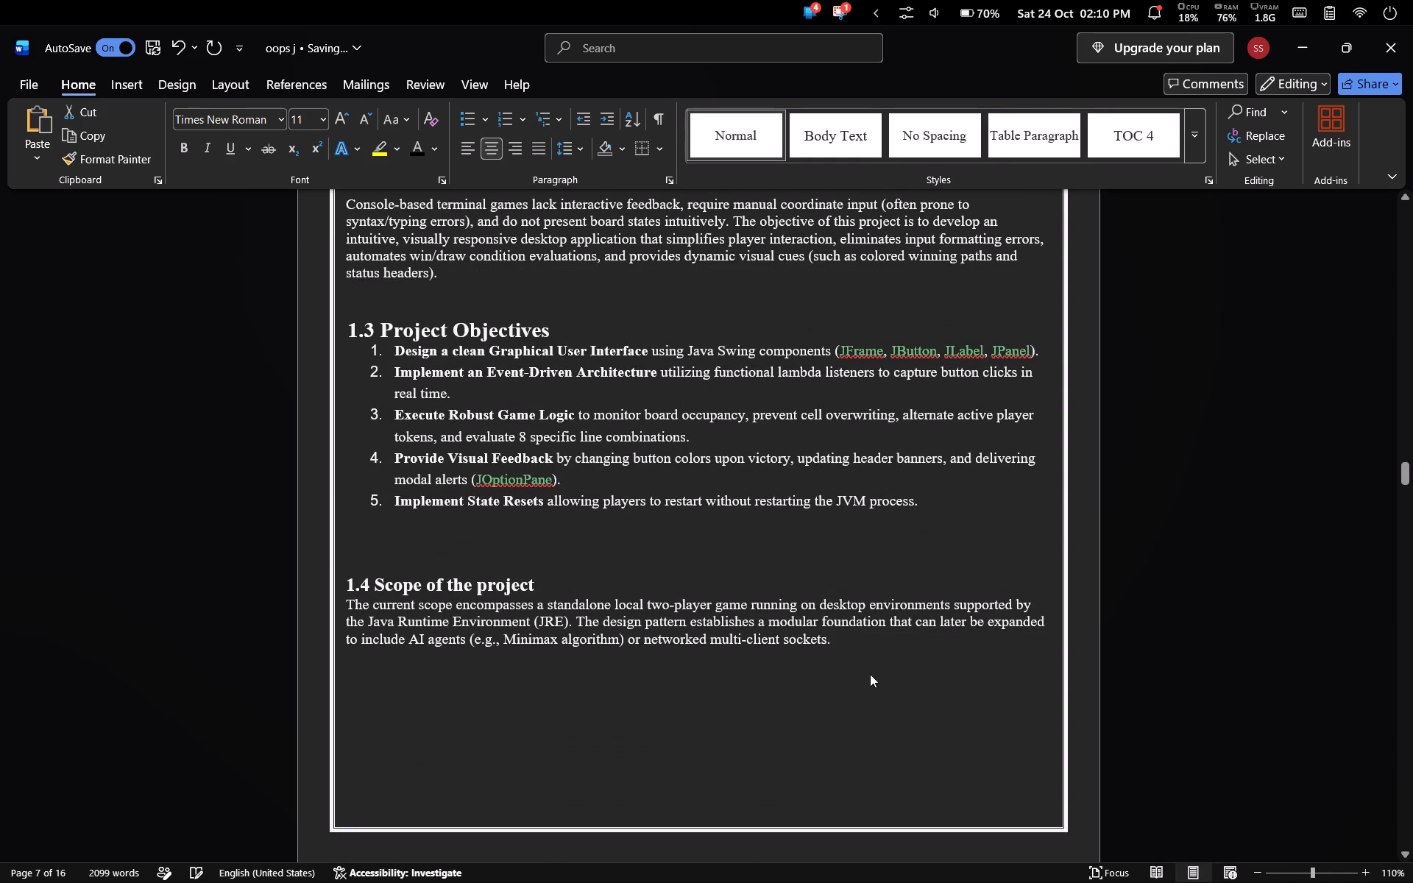
scroll(870, 674, down, 7)
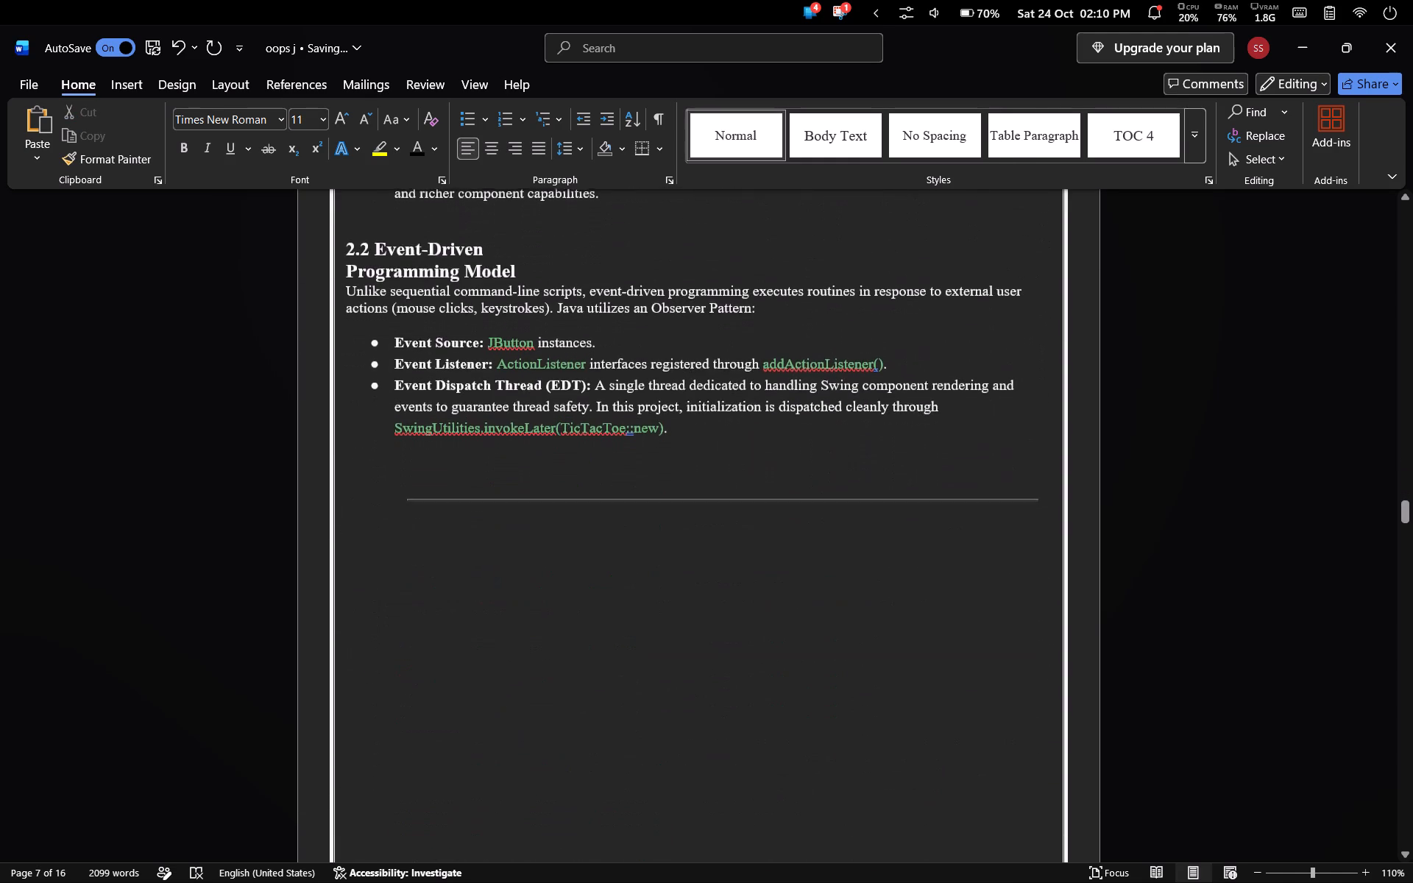
click(885, 491)
key(Delete)
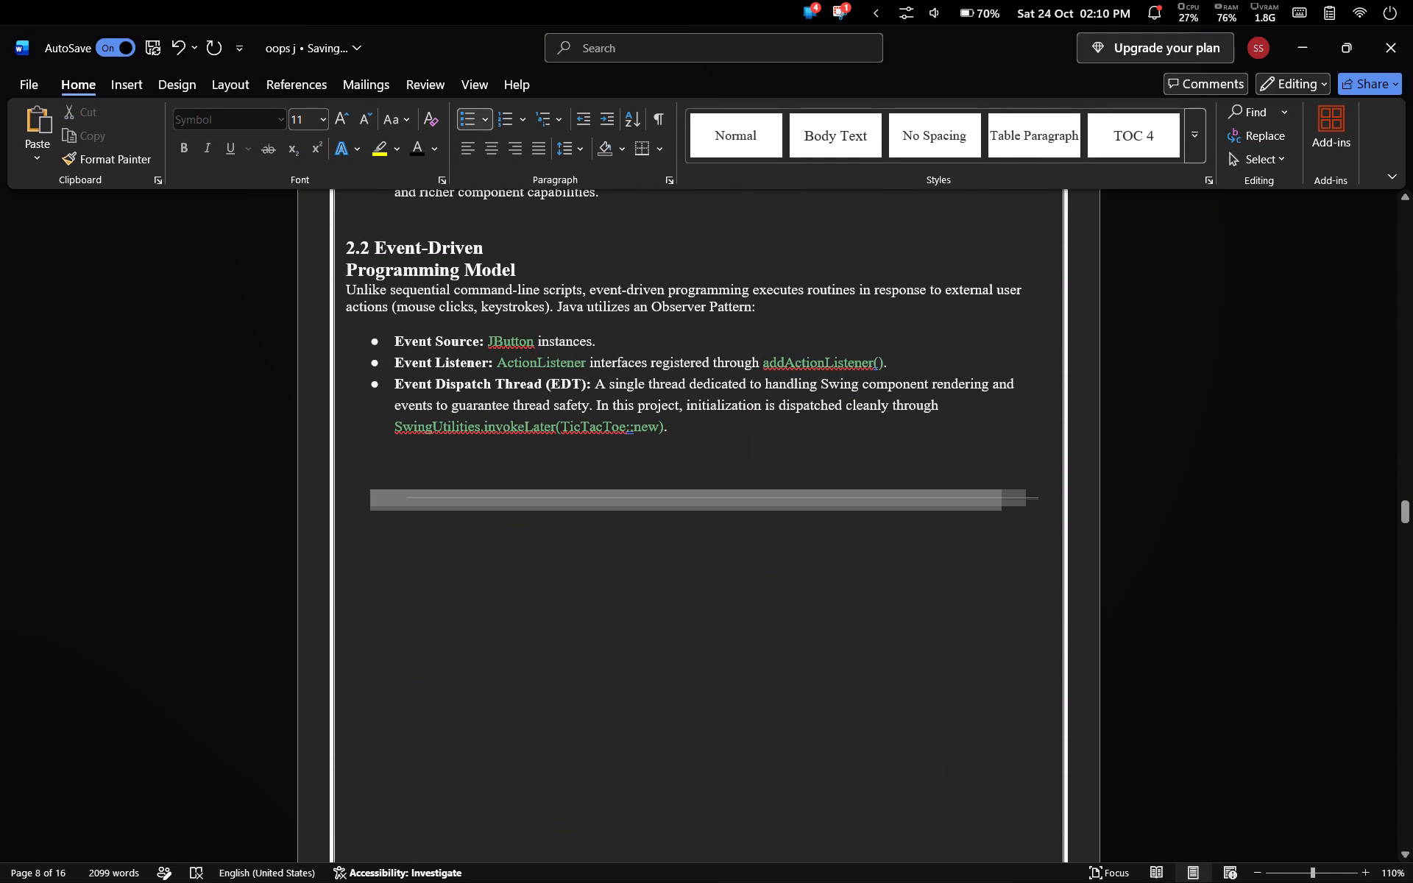
Delete the horizontal line below the Rows, Columns and Diagonals bullets in section 3.3.
scroll(885, 491, down, 6)
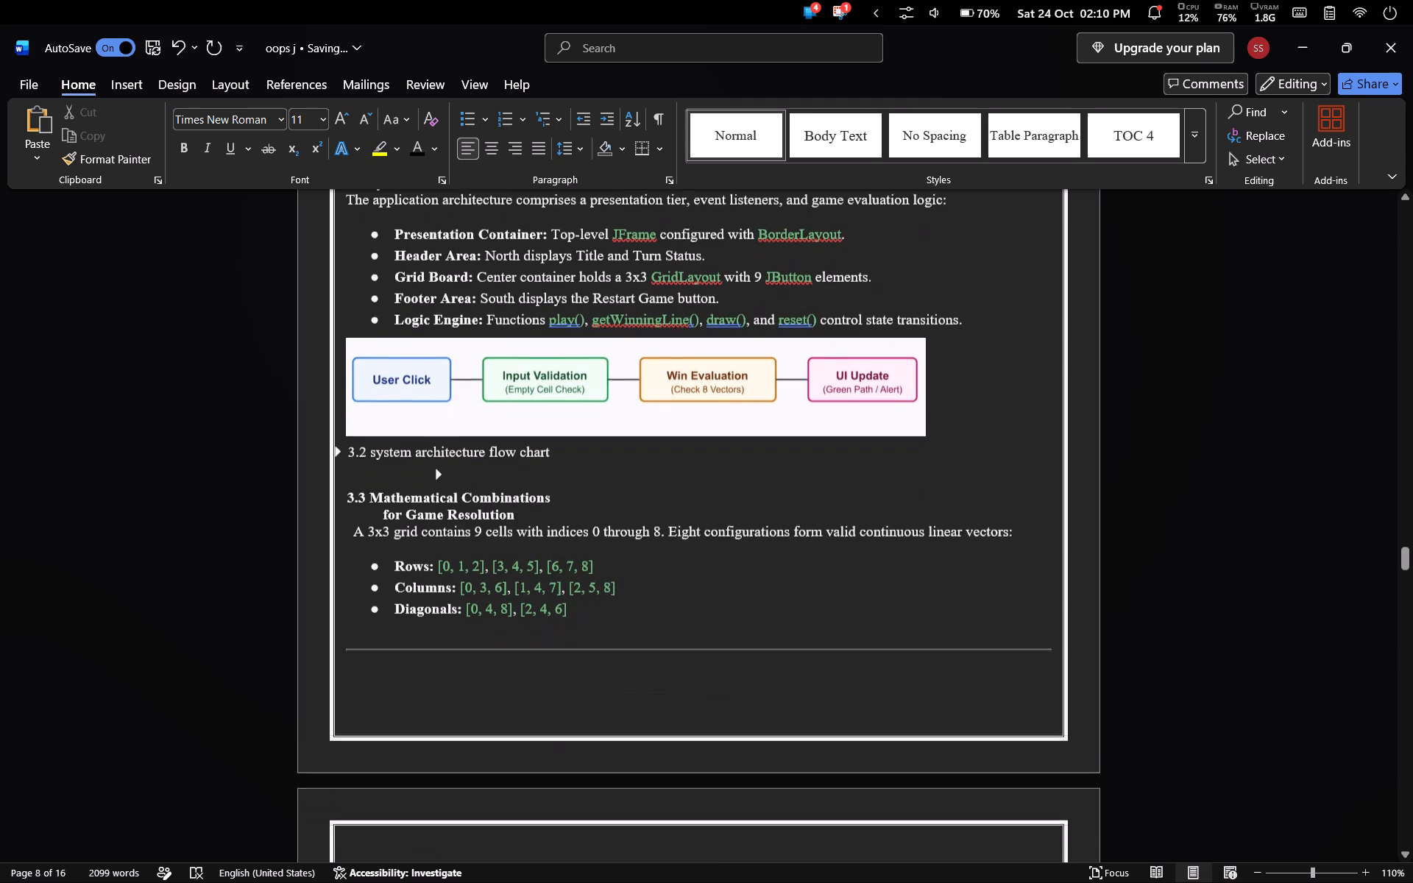
scroll(885, 491, down, 2)
click(874, 561)
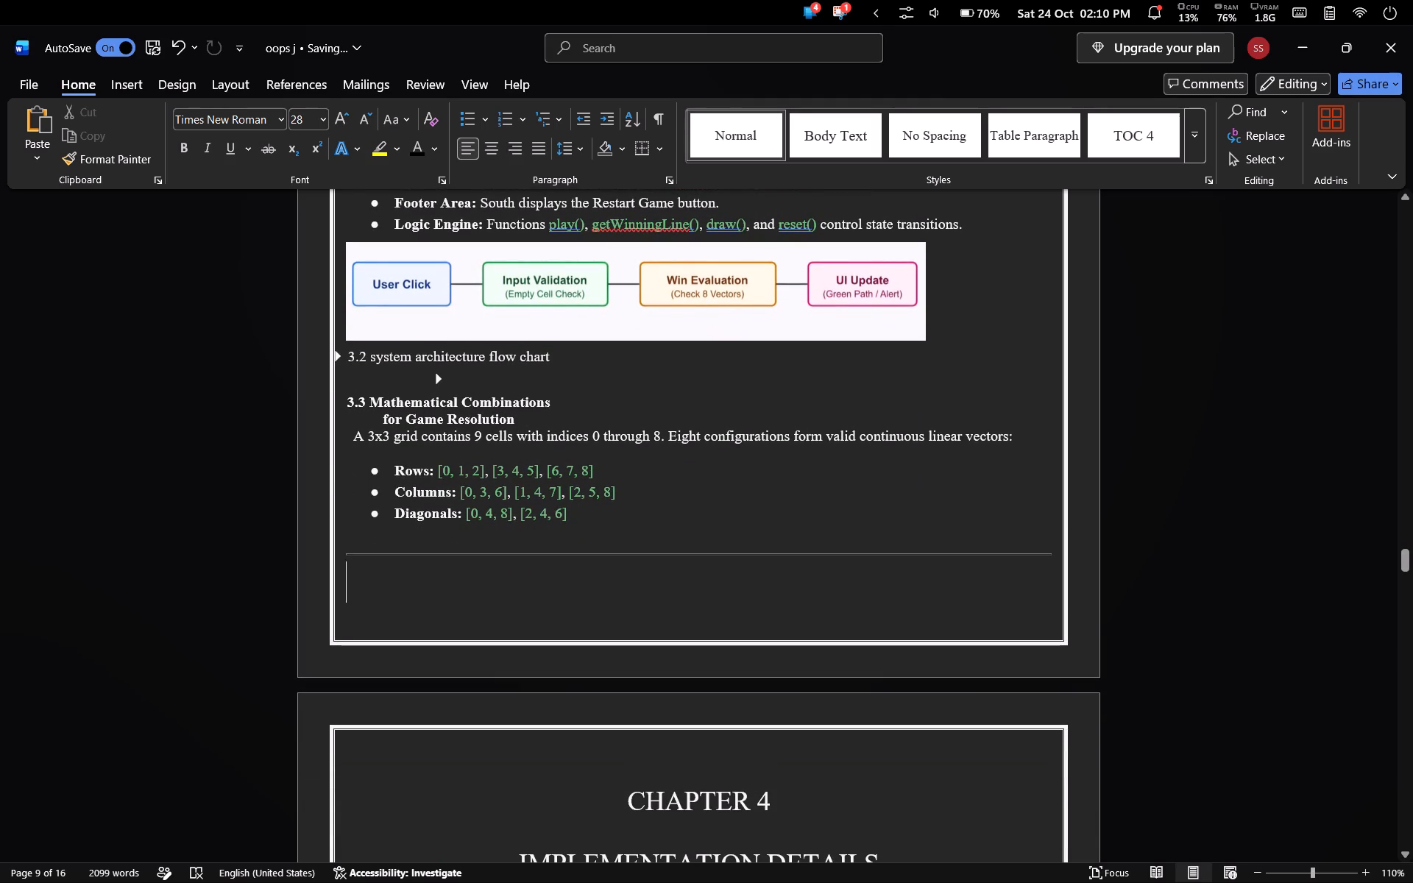
click(874, 553)
key(Delete)
Look through chapters 4 and 5 and delete the horizontal line below the section 6.2 Future Enhancements list.
scroll(874, 553, down, 3)
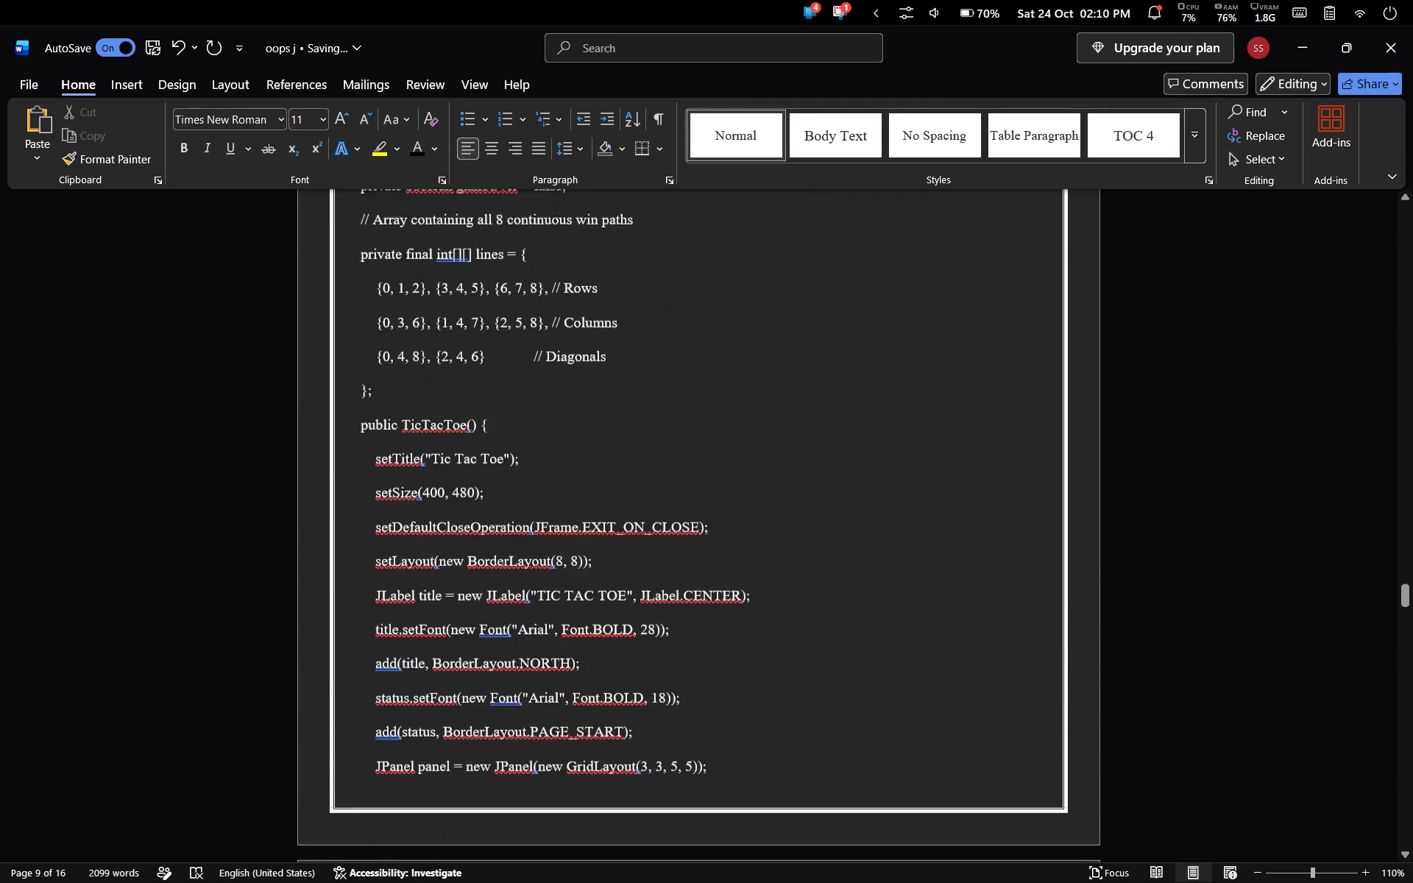
scroll(874, 553, down, 10)
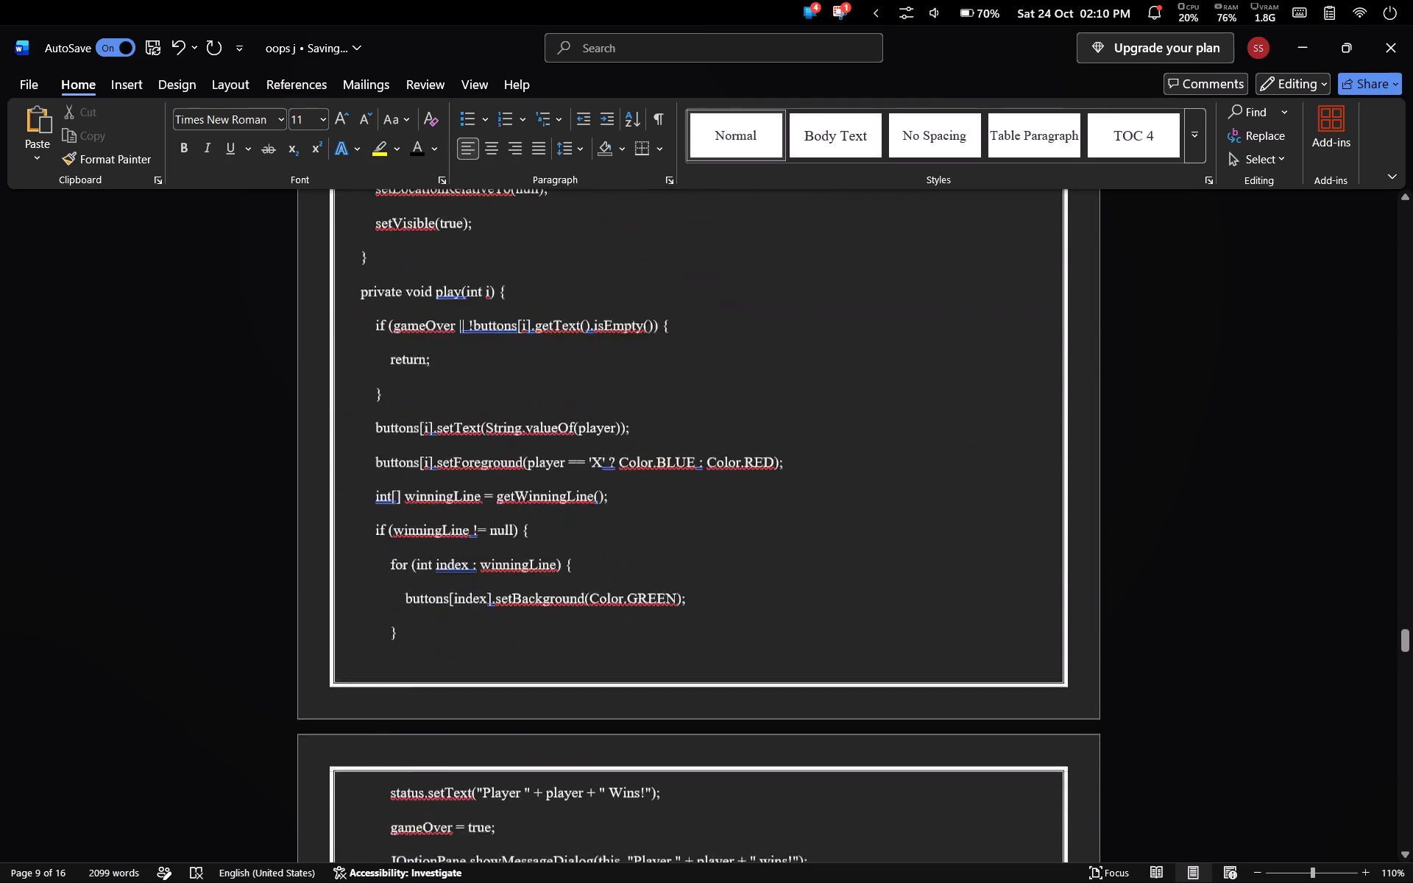
scroll(874, 553, down, 8)
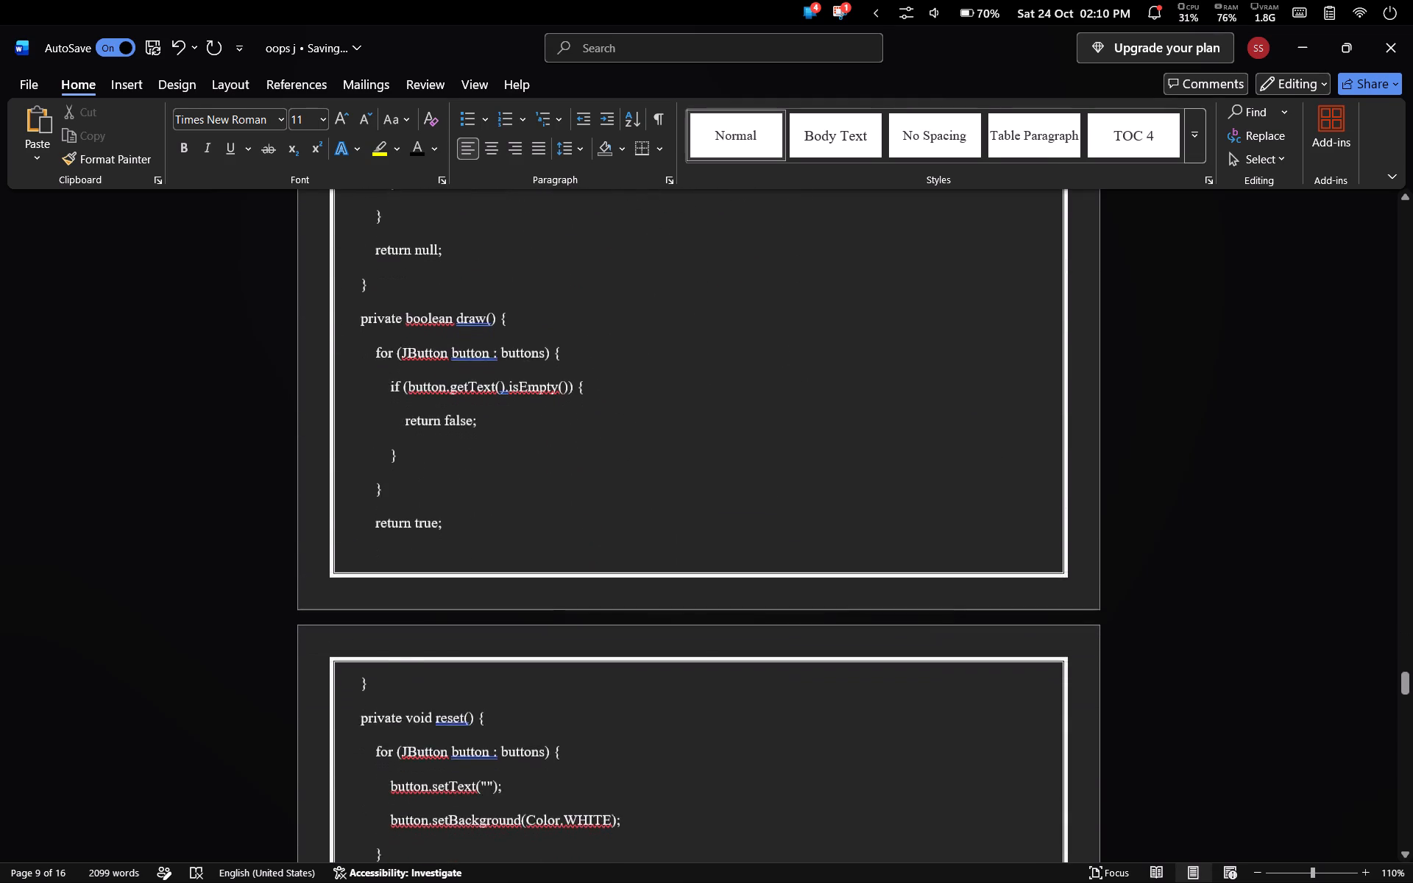
scroll(874, 553, down, 6)
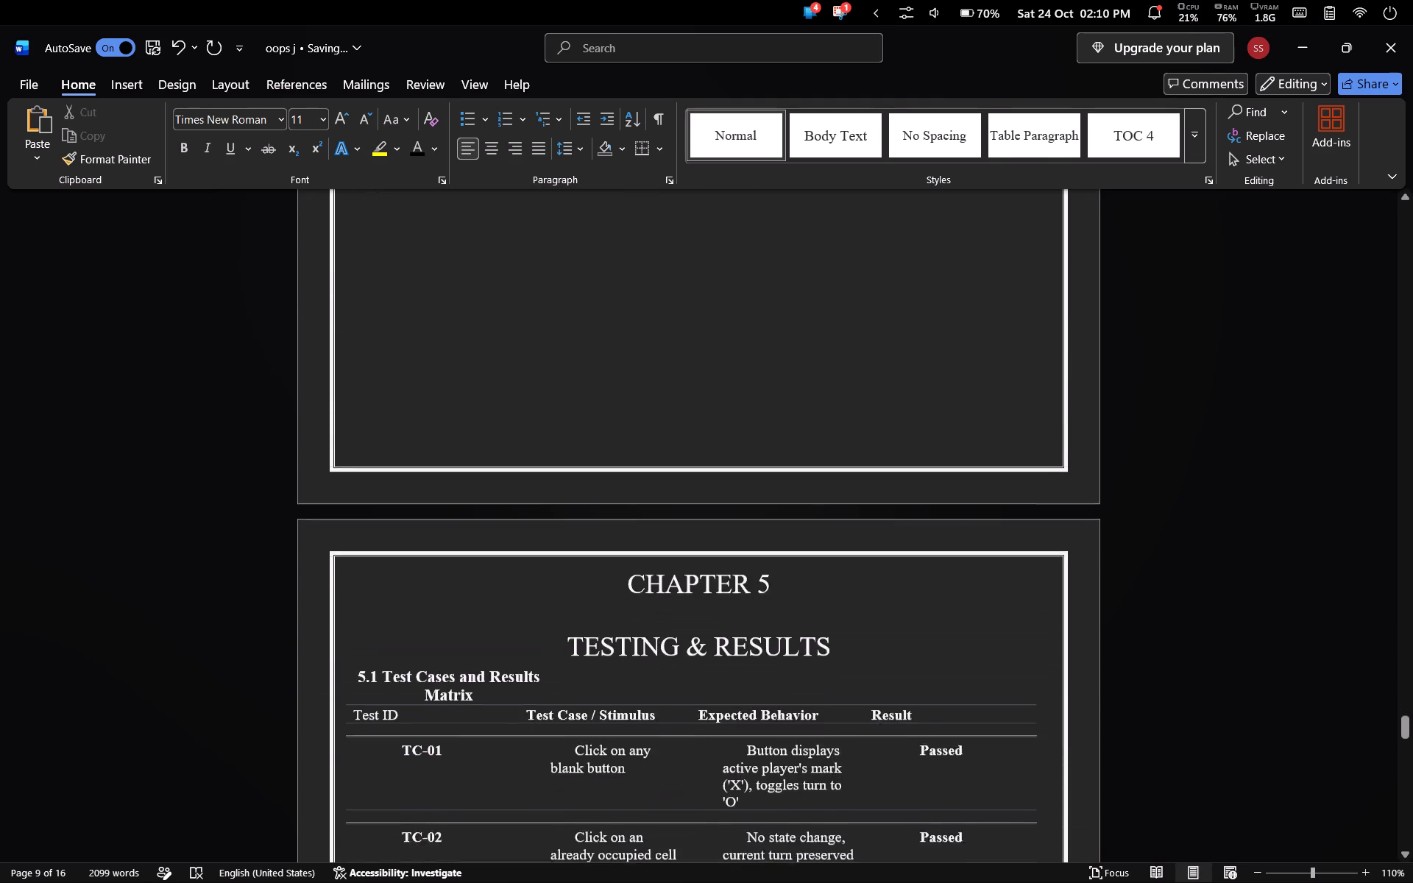
scroll(874, 553, down, 7)
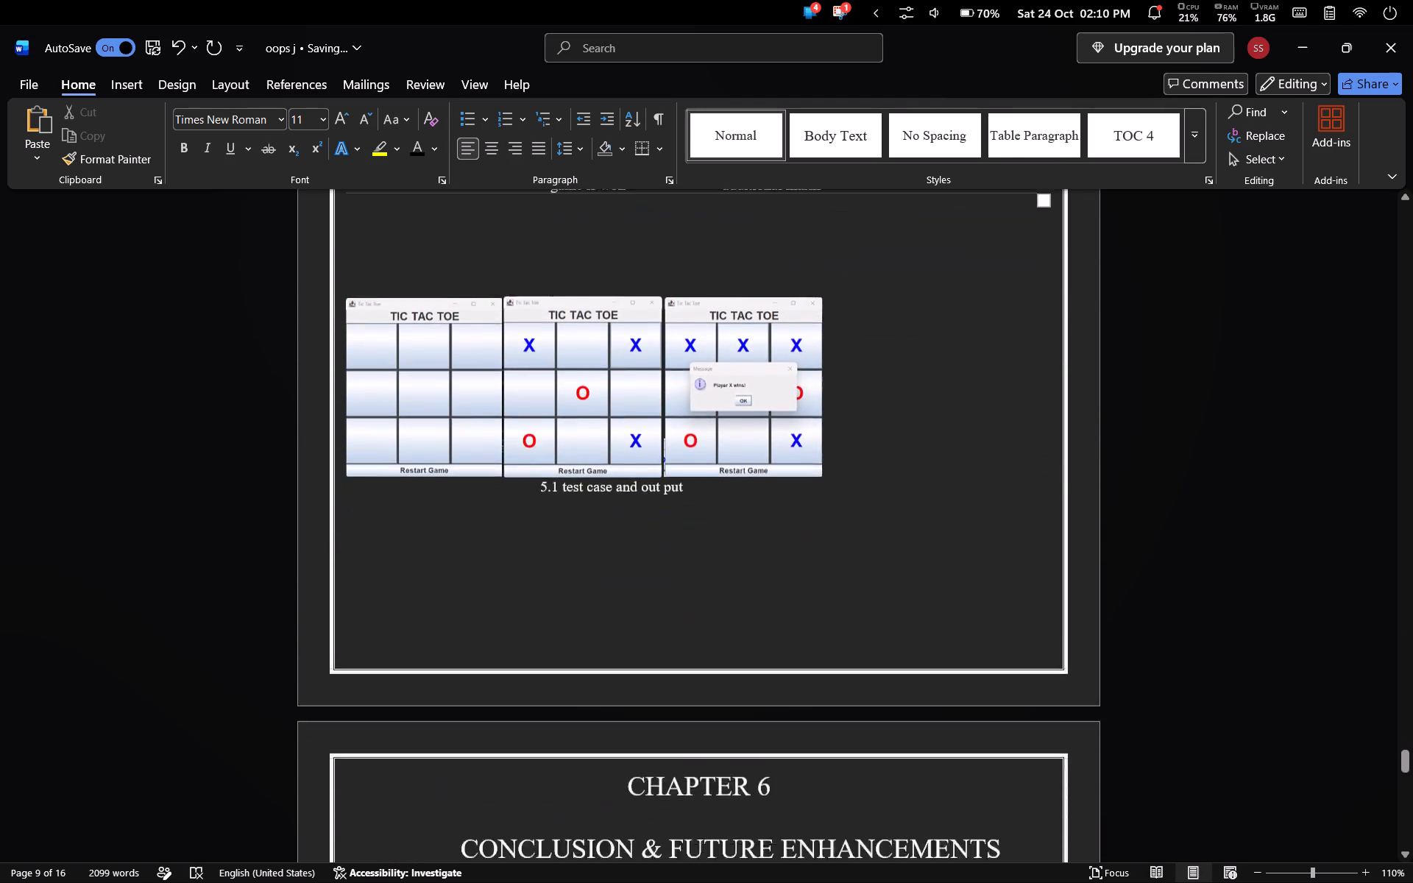
scroll(874, 553, down, 5)
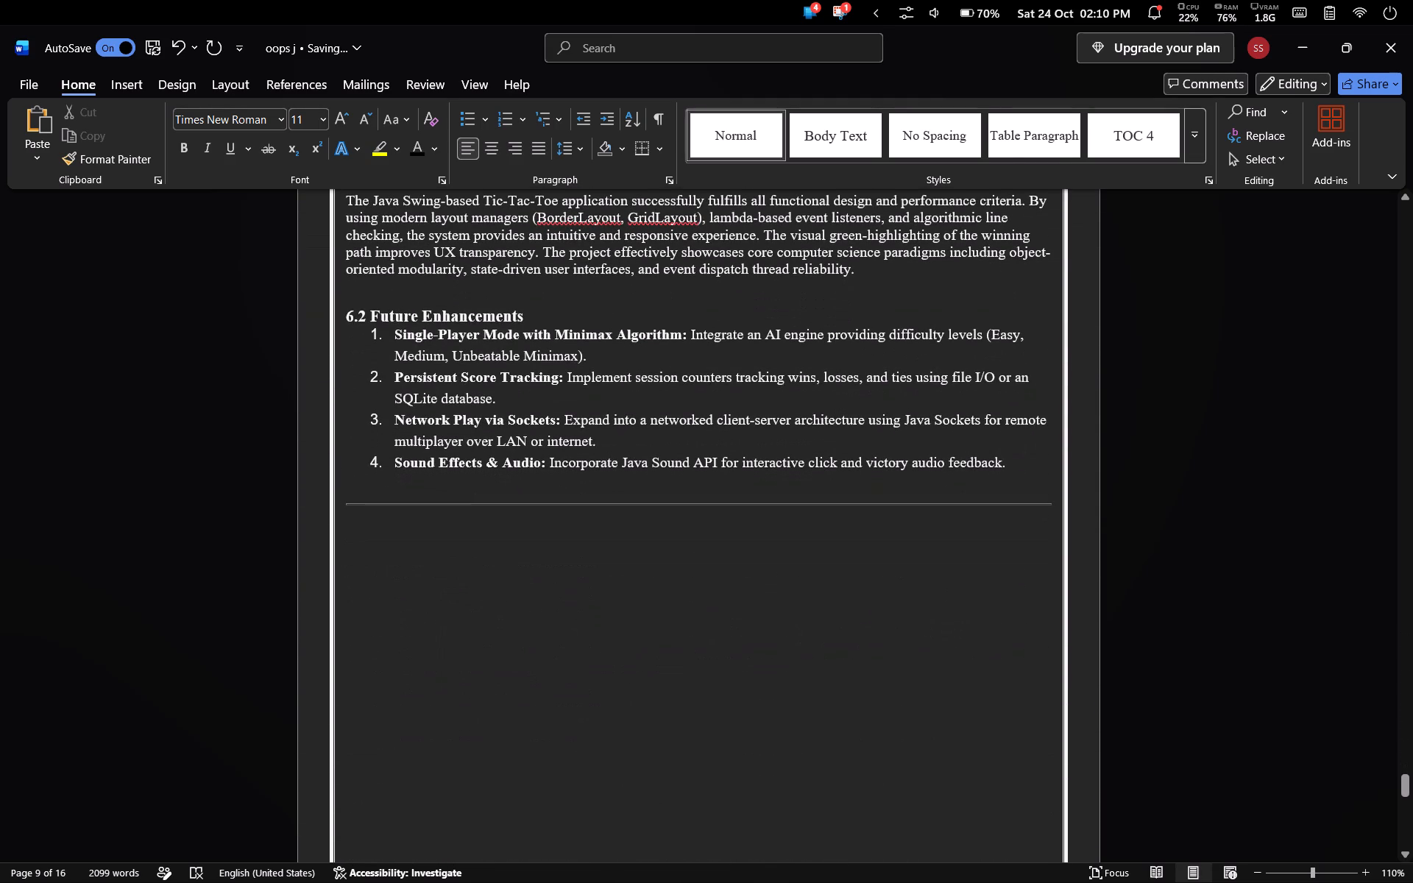
click(902, 503)
key(Delete)
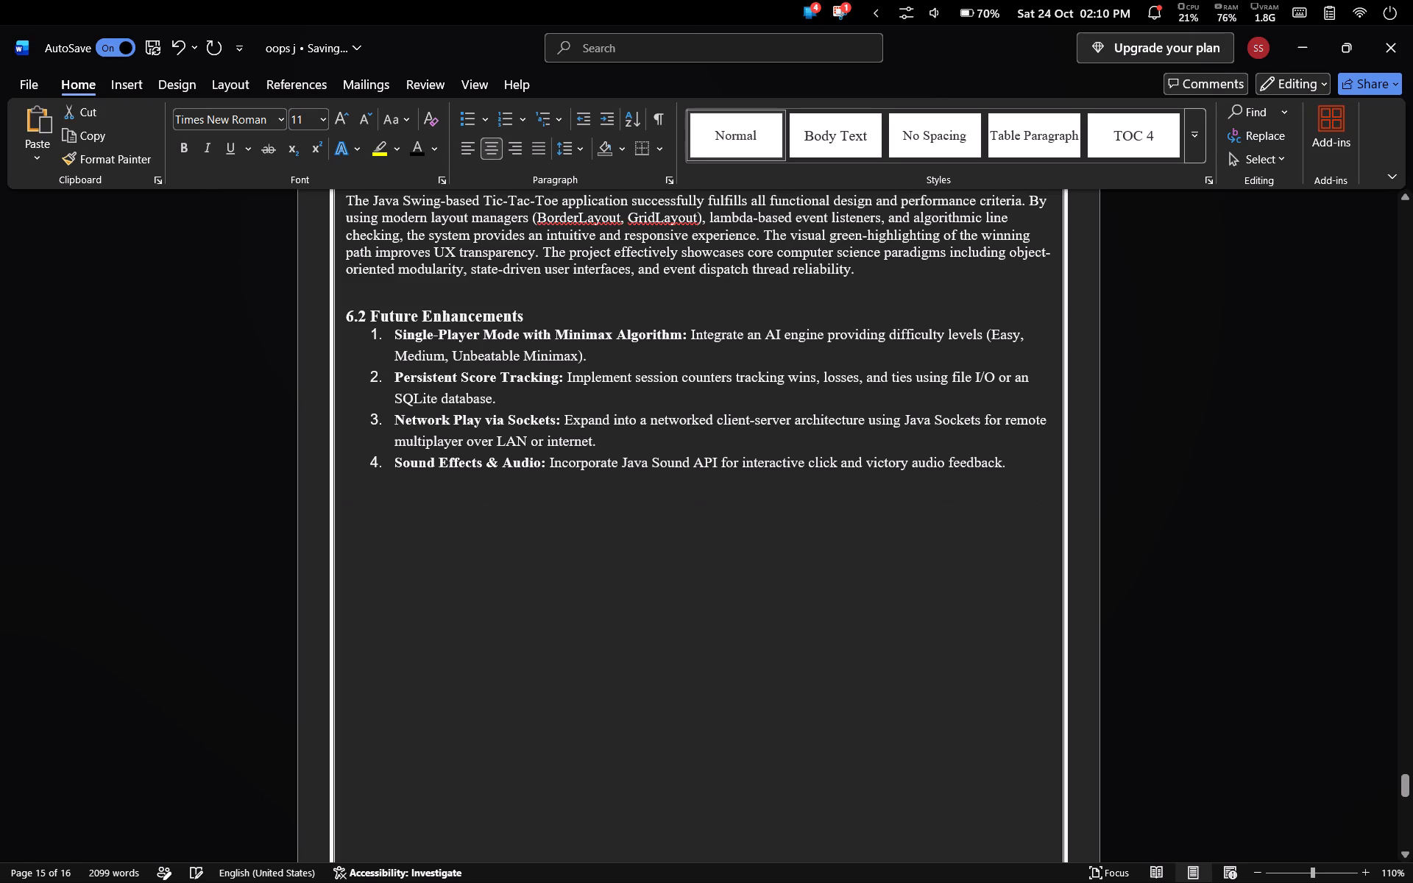
Check the references at the end of the report and return to the cover page.
scroll(902, 503, down, 12)
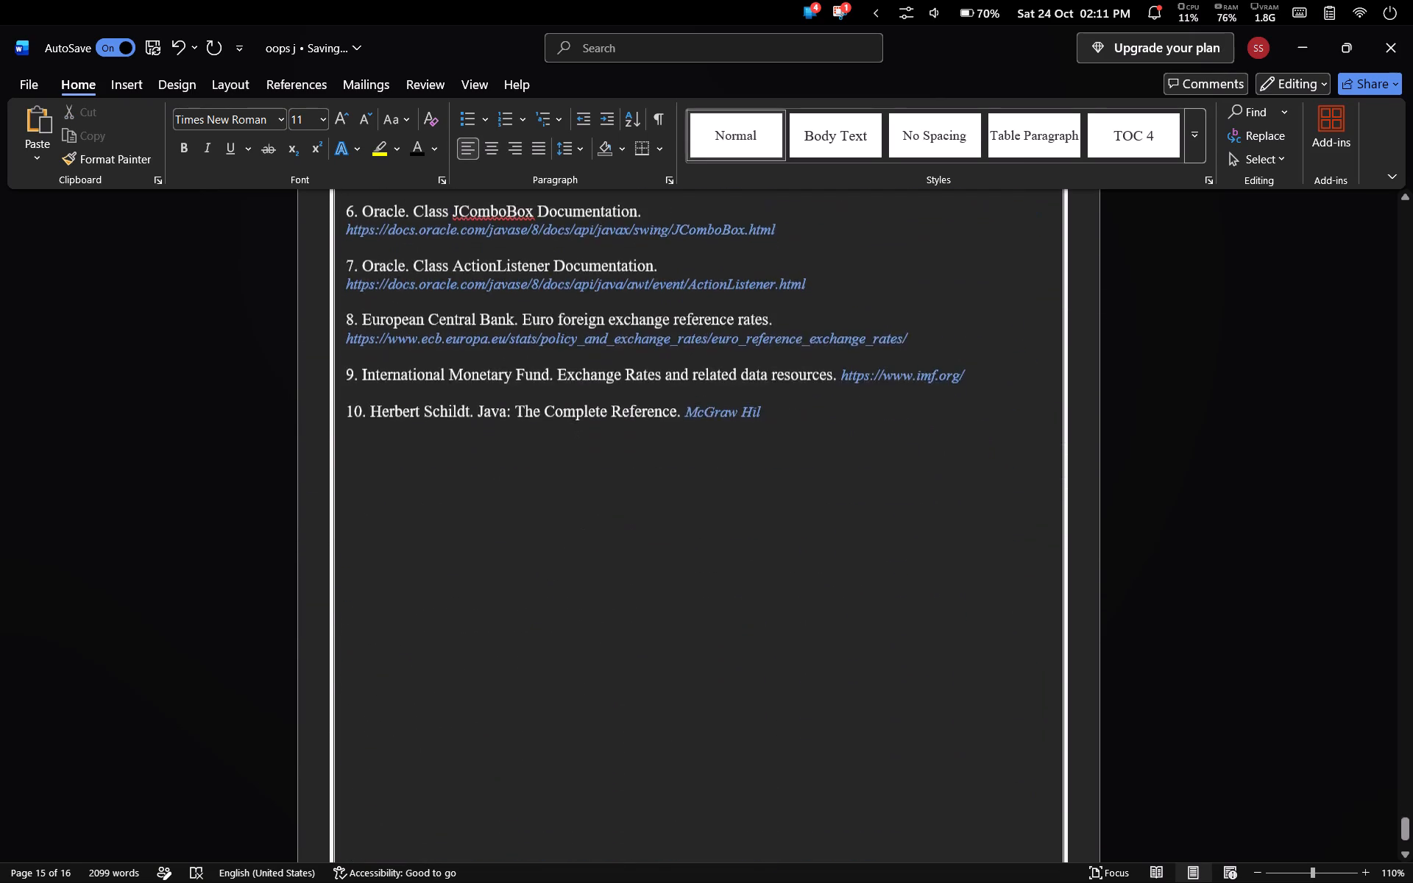
scroll(902, 503, down, 4)
scroll(902, 503, up, 16)
scroll(902, 503, up, 20)
scroll(902, 503, up, 16)
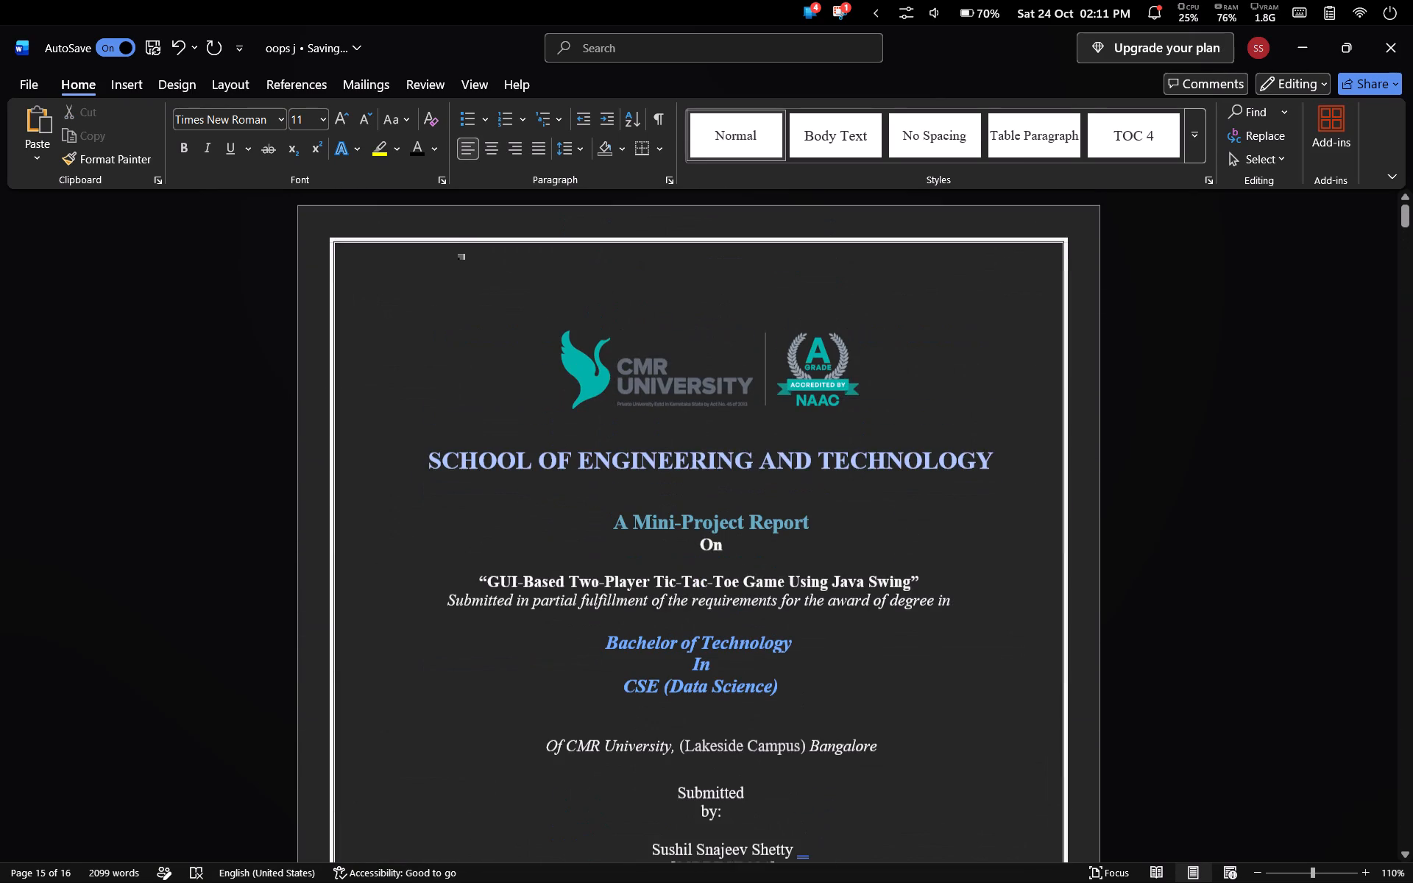
scroll(902, 503, up, 17)
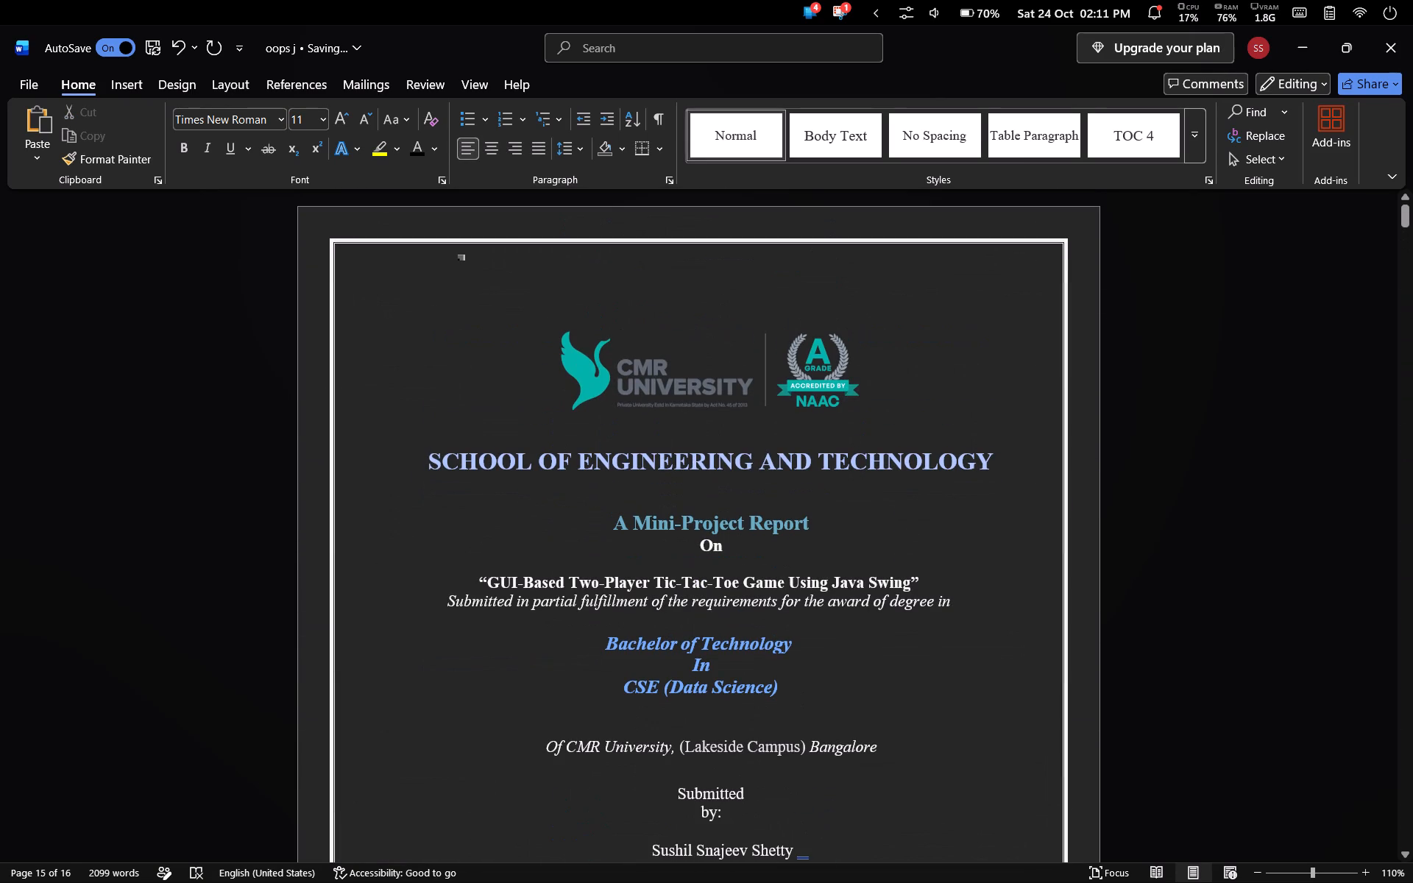
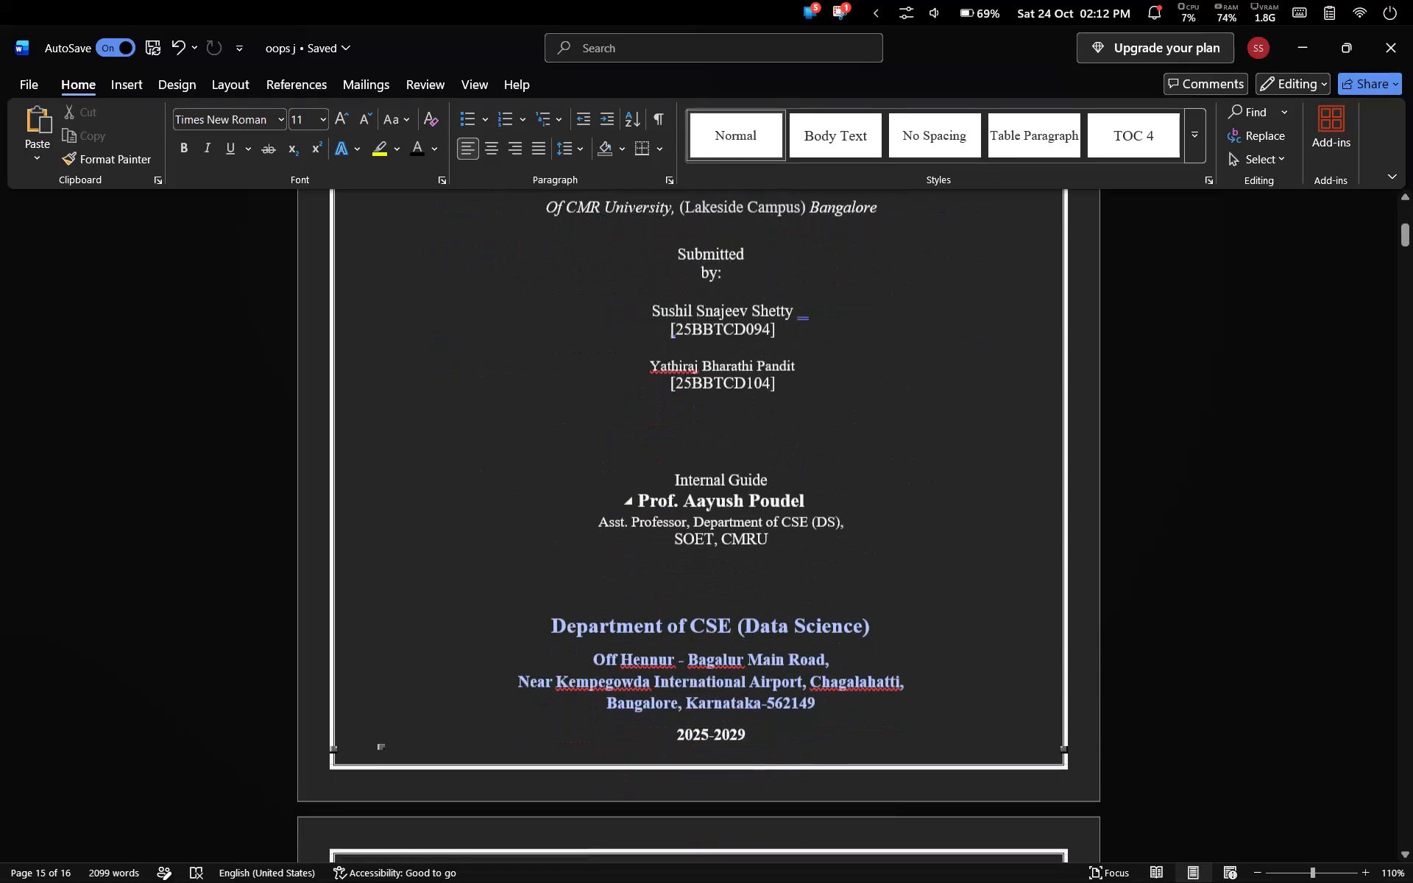
Review the report's pages from the cover through the front matter and chapters 1 to 3 to the chapter 4 code listing.
scroll(902, 503, down, 4)
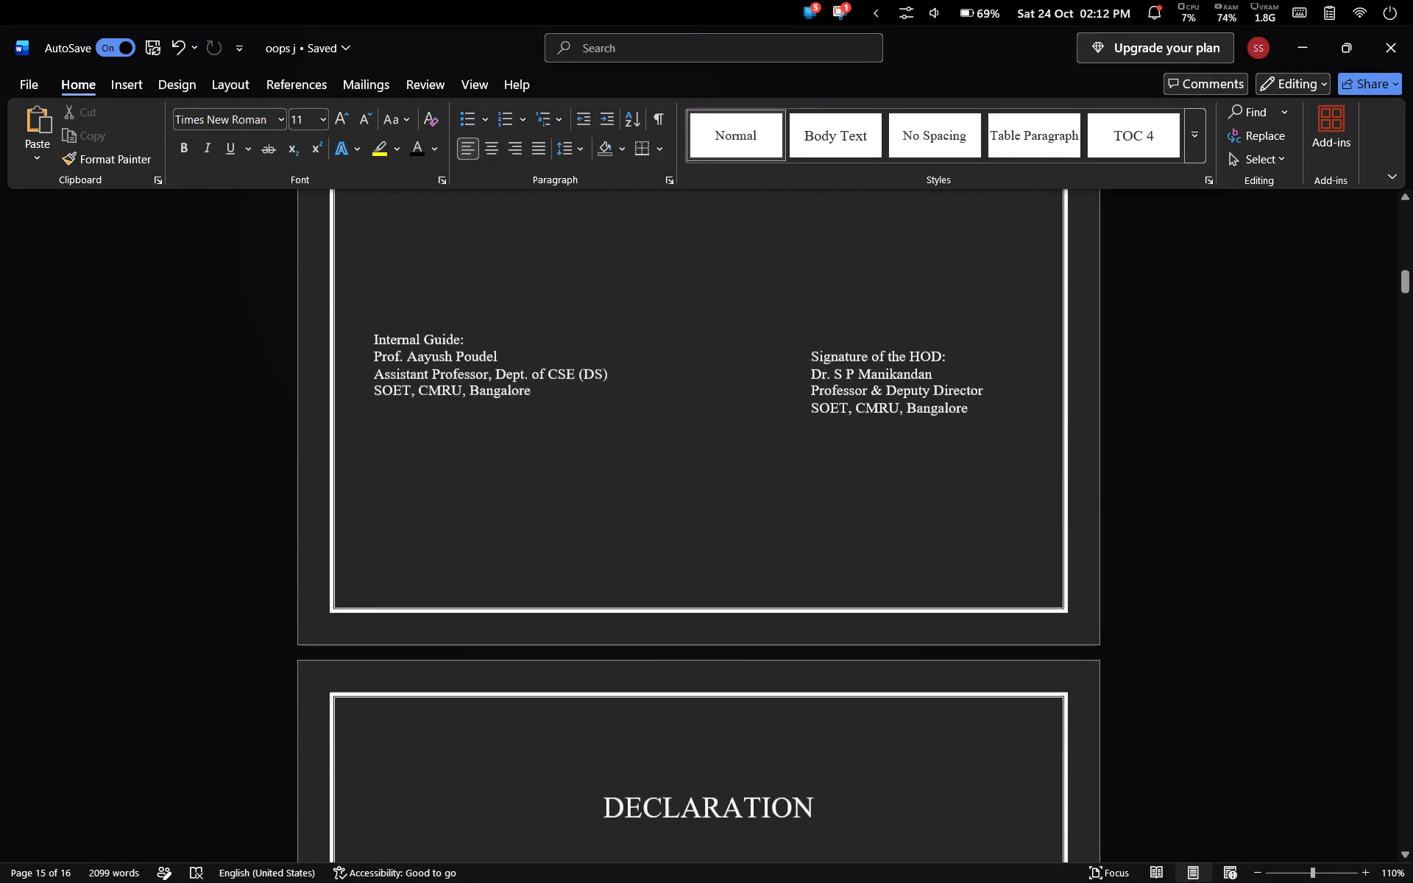
scroll(902, 503, down, 10)
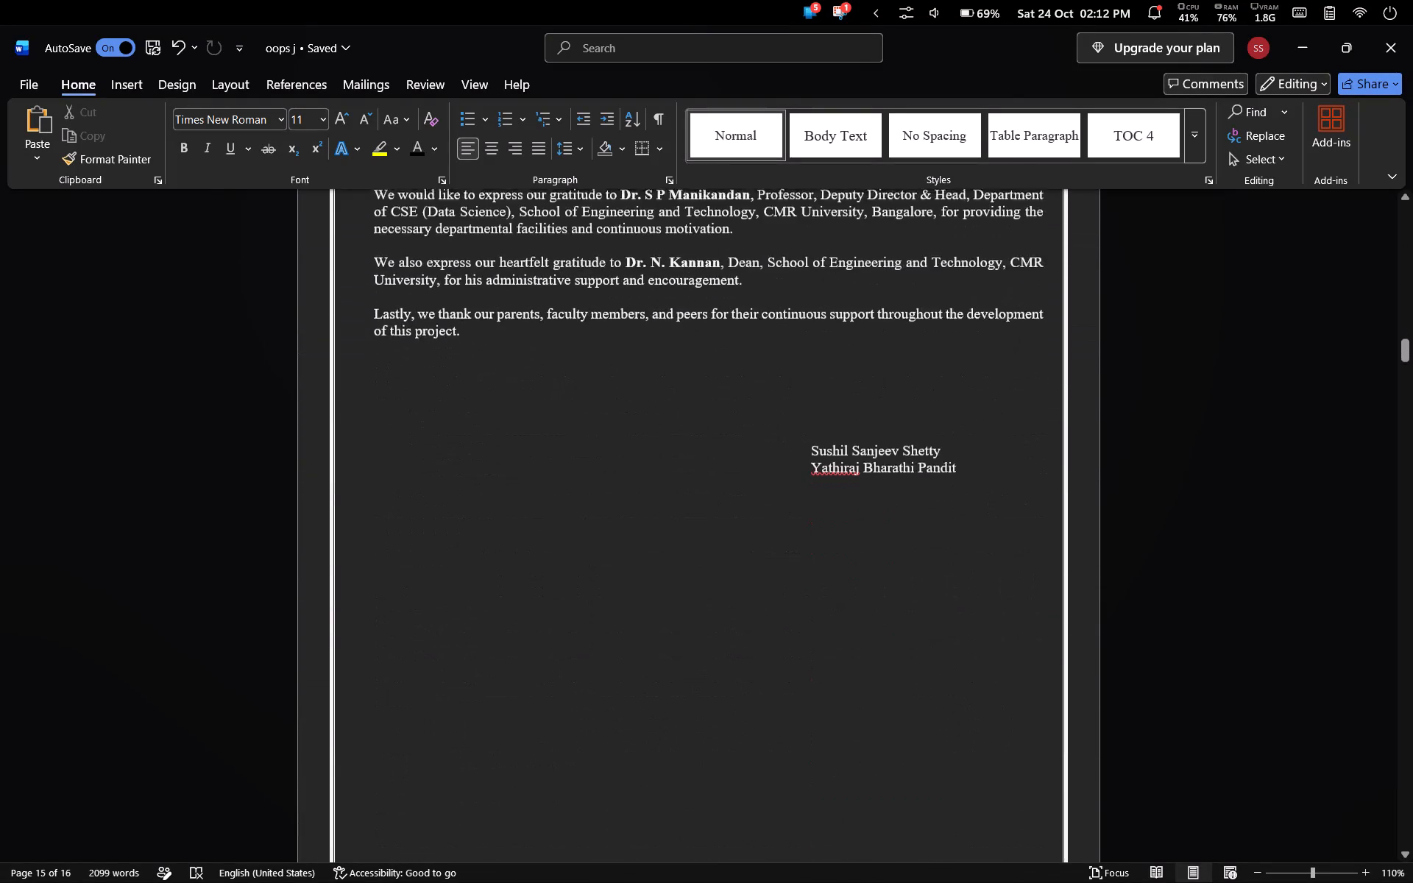
scroll(902, 503, down, 10)
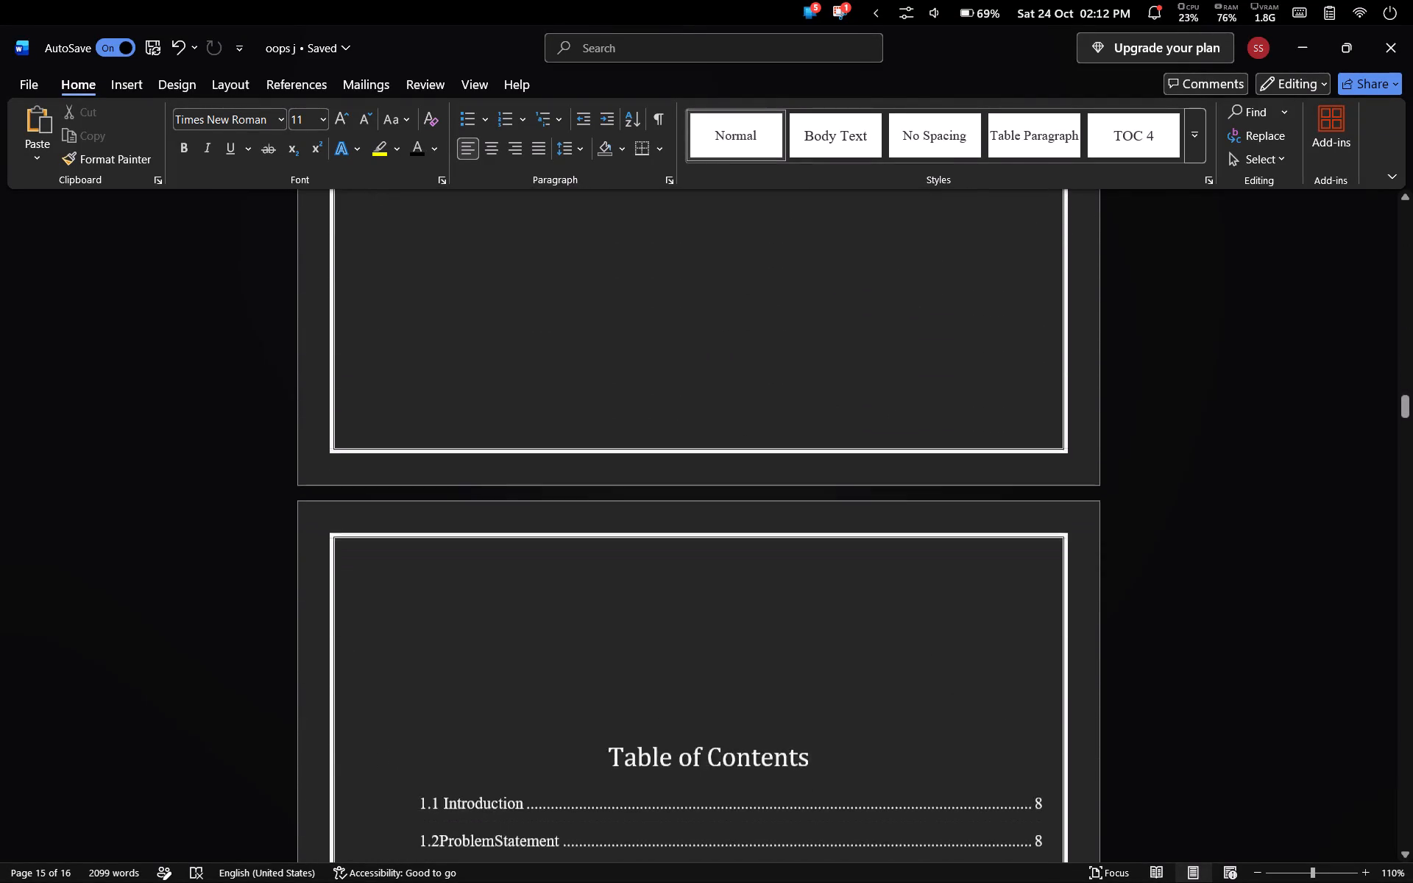
scroll(902, 503, down, 9)
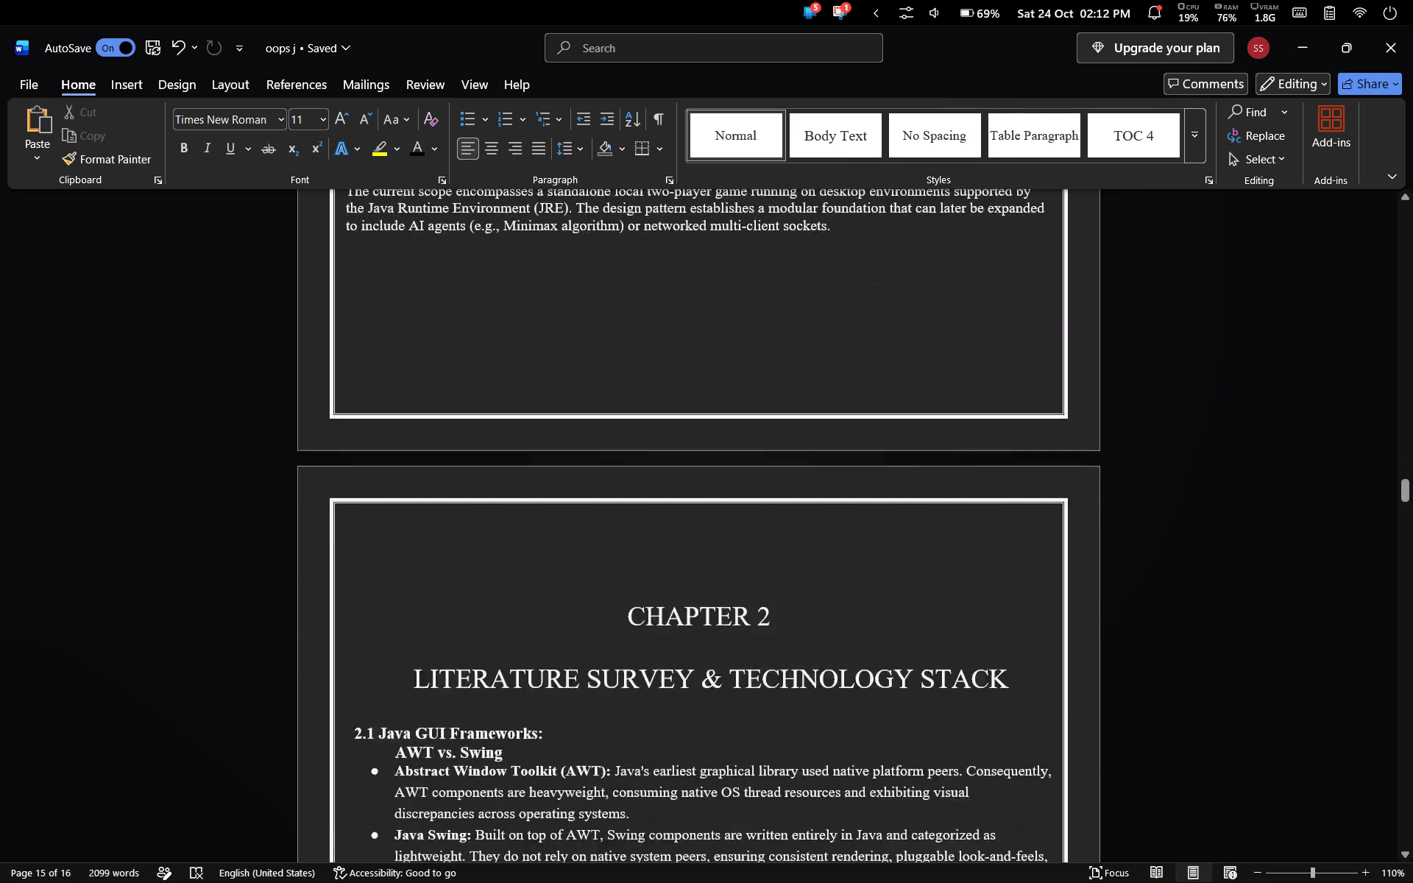
scroll(902, 503, down, 8)
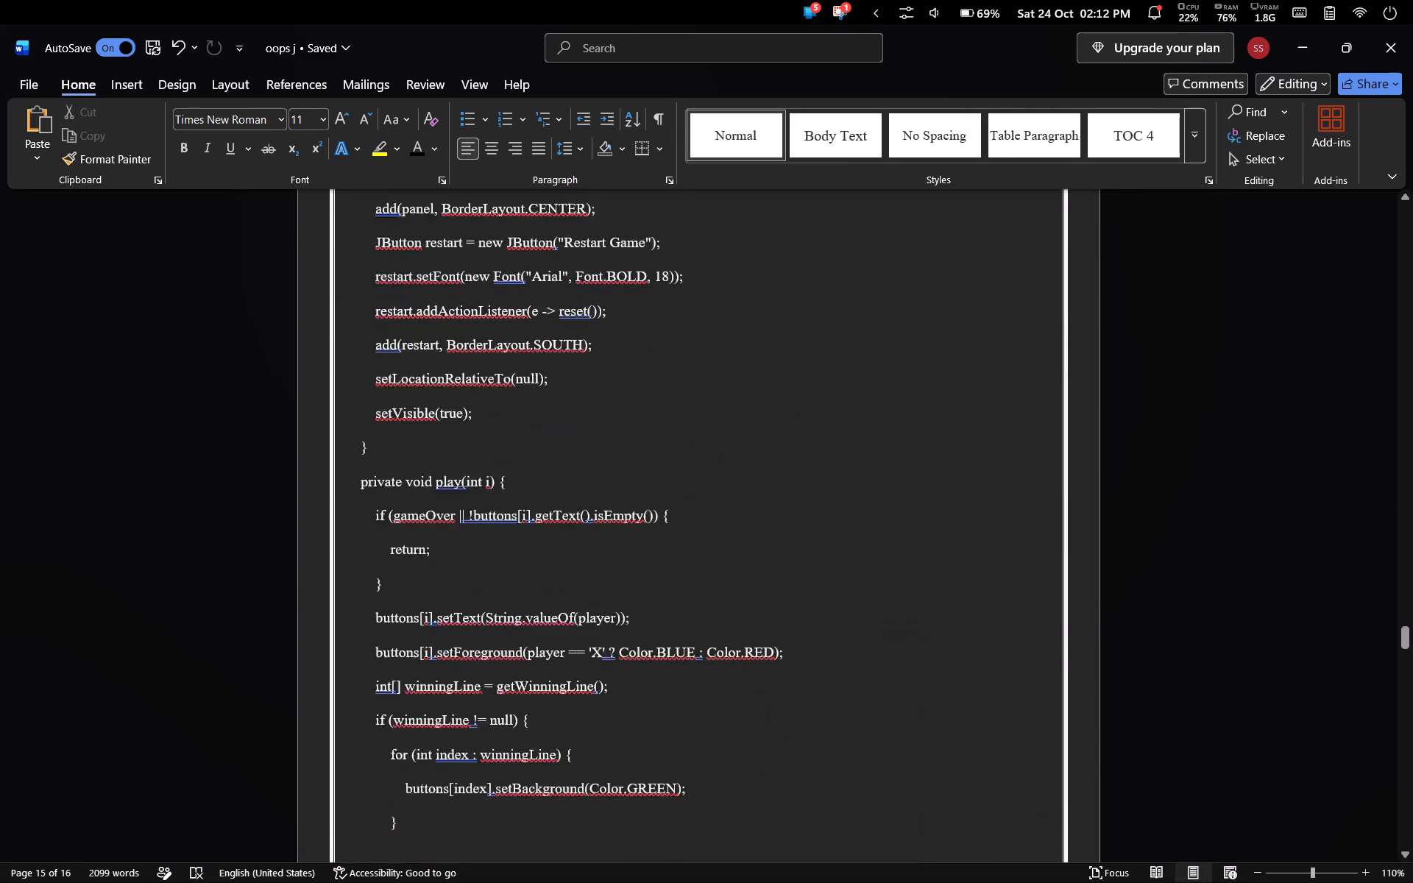
scroll(902, 503, down, 2)
scroll(902, 503, up, 19)
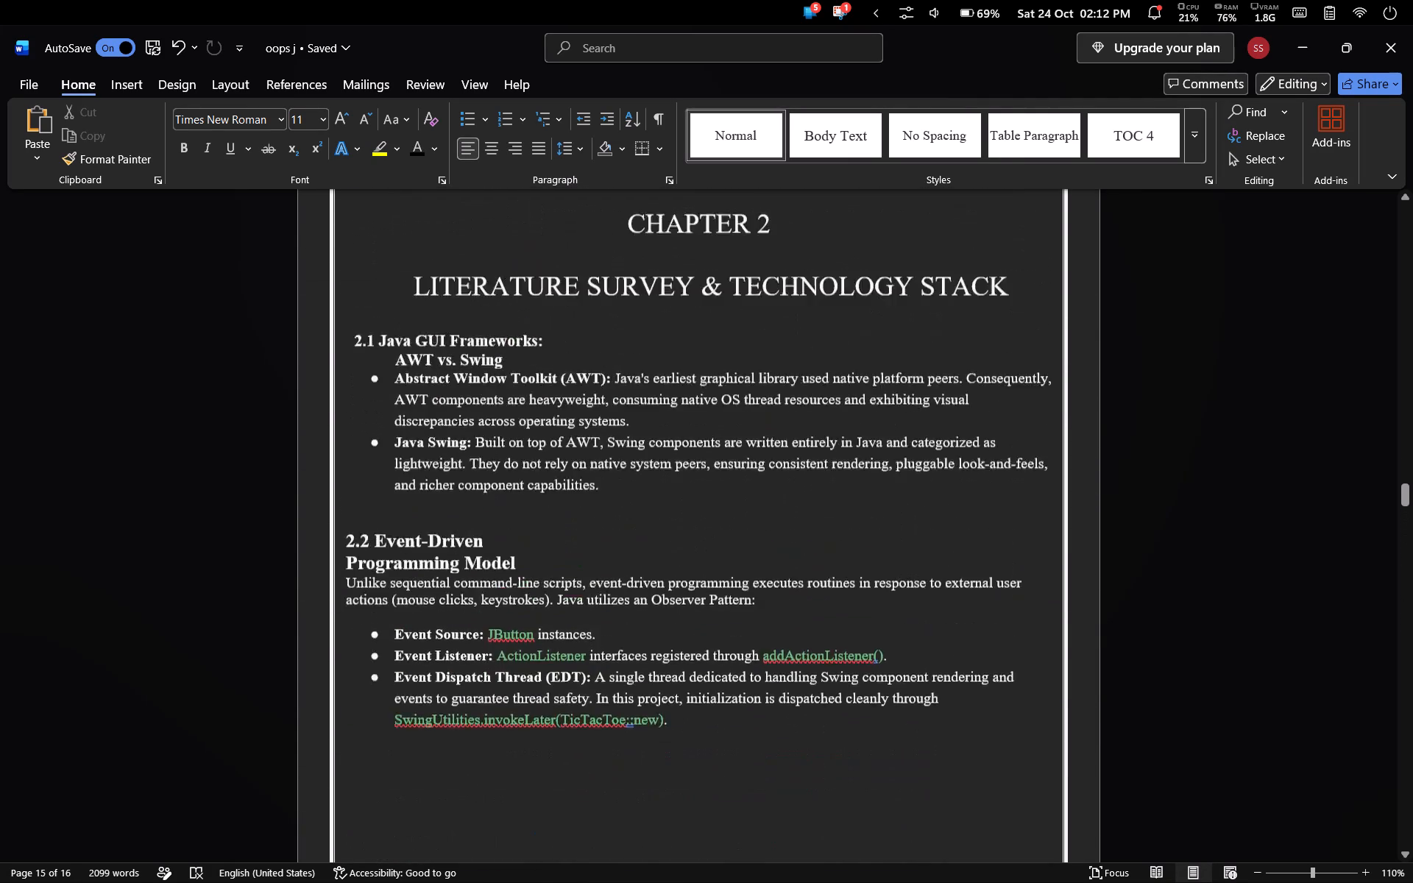
scroll(902, 503, up, 1)
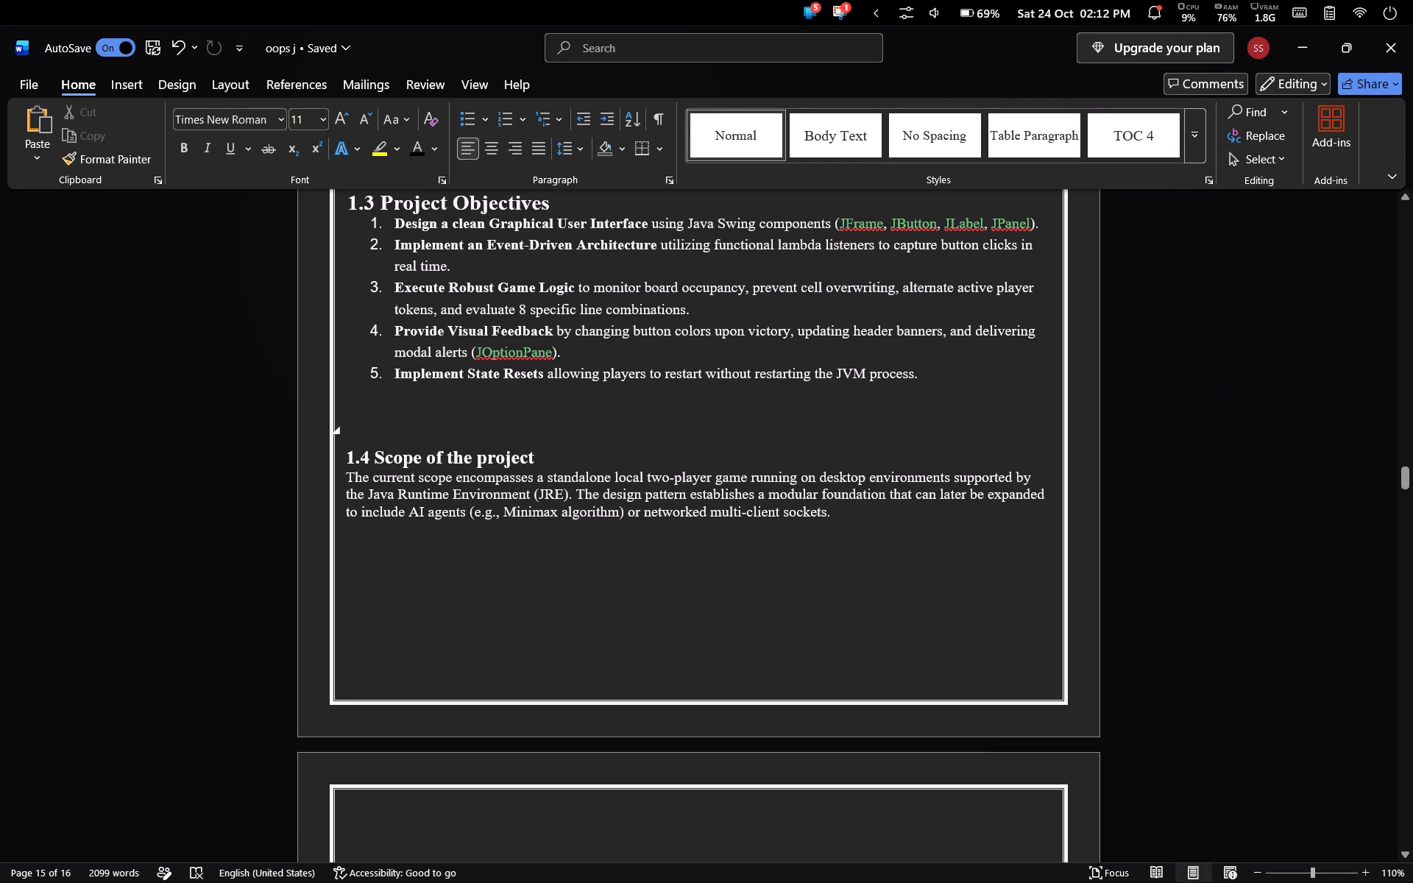
scroll(864, 438, down, 1)
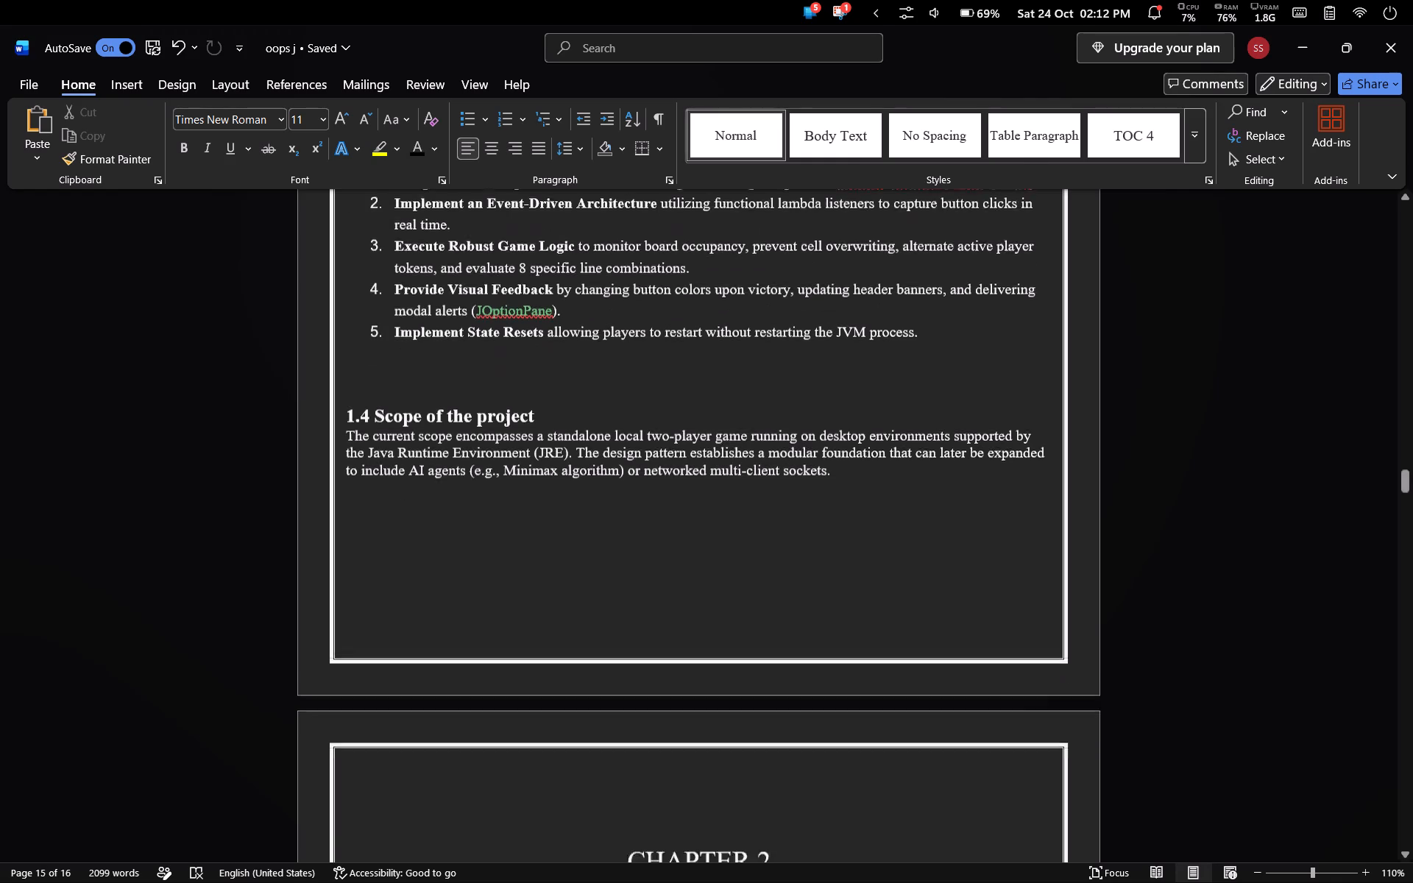
scroll(864, 438, down, 7)
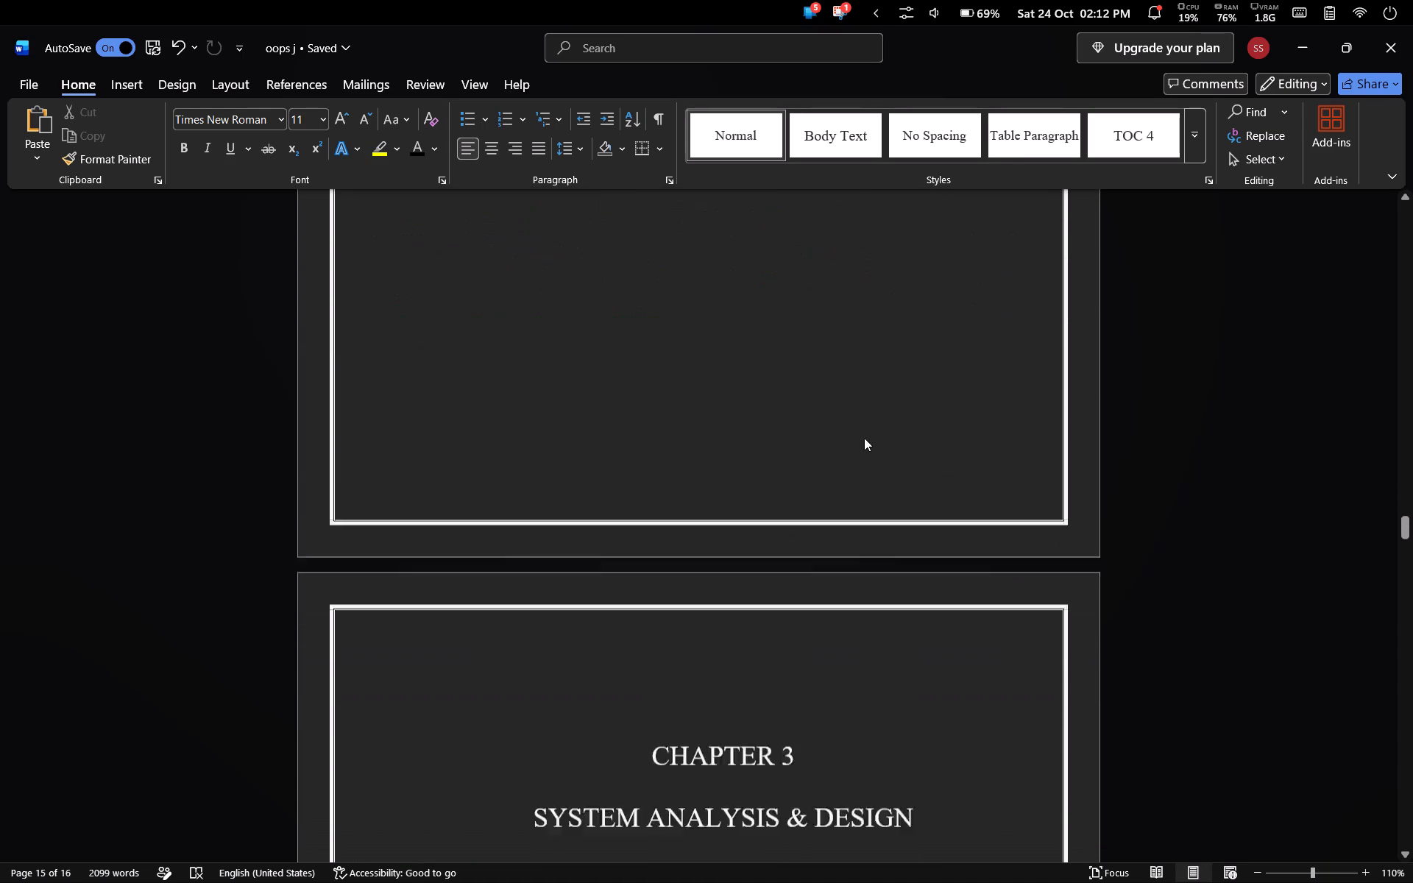
scroll(864, 438, down, 6)
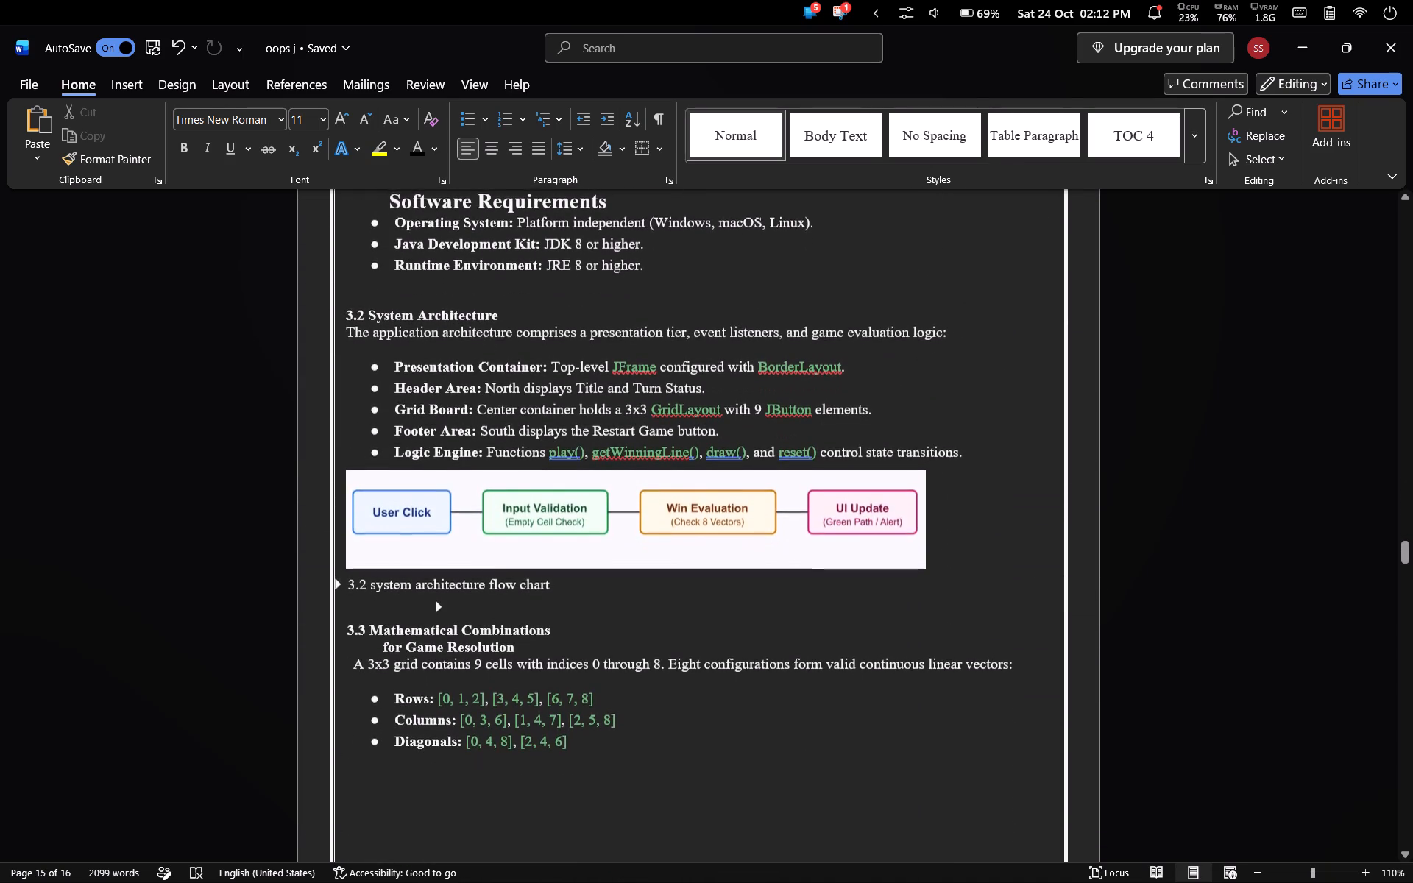
scroll(864, 438, down, 5)
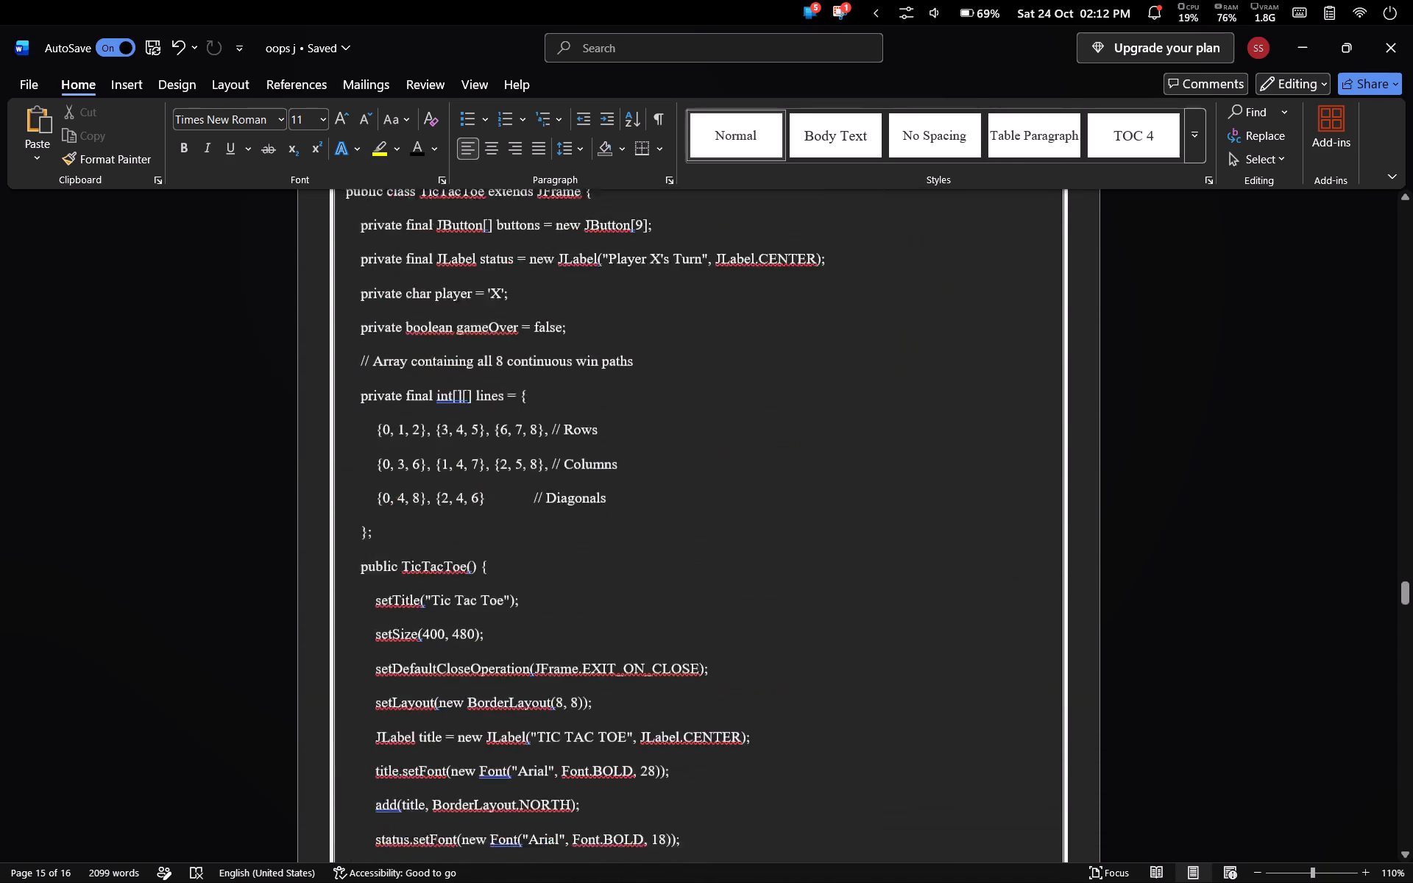
scroll(864, 438, down, 7)
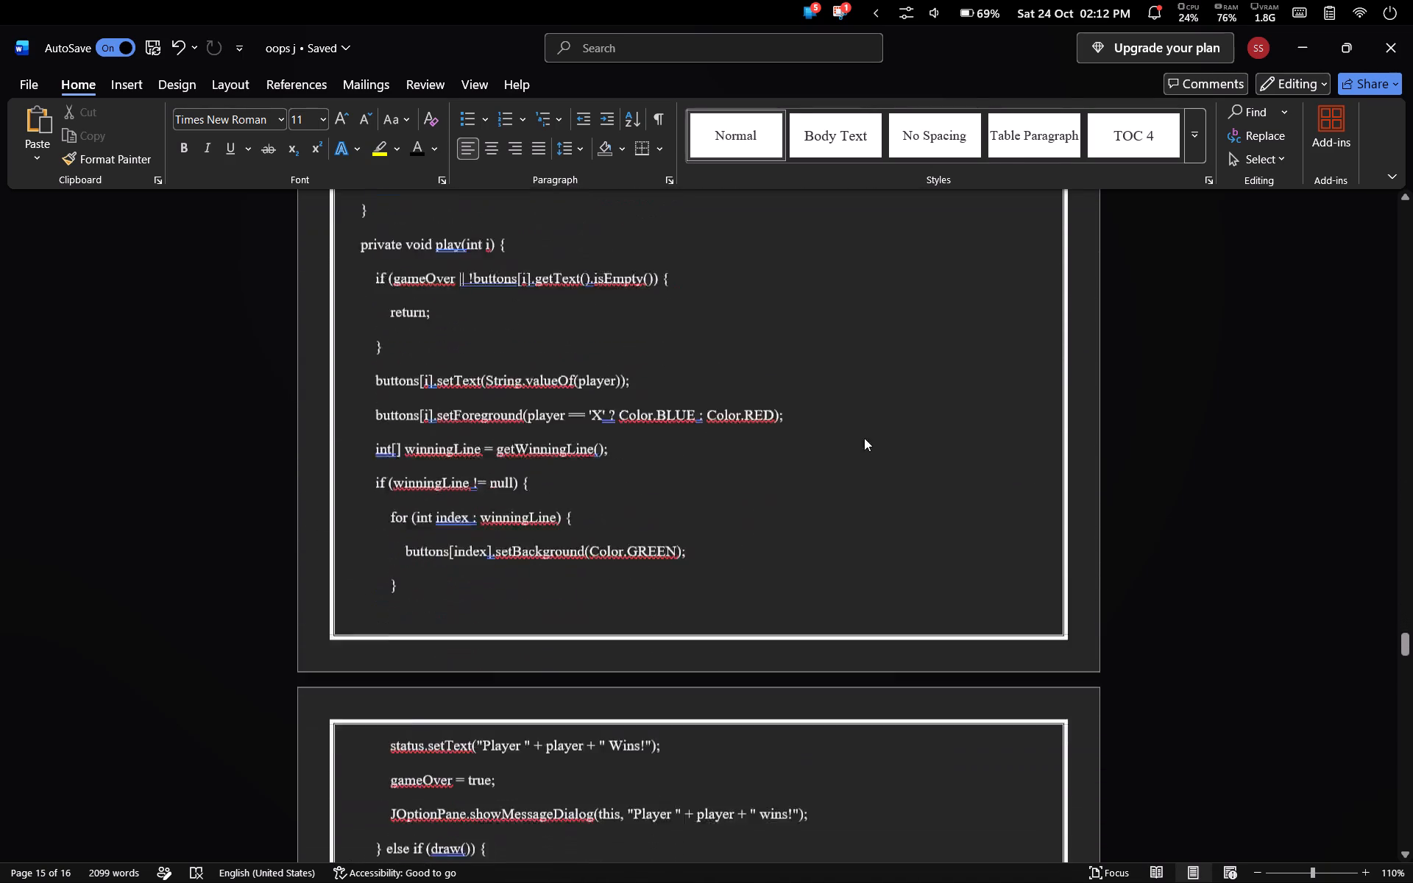
scroll(864, 438, down, 7)
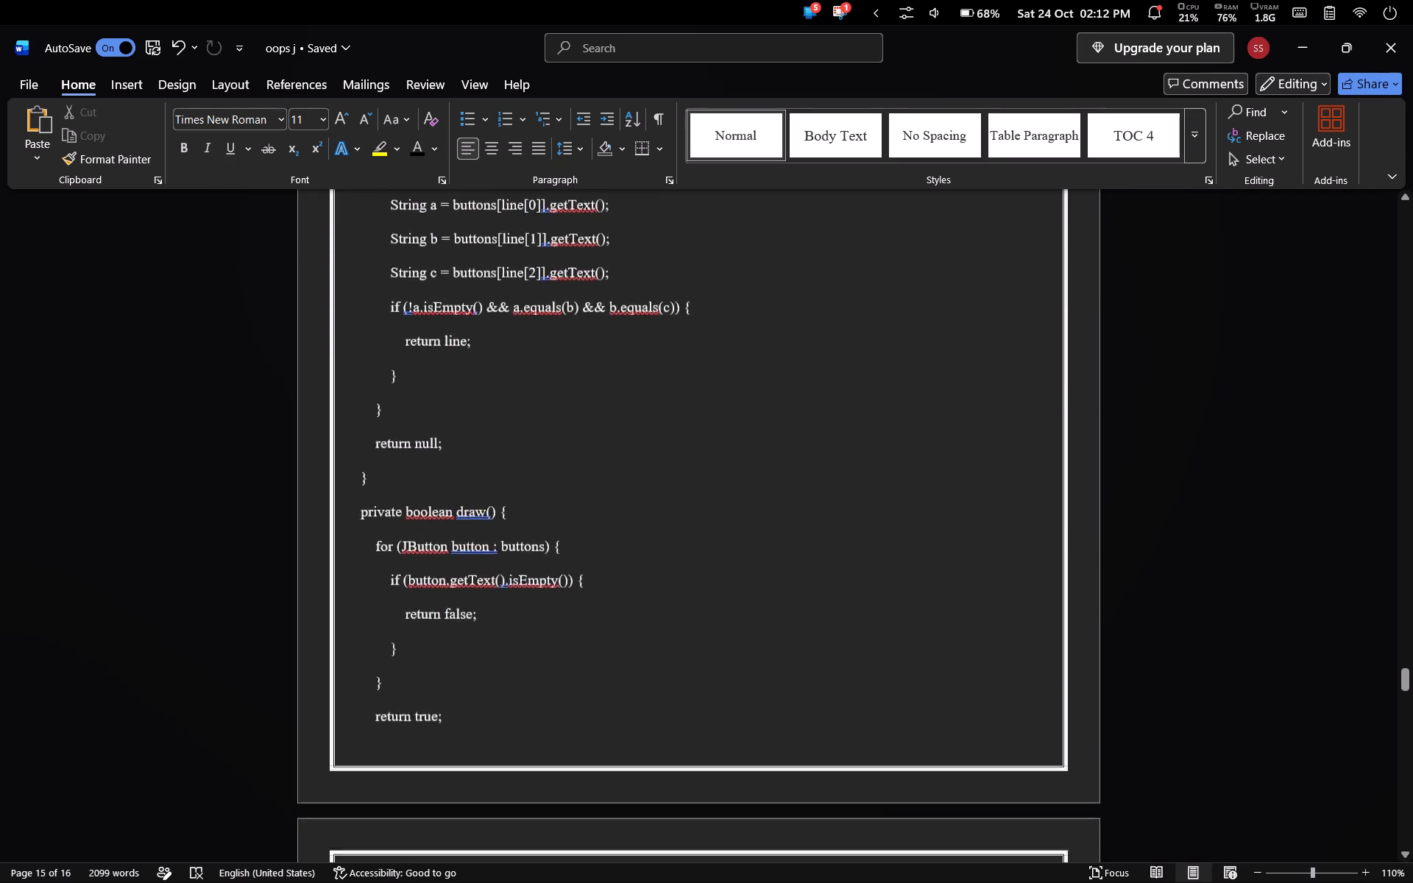
Centre the row of three Tic Tac Toe screenshots in chapter 5 and its caption "5.1 test case and out put".
scroll(864, 438, down, 4)
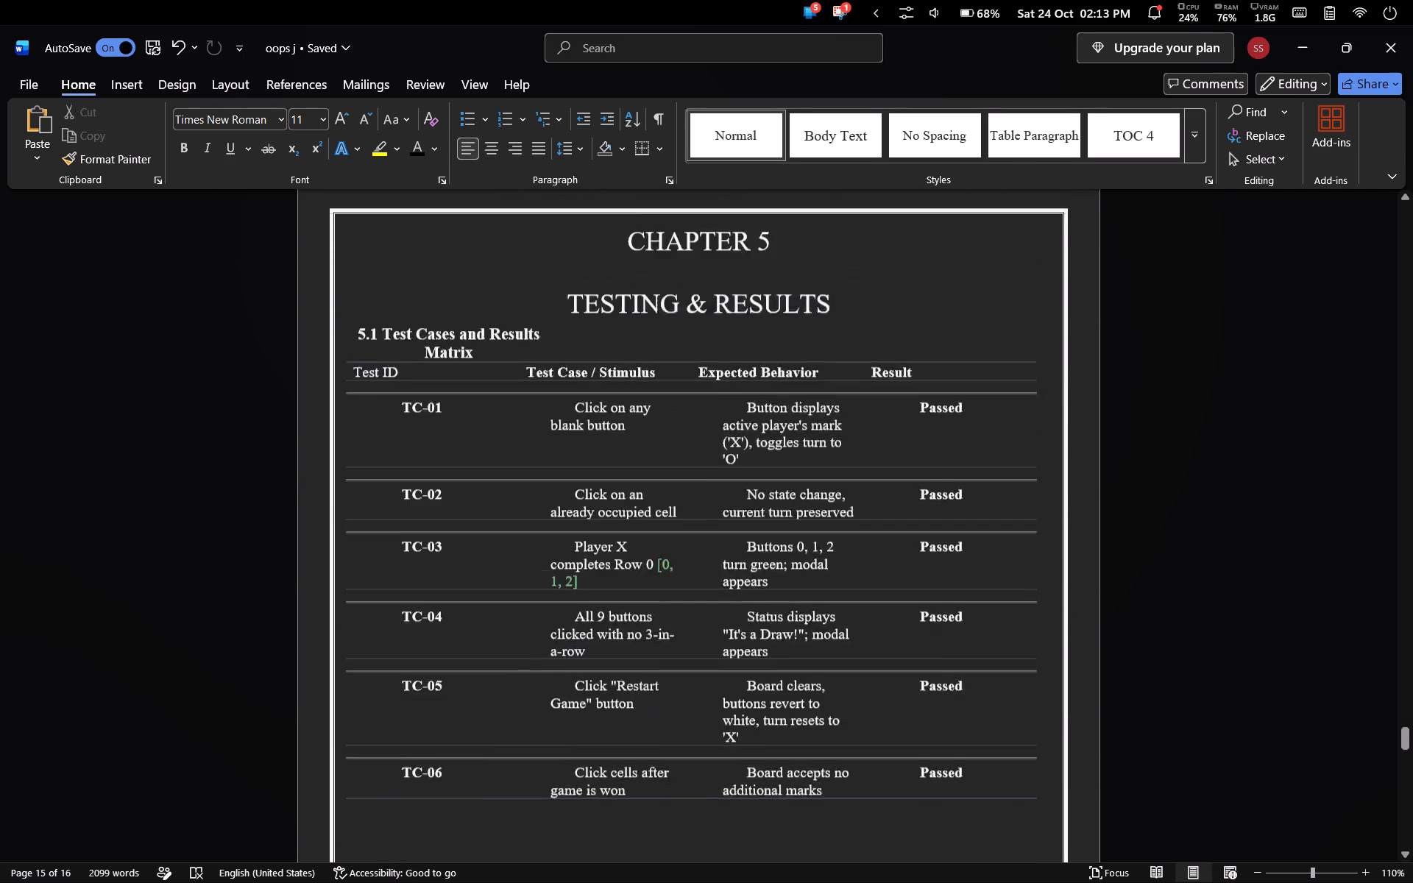
scroll(864, 438, down, 2)
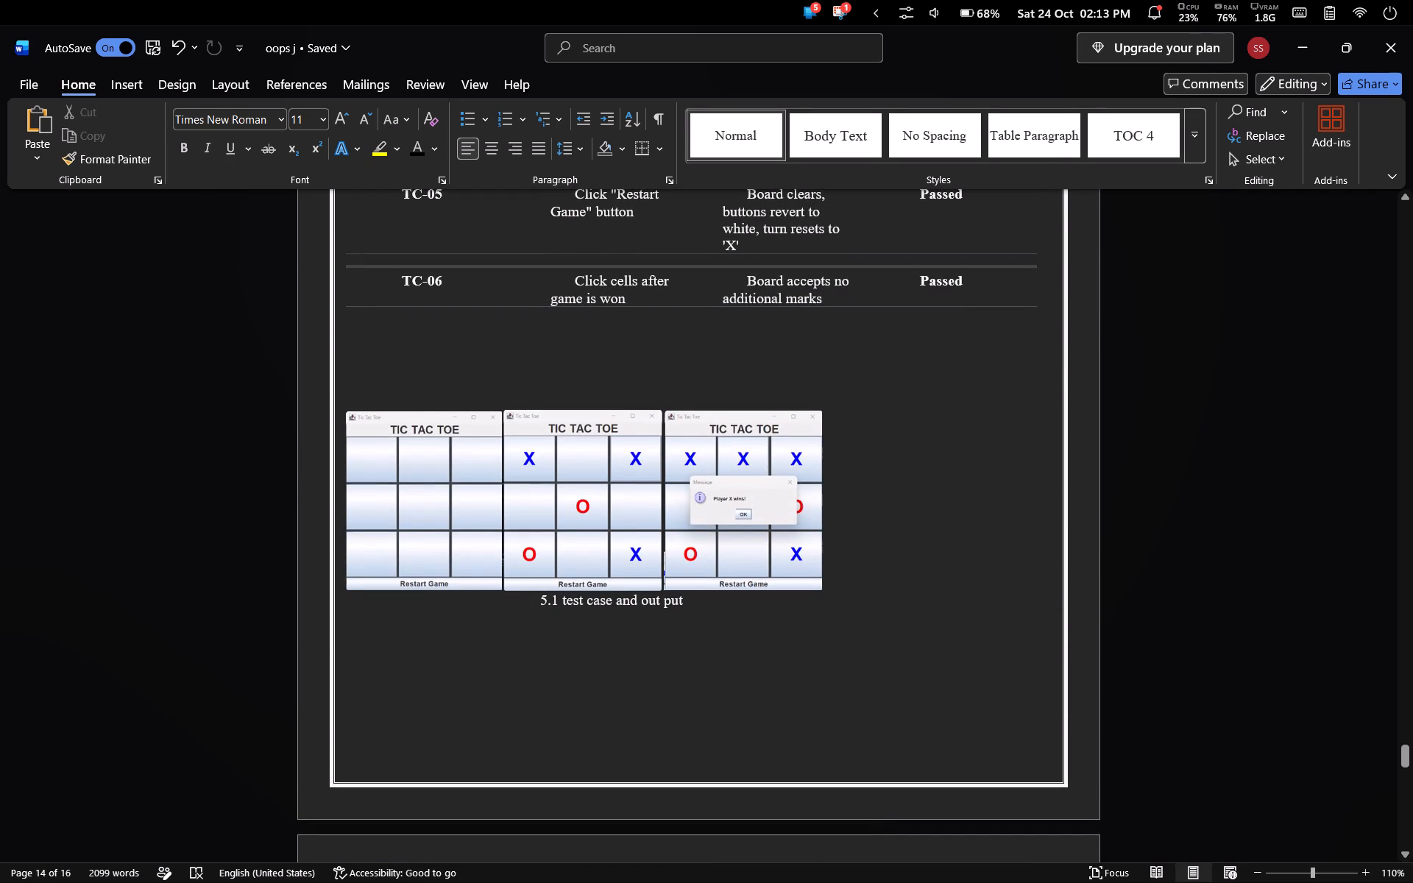
click(458, 450)
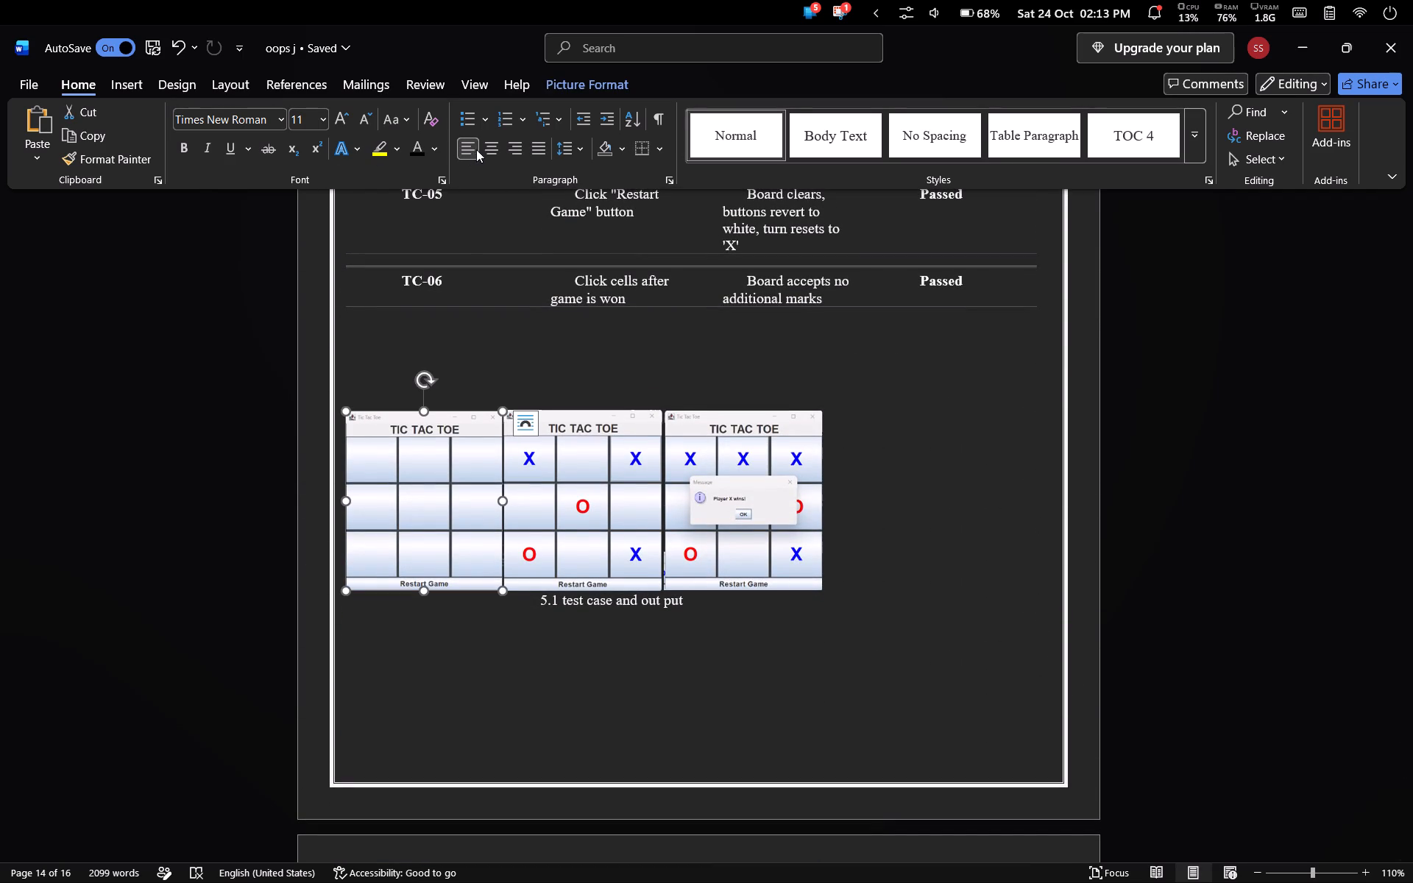
click(485, 149)
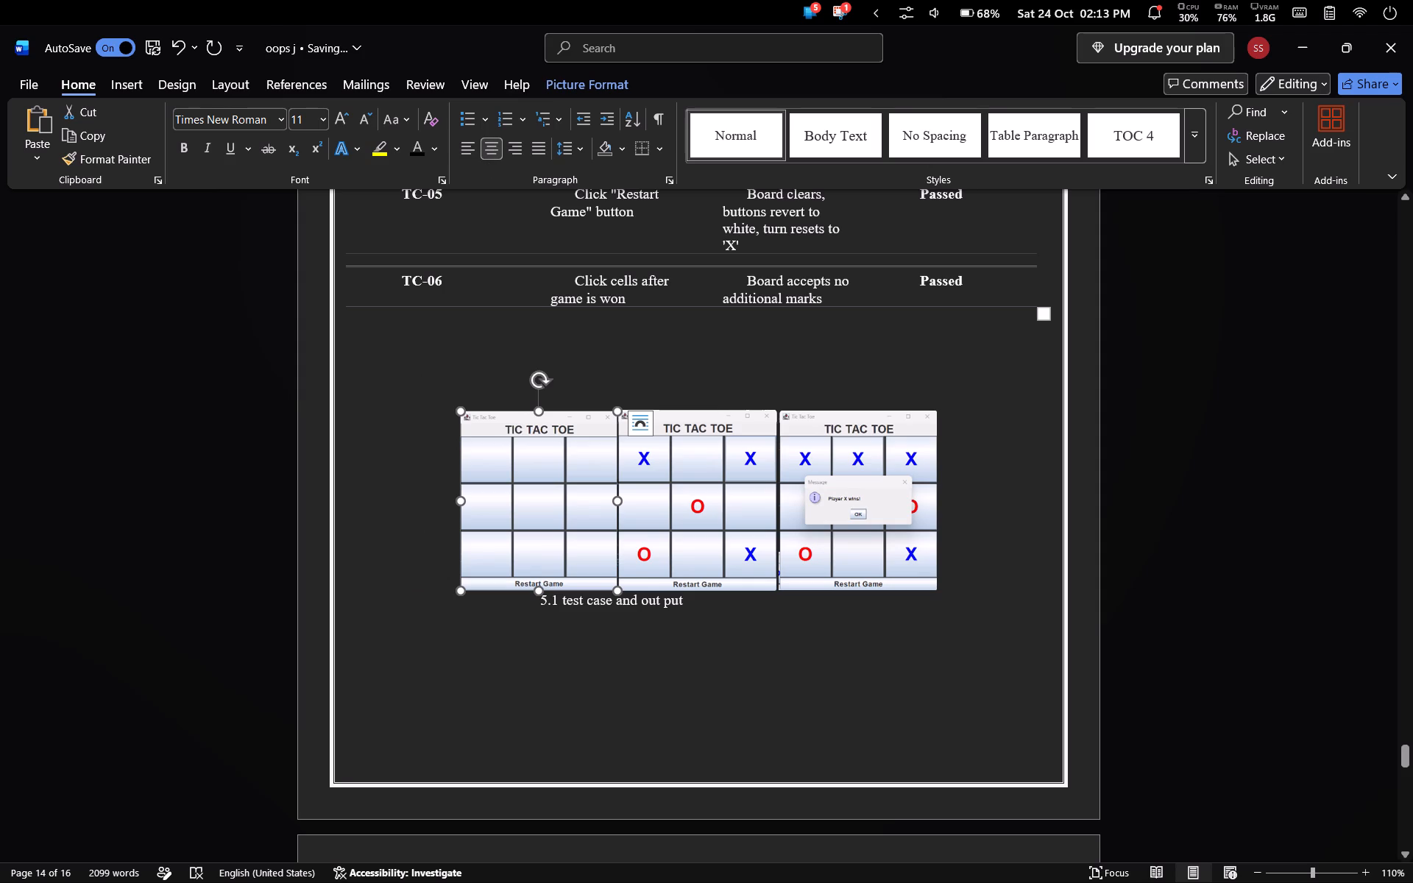
click(602, 599)
click(535, 603)
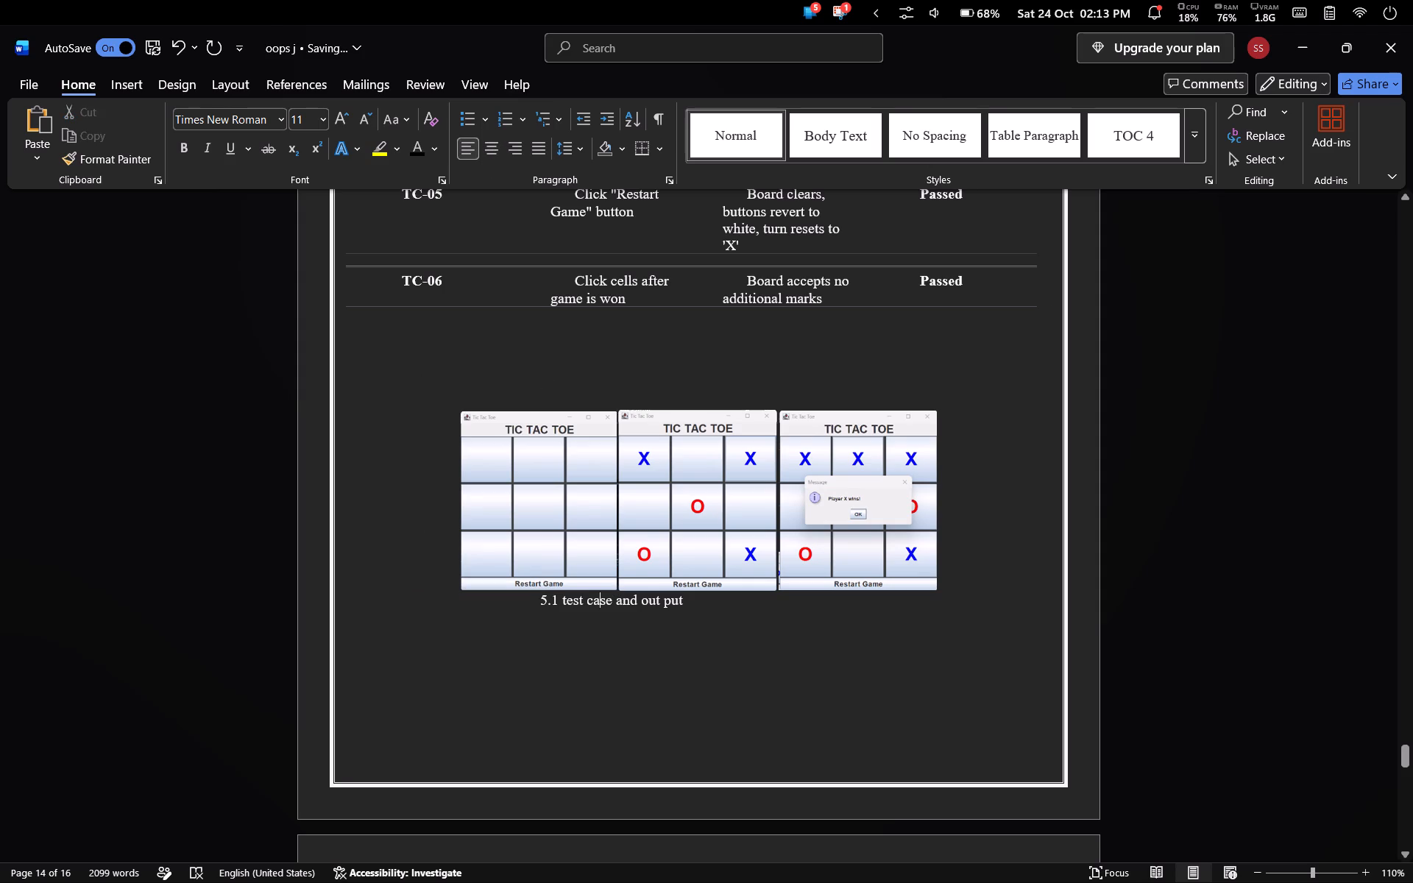
click(498, 154)
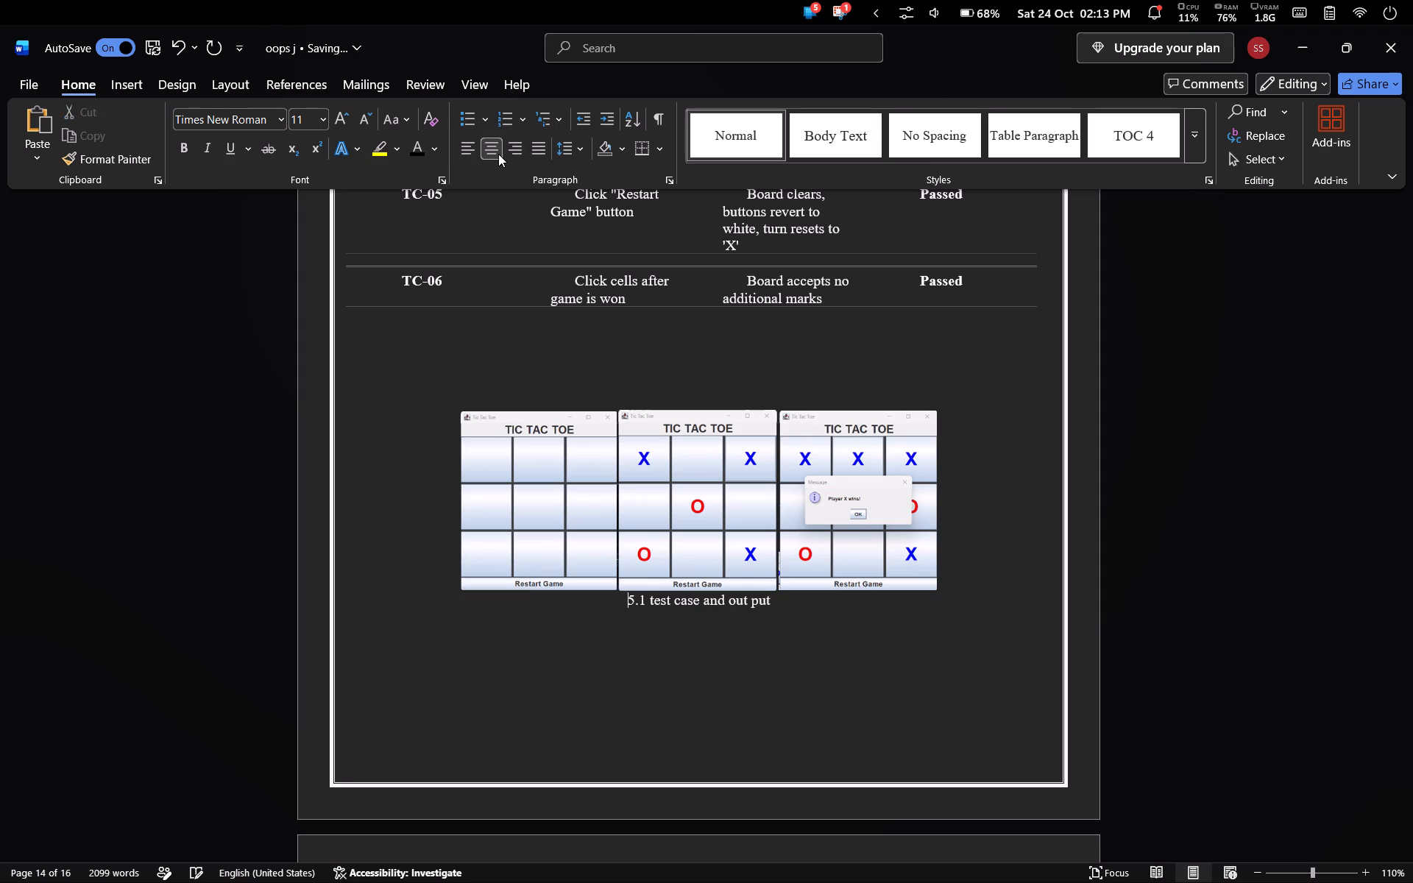
click(881, 663)
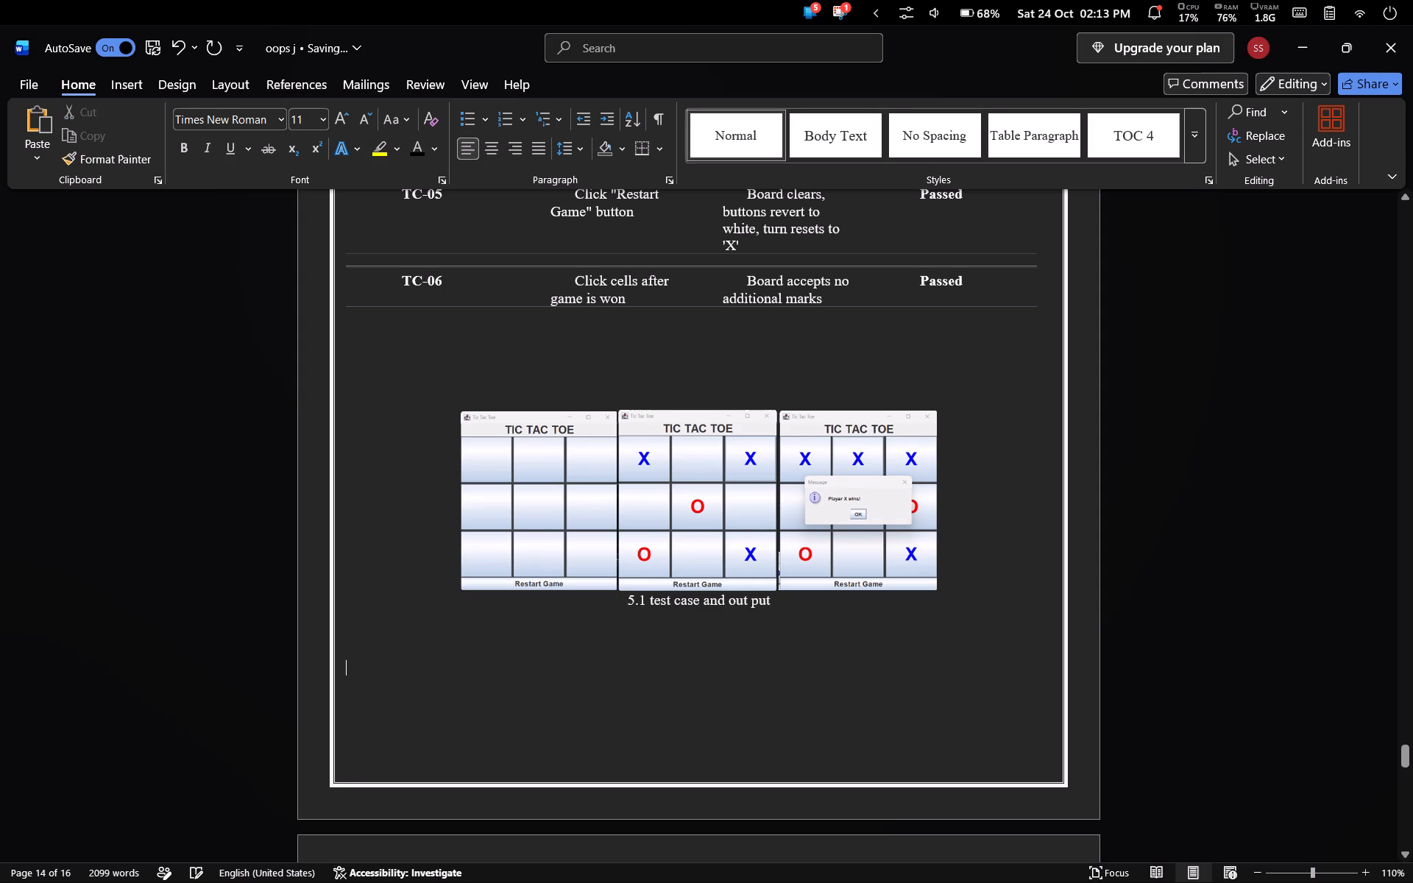
Try right and justified alignment on the section 3.2 system architecture flow chart image, finishing with centred alignment.
scroll(881, 663, up, 16)
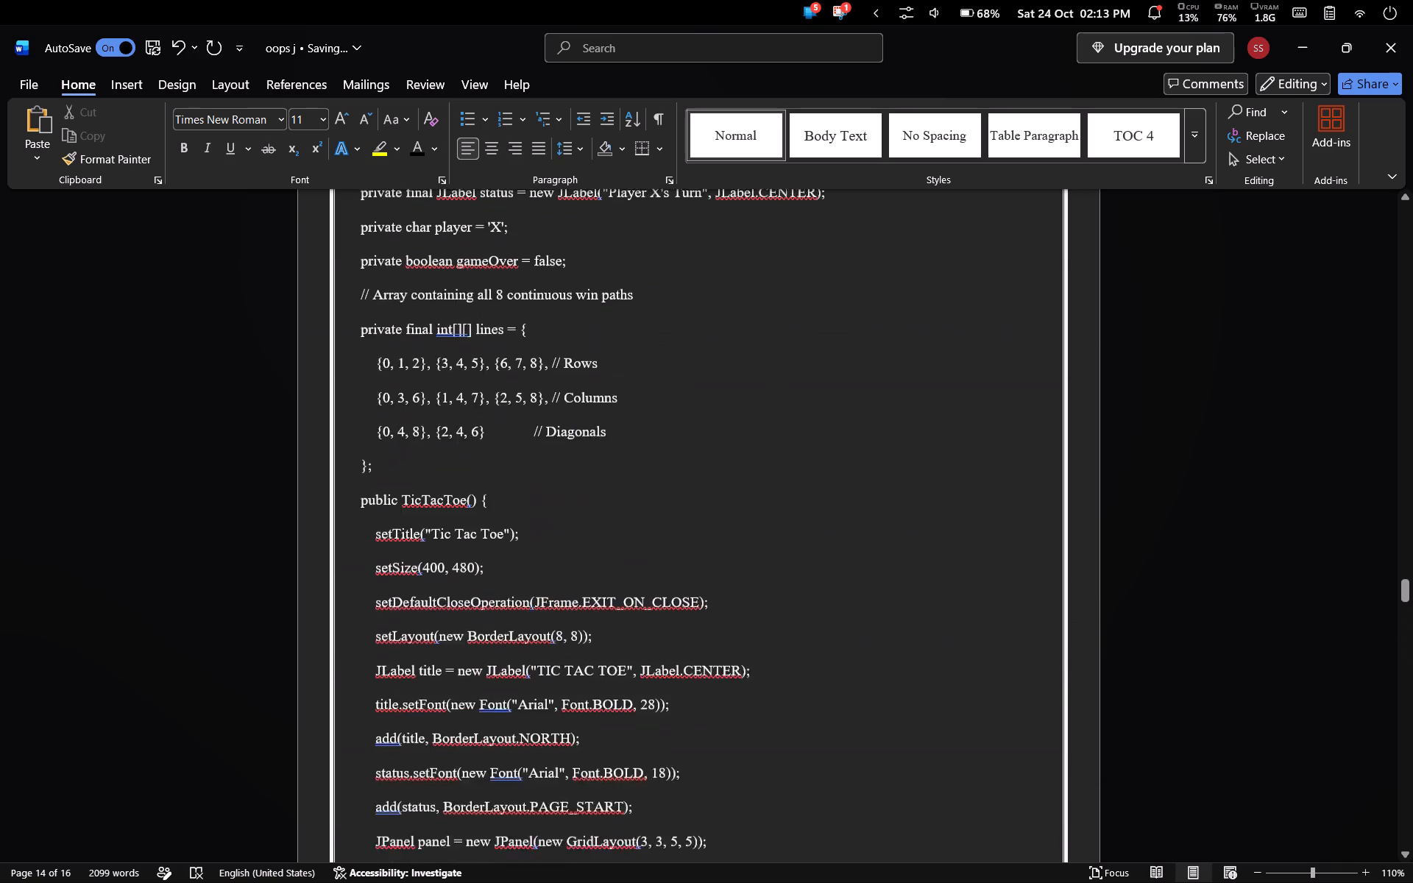
scroll(881, 663, up, 6)
scroll(881, 663, down, 5)
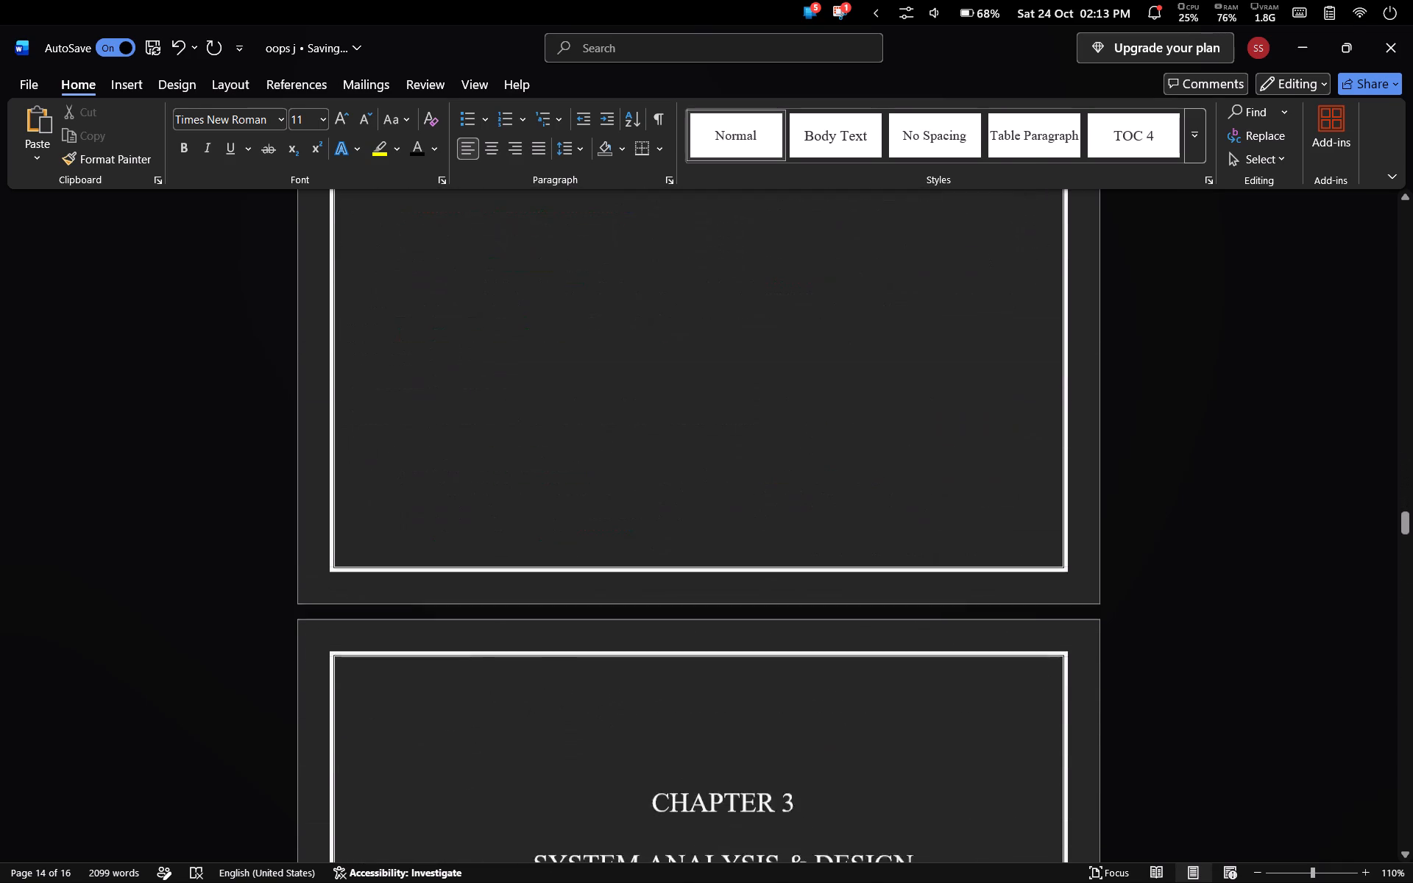
scroll(881, 663, down, 5)
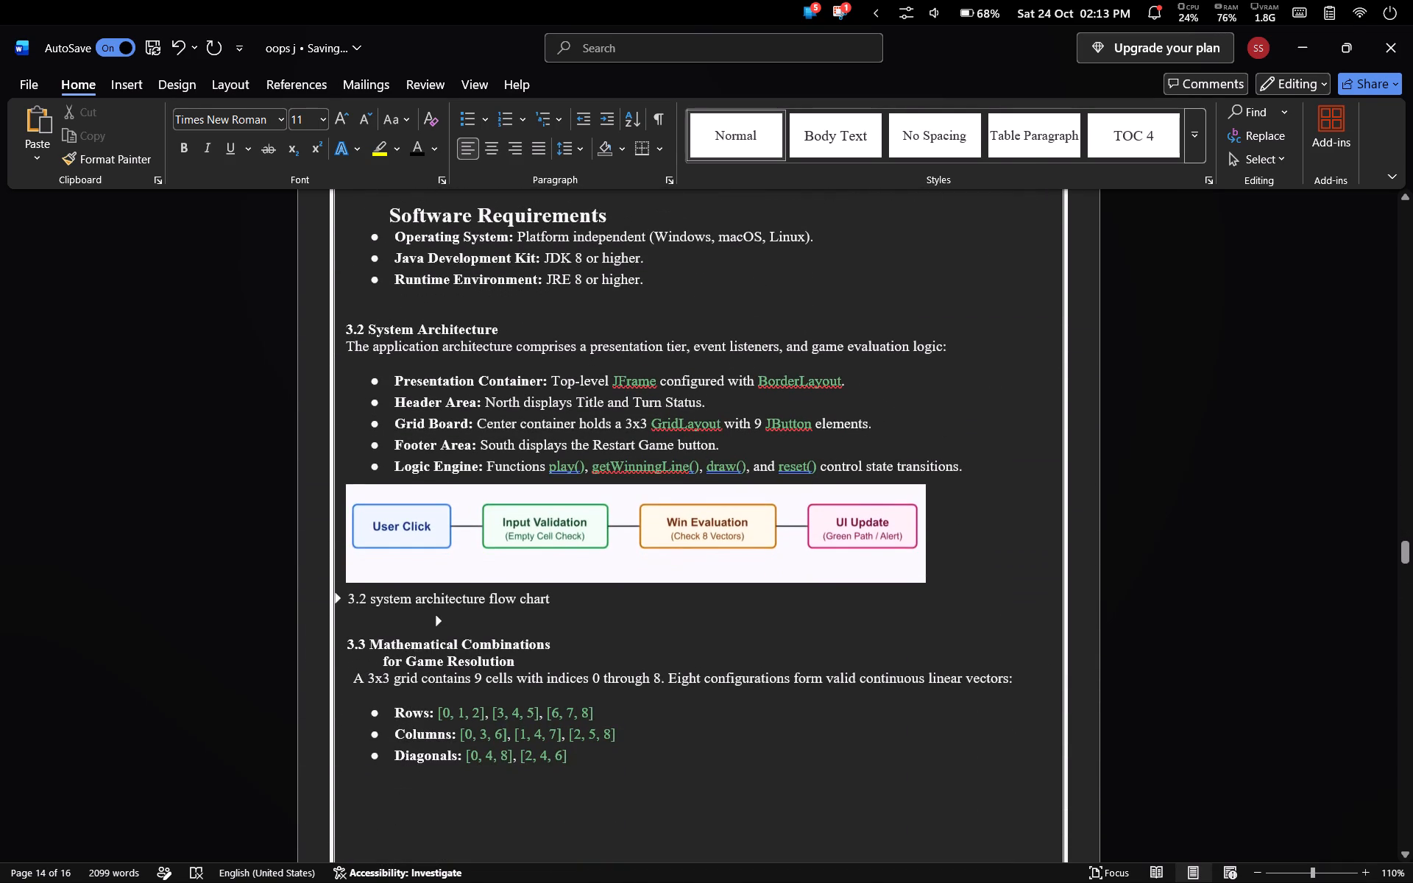
click(759, 558)
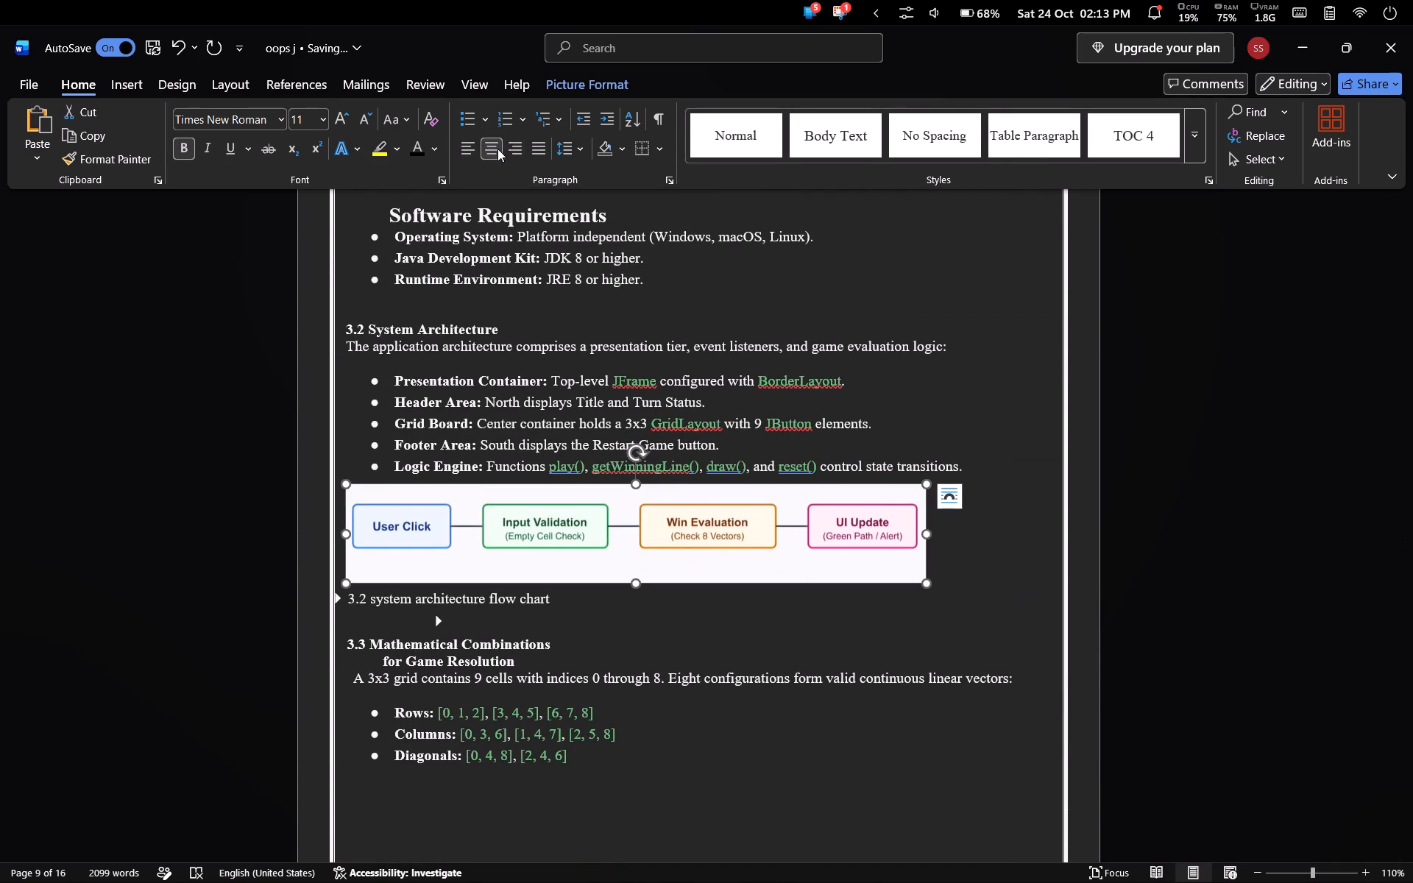
click(497, 149)
click(519, 152)
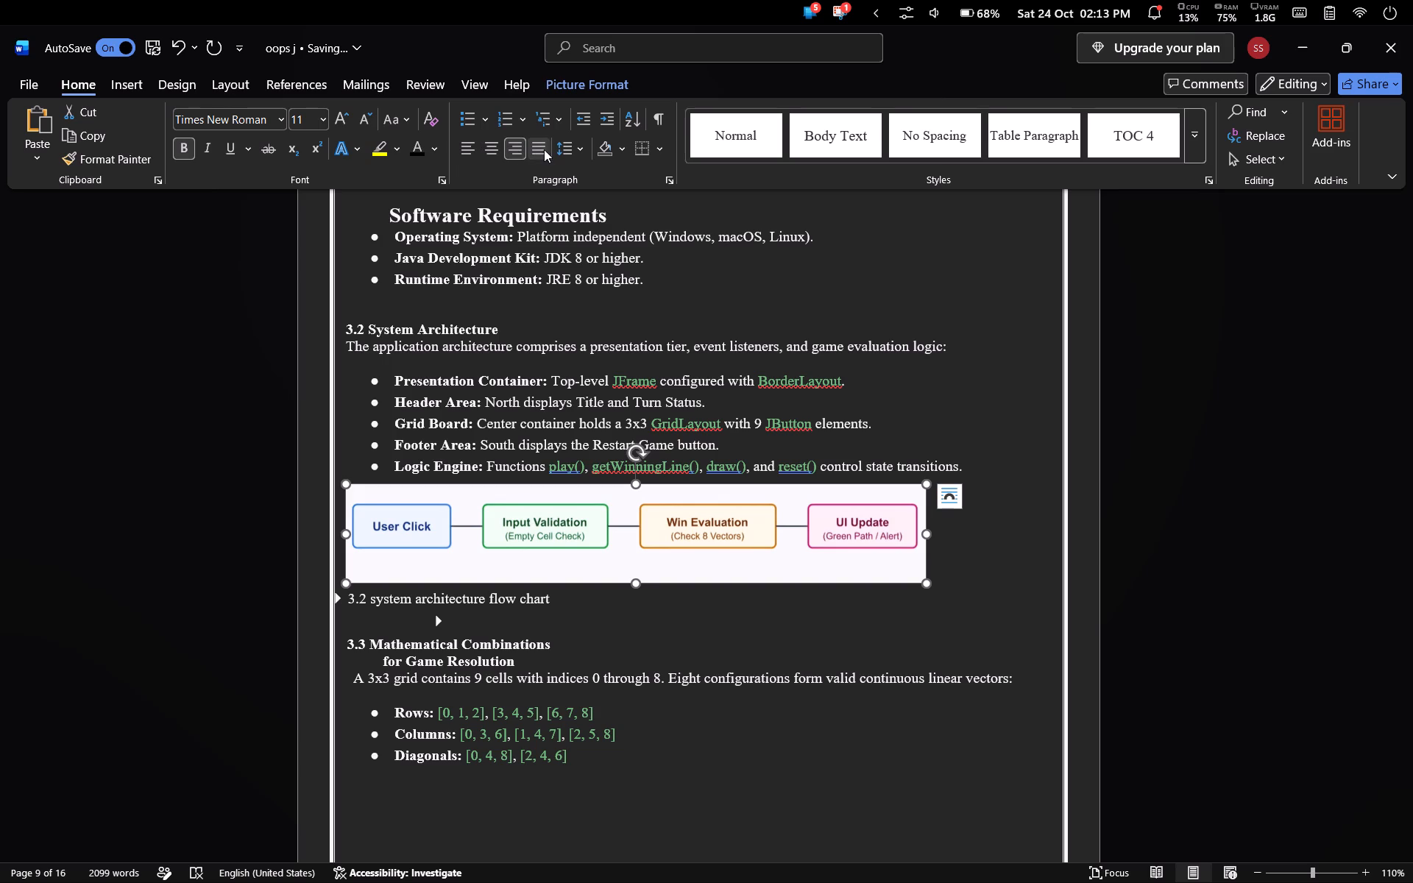
click(546, 150)
click(490, 143)
click(1158, 487)
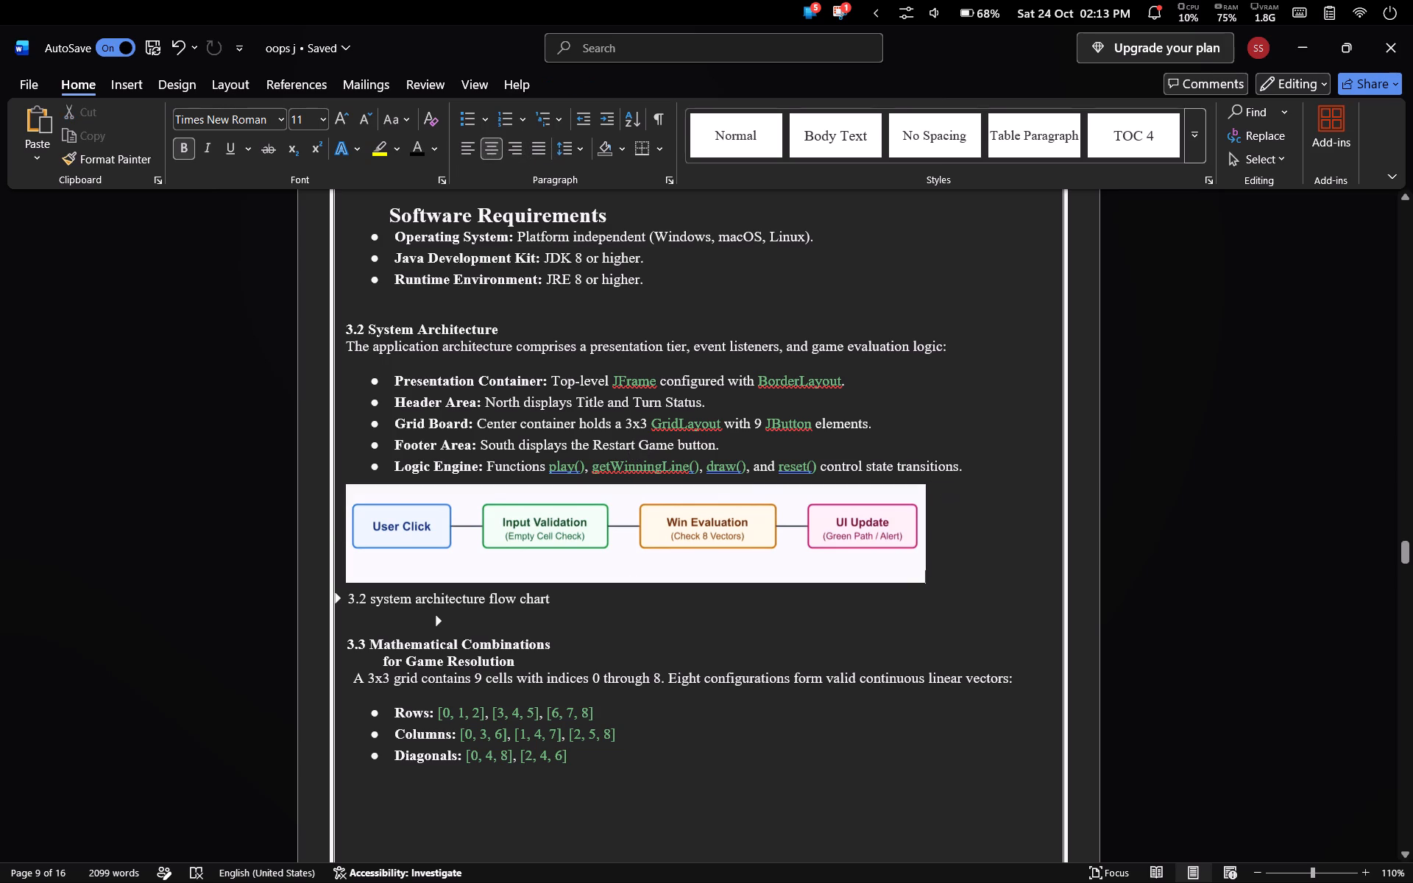
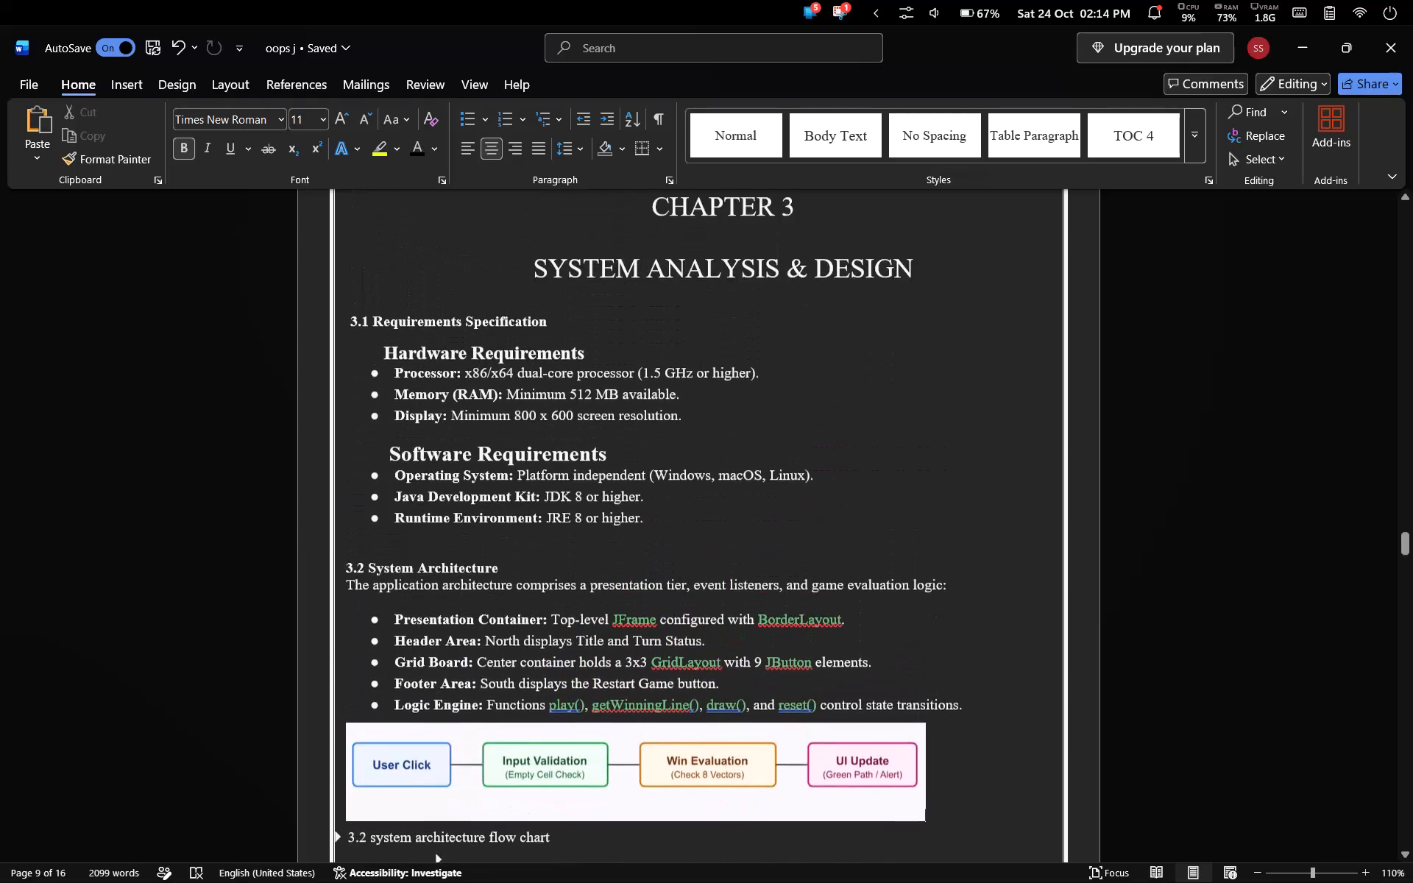
Review the chapter 3 page and the chapter 4 code listing, returning to the section 3.2 flow chart and section 3.3.
scroll(1158, 487, up, 3)
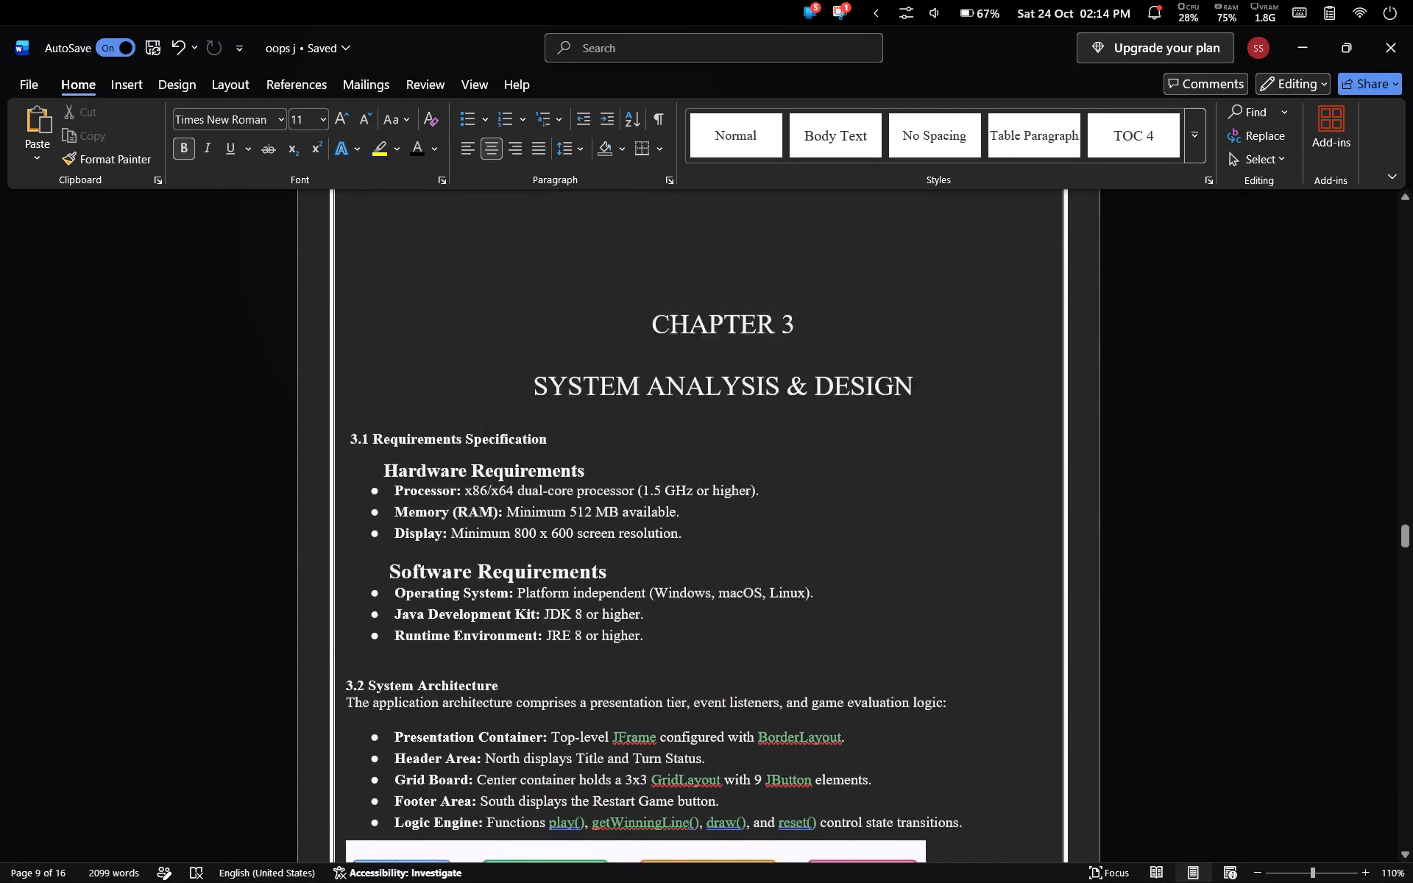
scroll(1158, 487, up, 2)
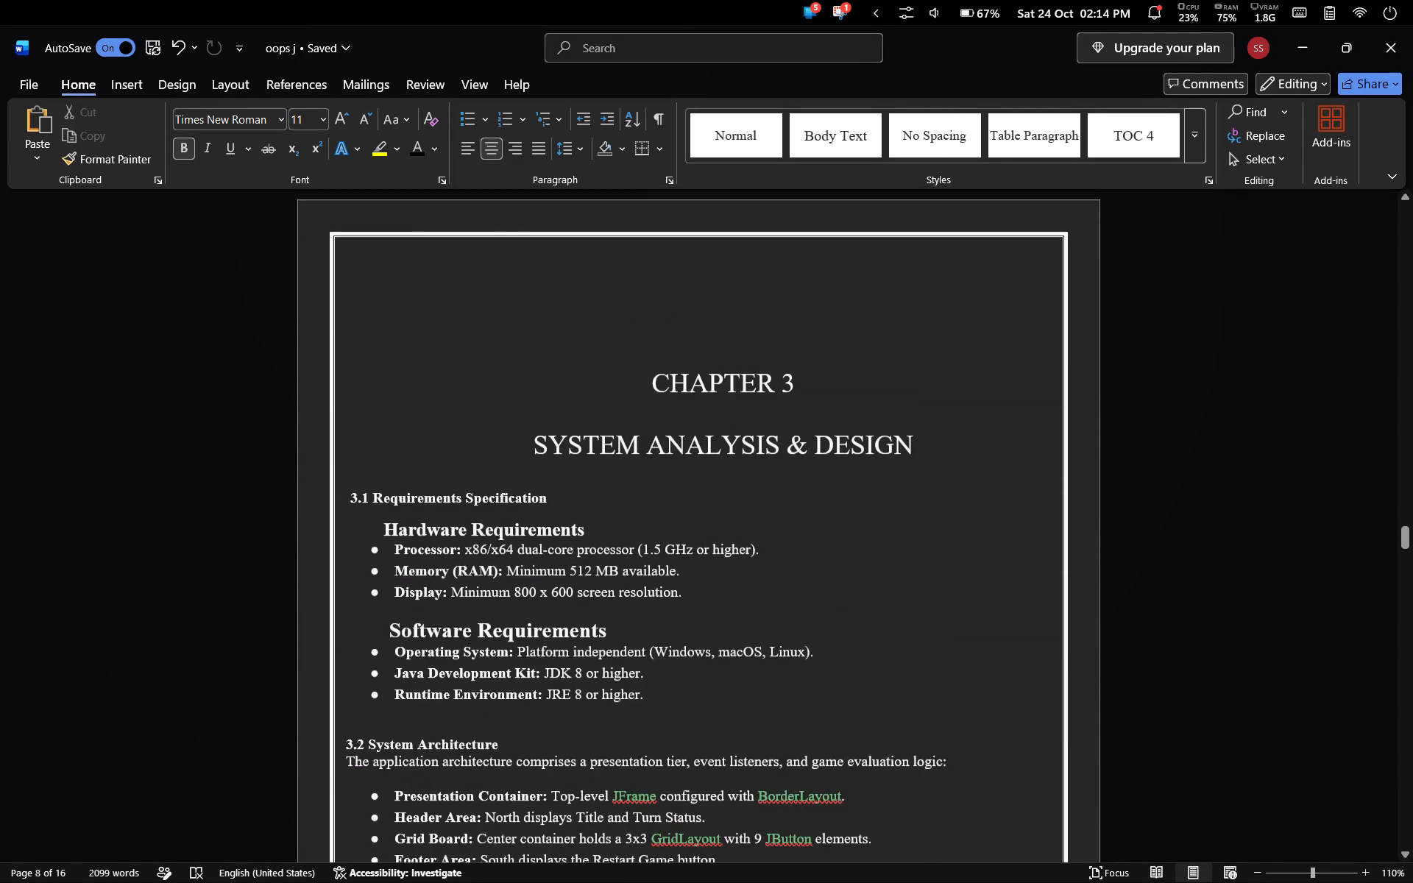
scroll(1158, 487, down, 6)
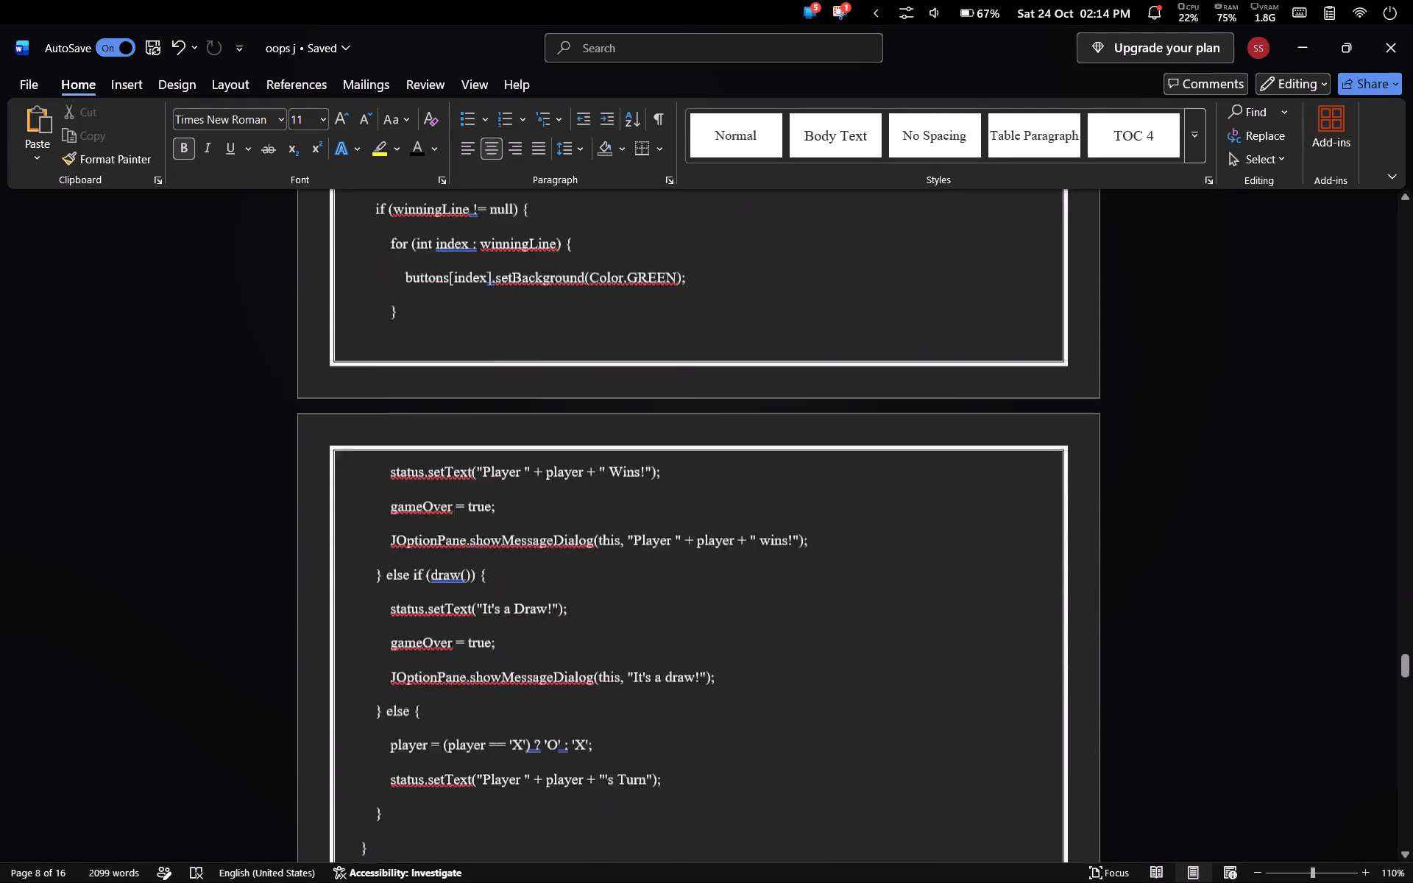
scroll(1158, 487, down, 1)
scroll(1158, 487, up, 9)
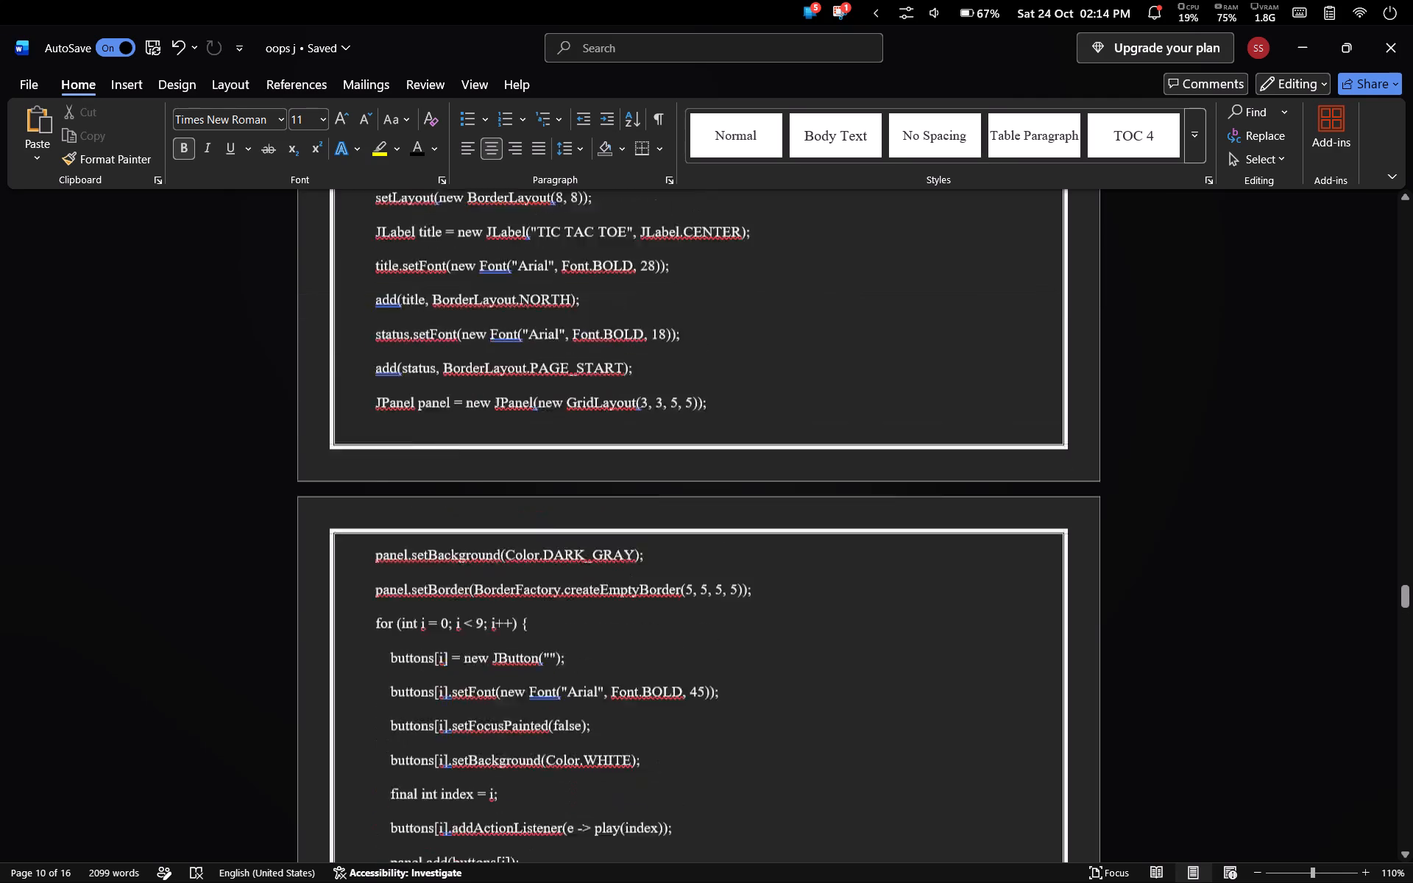
scroll(1158, 487, up, 9)
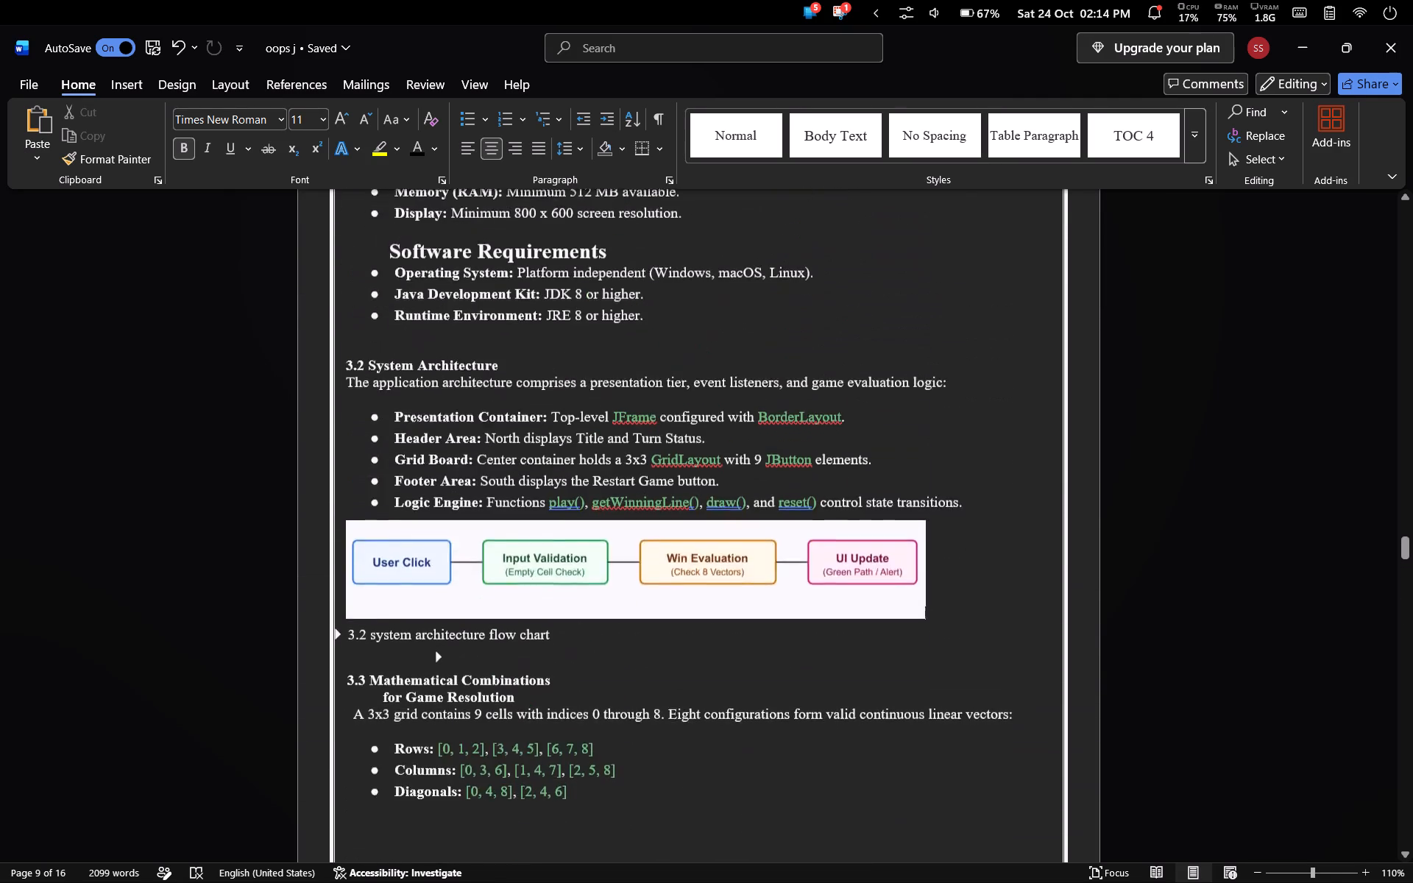
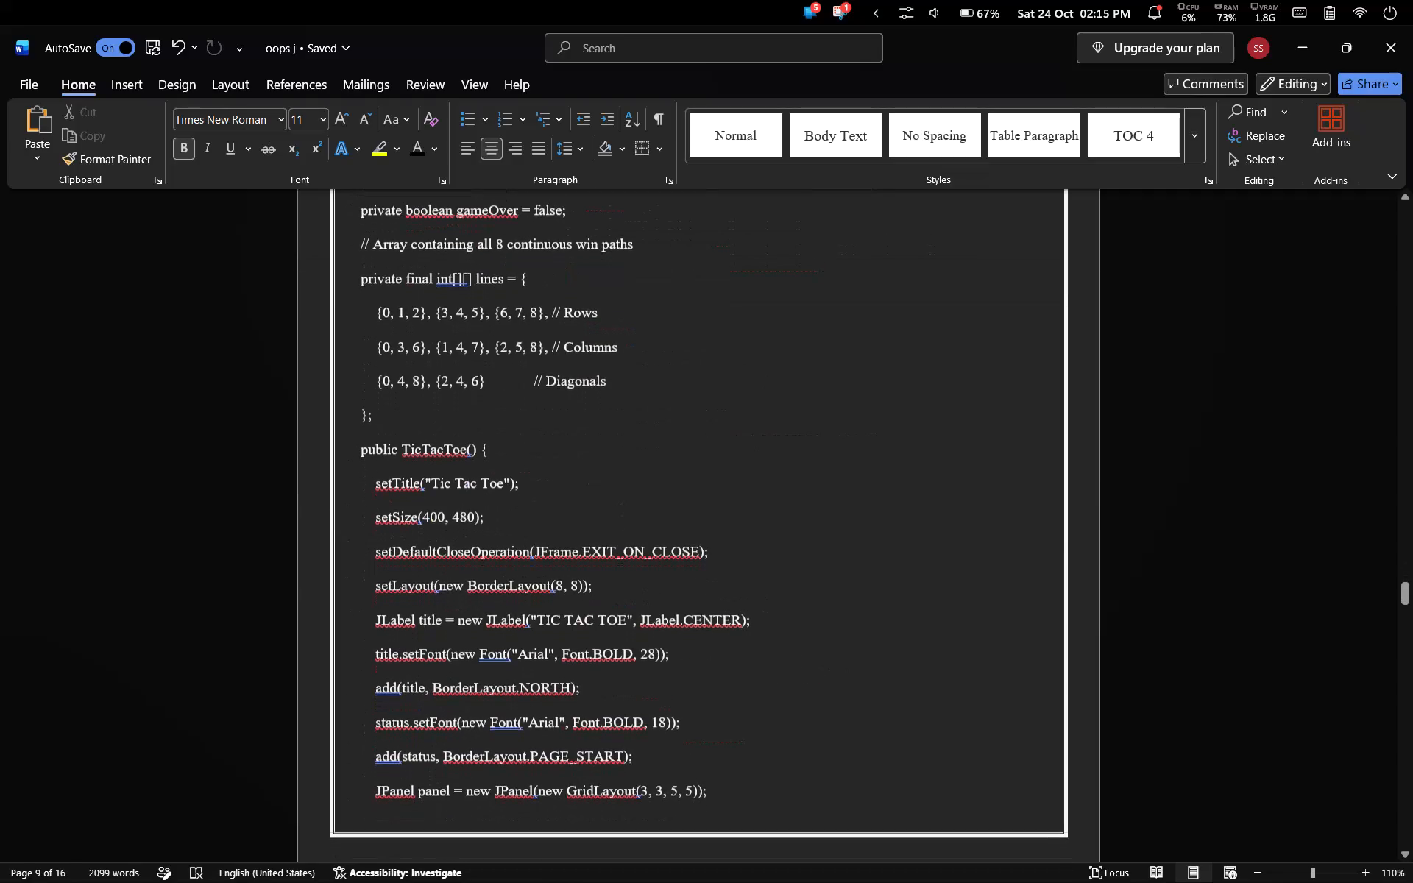
Review the report from the code listing through to the references, and back through all chapters to the cover page.
scroll(1158, 487, down, 9)
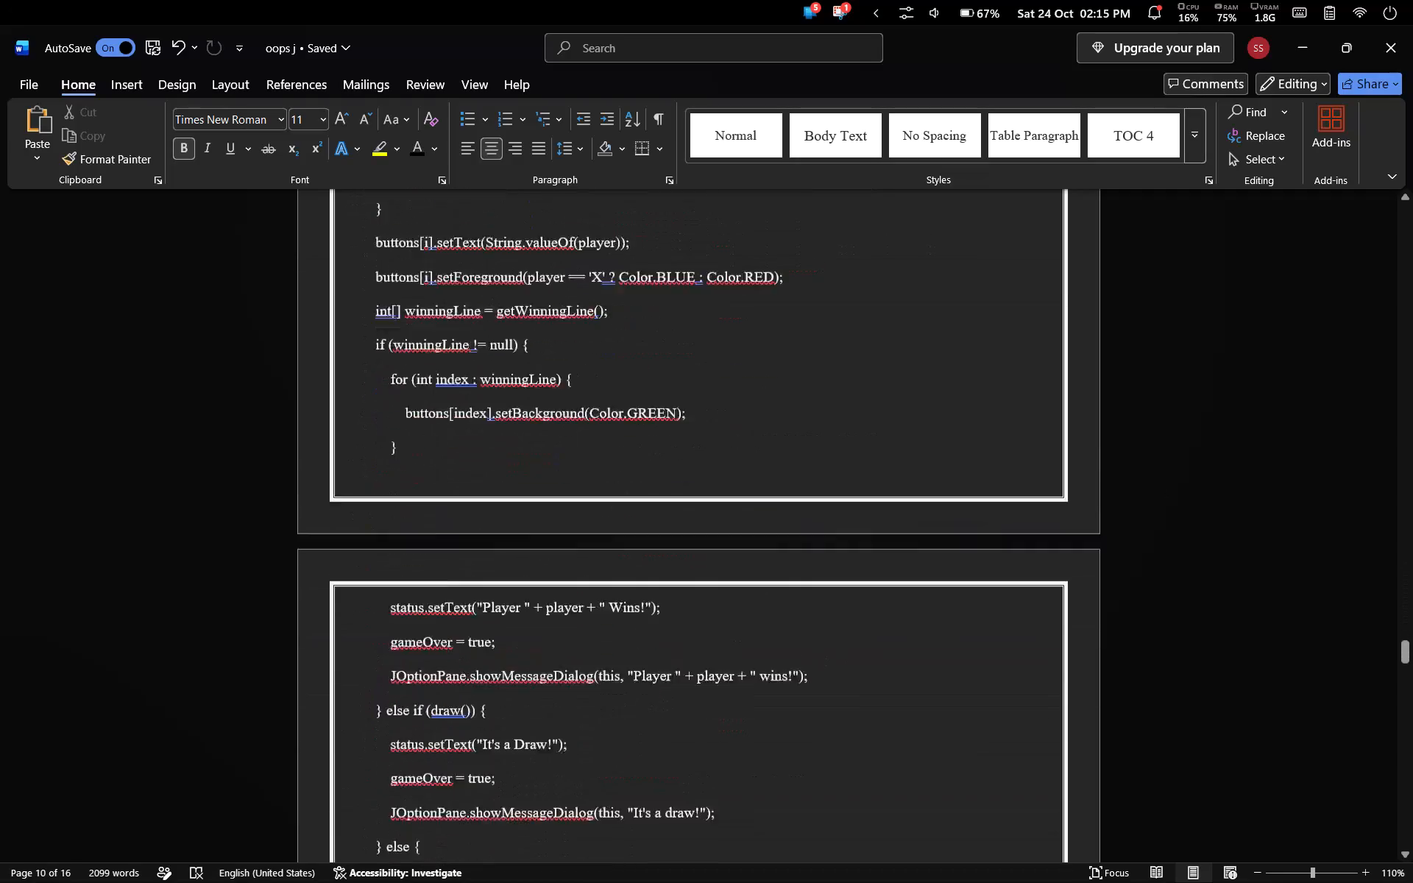
scroll(1158, 487, down, 18)
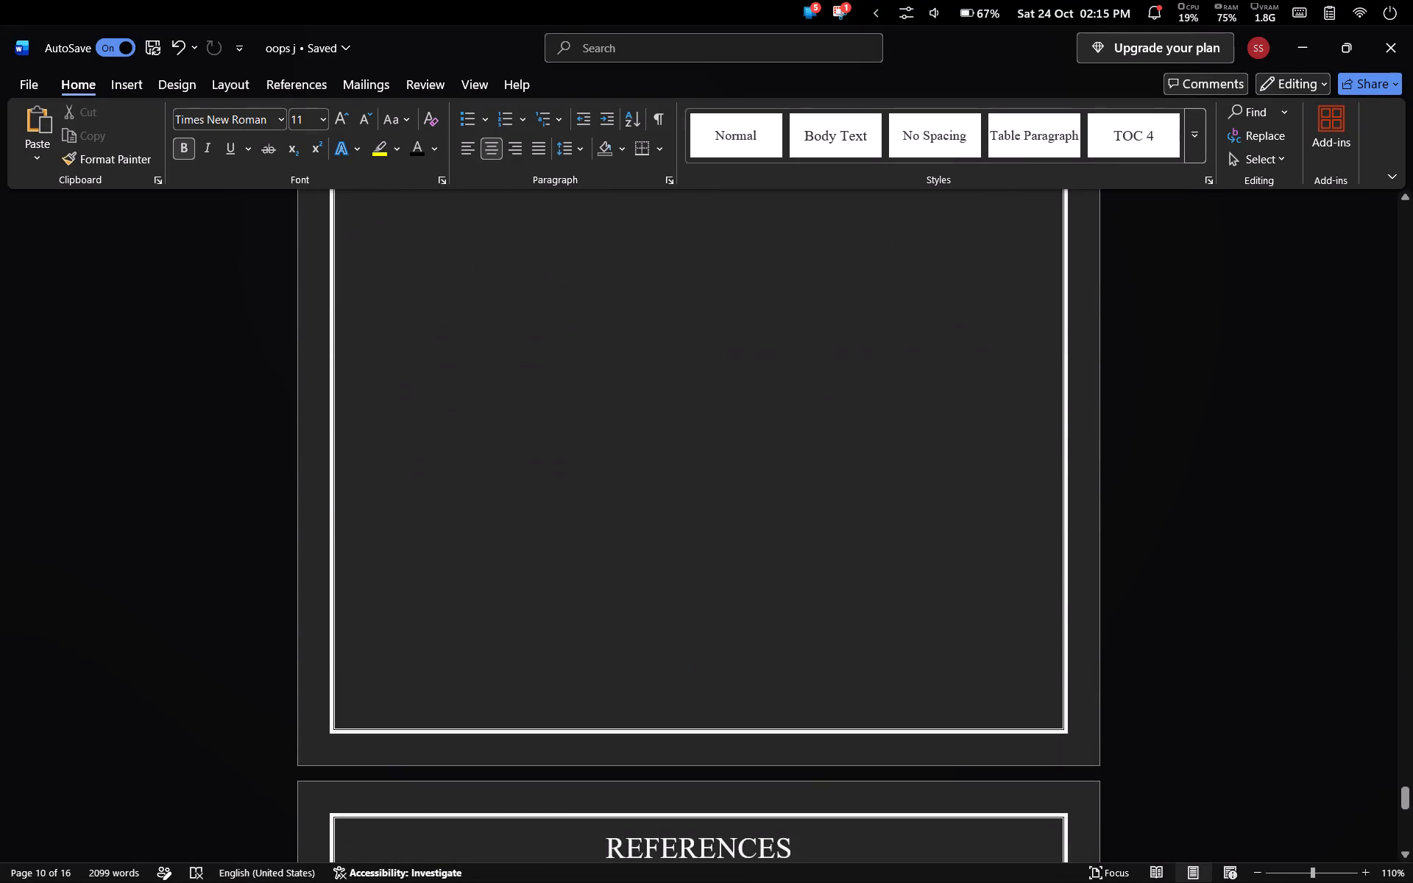
scroll(1158, 487, down, 8)
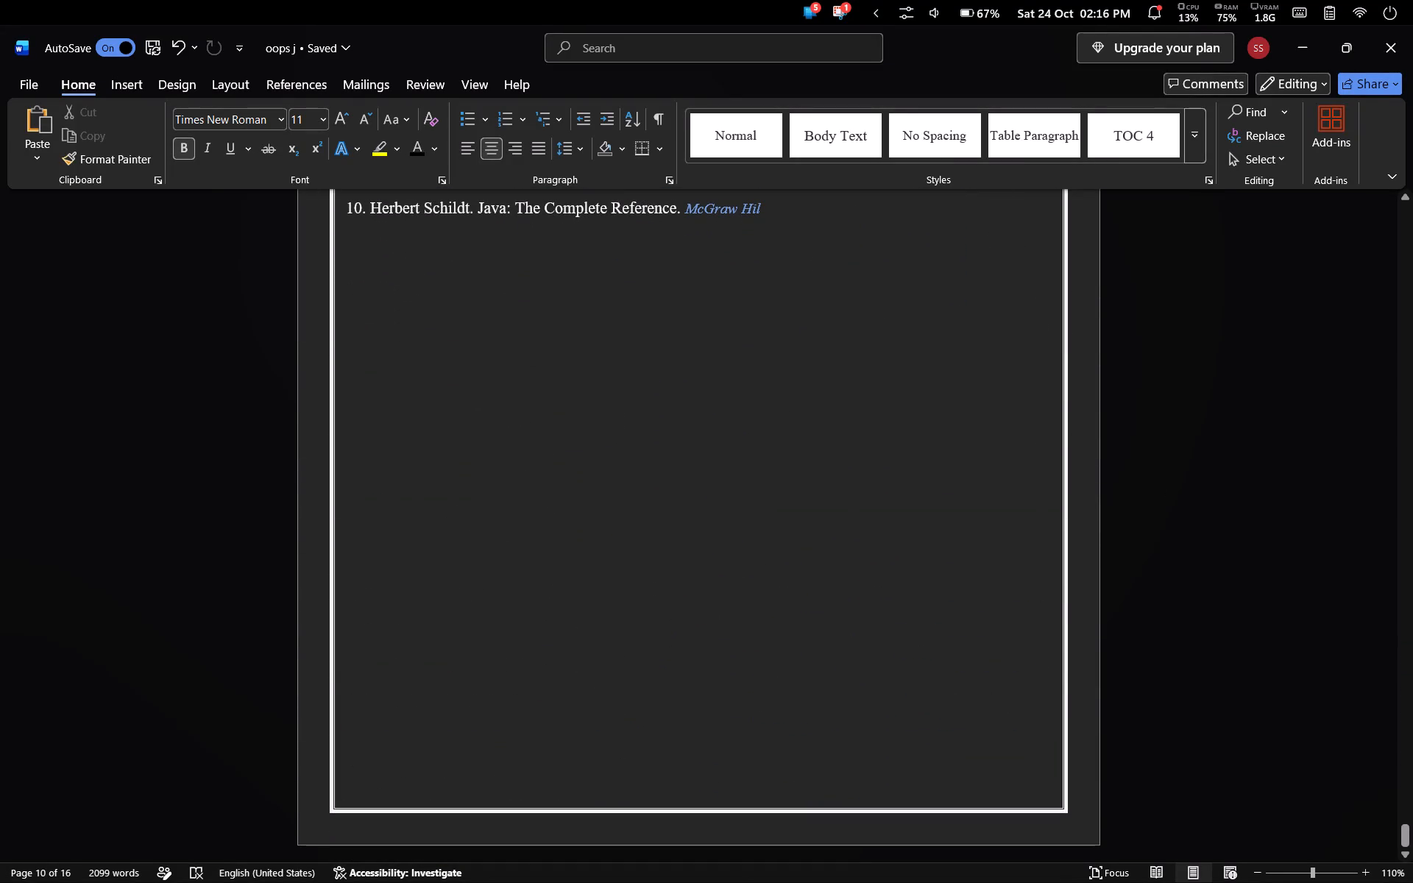
scroll(1158, 487, down, 2)
scroll(1158, 487, up, 2)
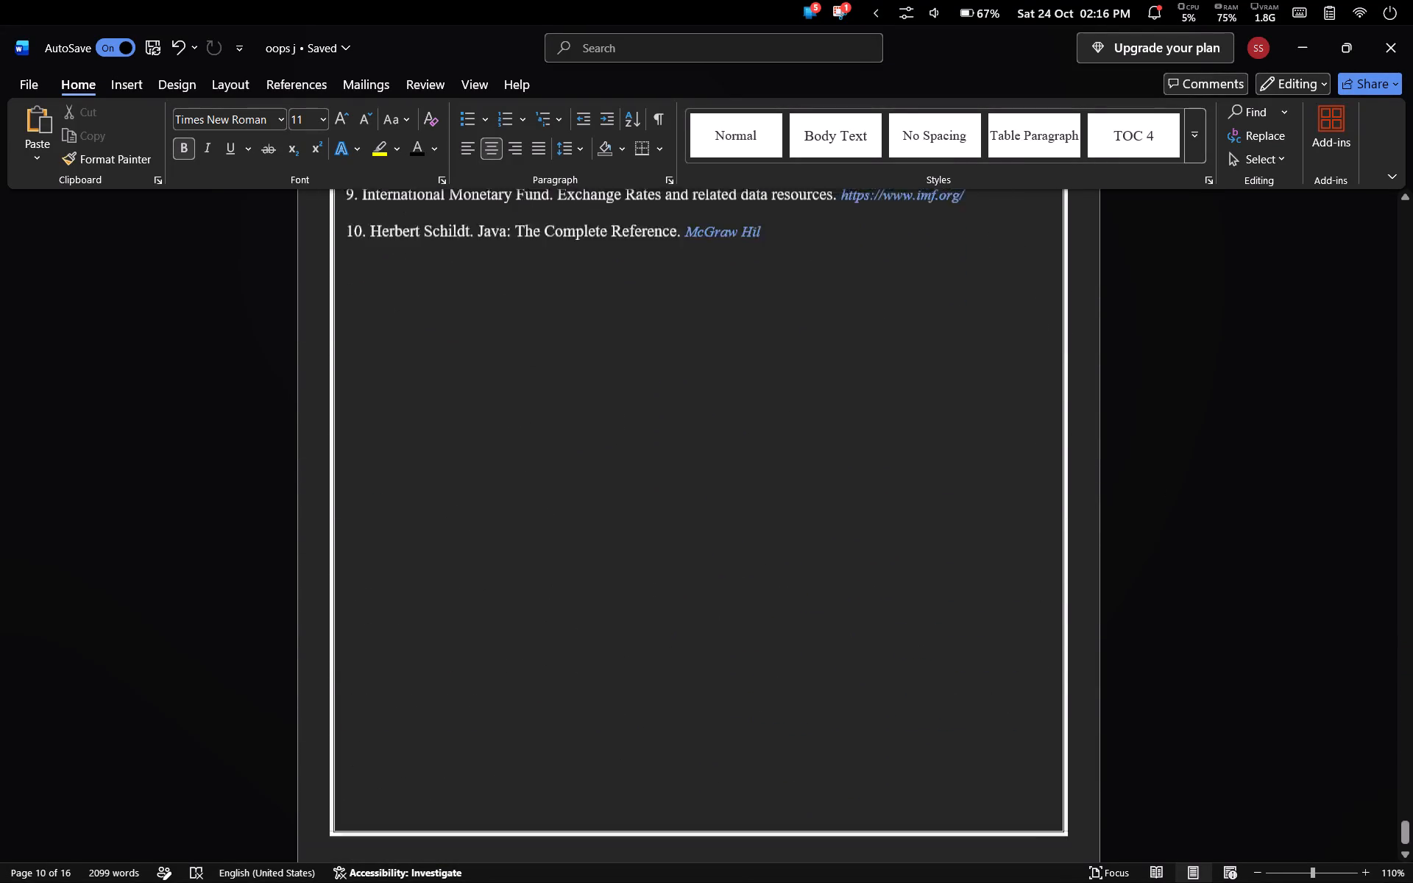
scroll(1158, 487, up, 11)
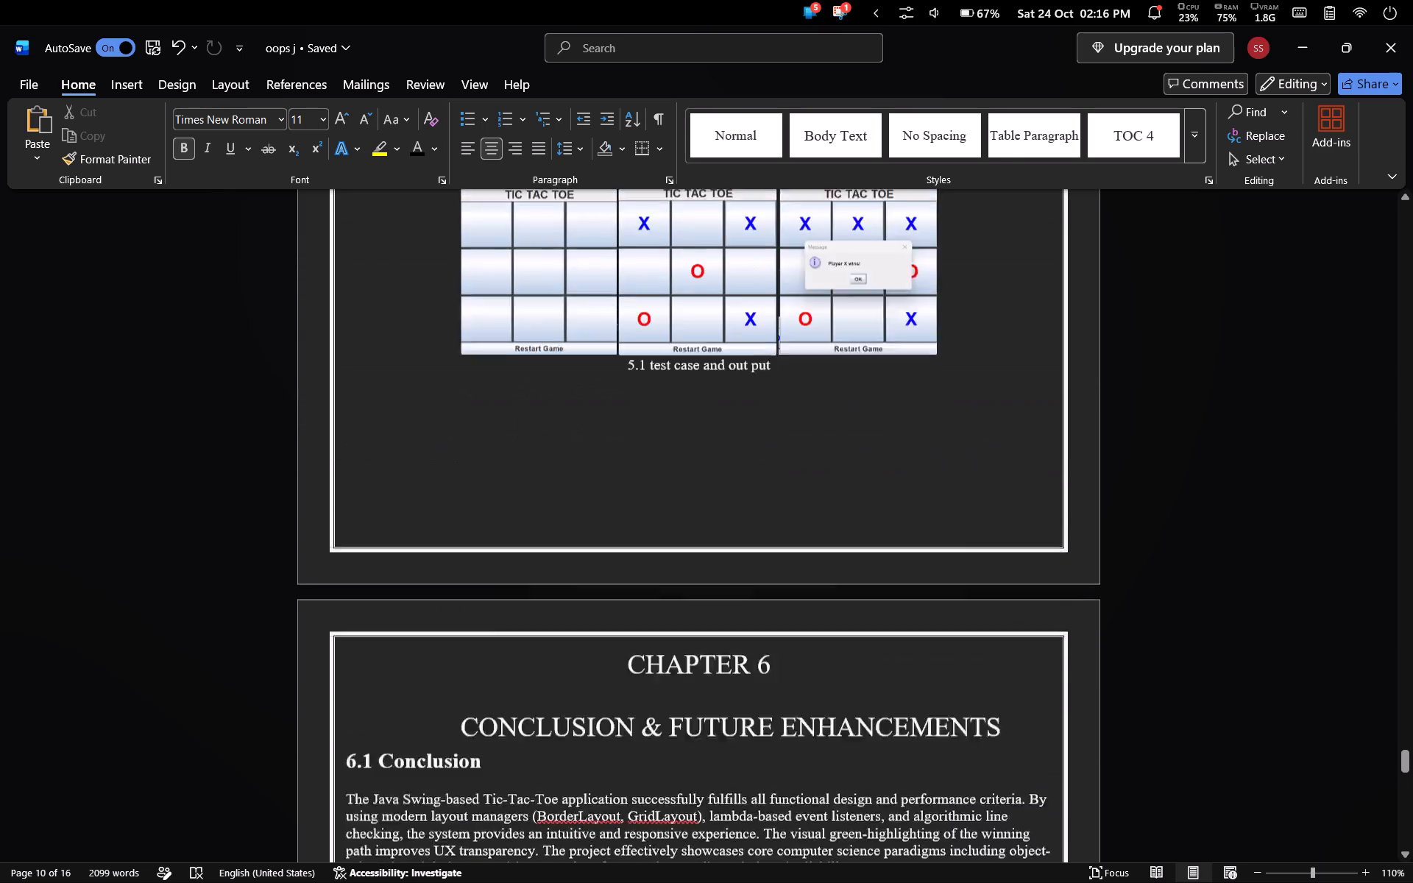
scroll(1158, 487, up, 10)
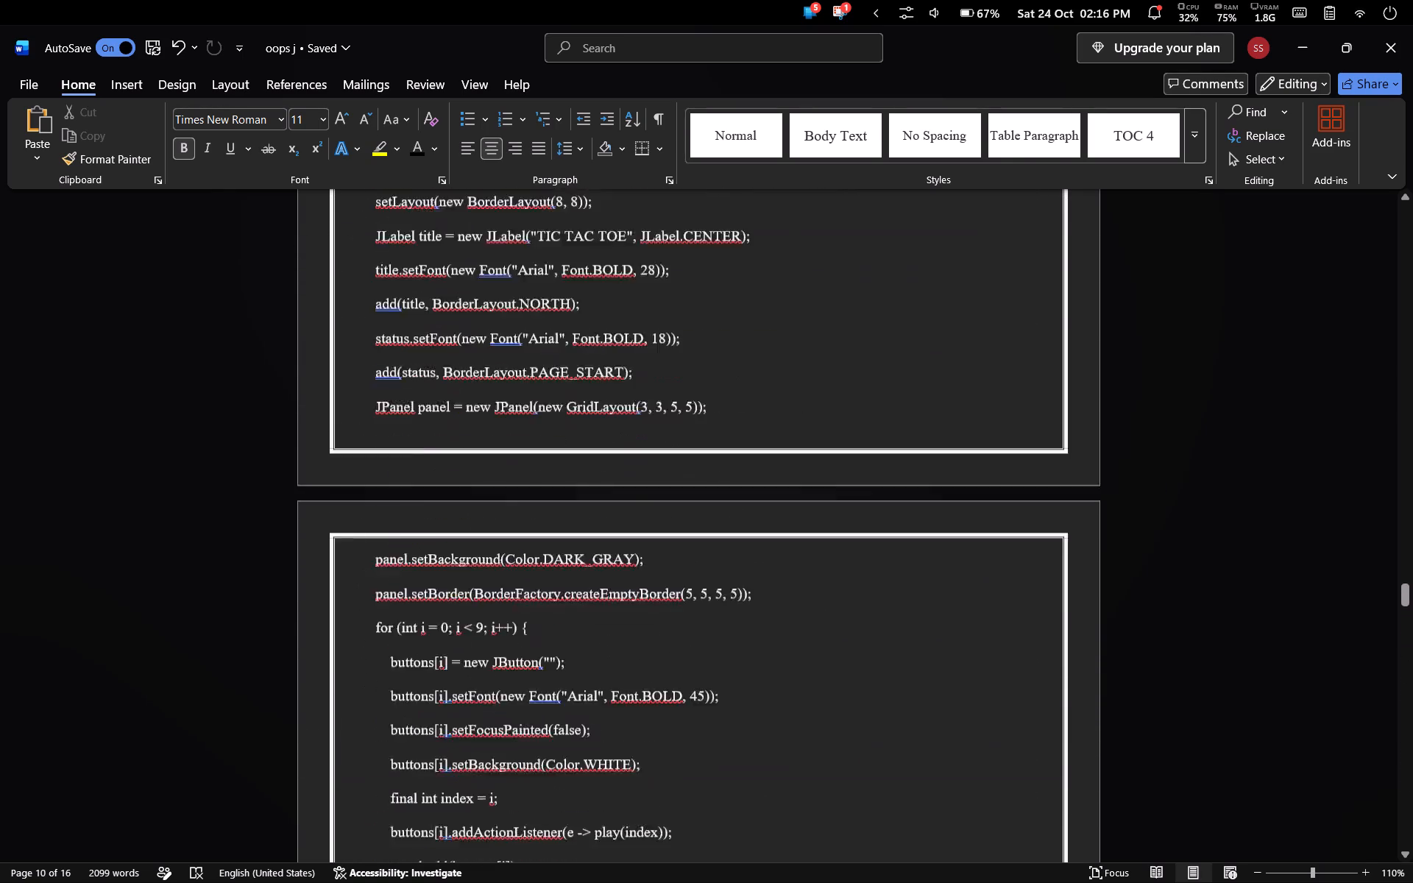
scroll(1158, 487, up, 7)
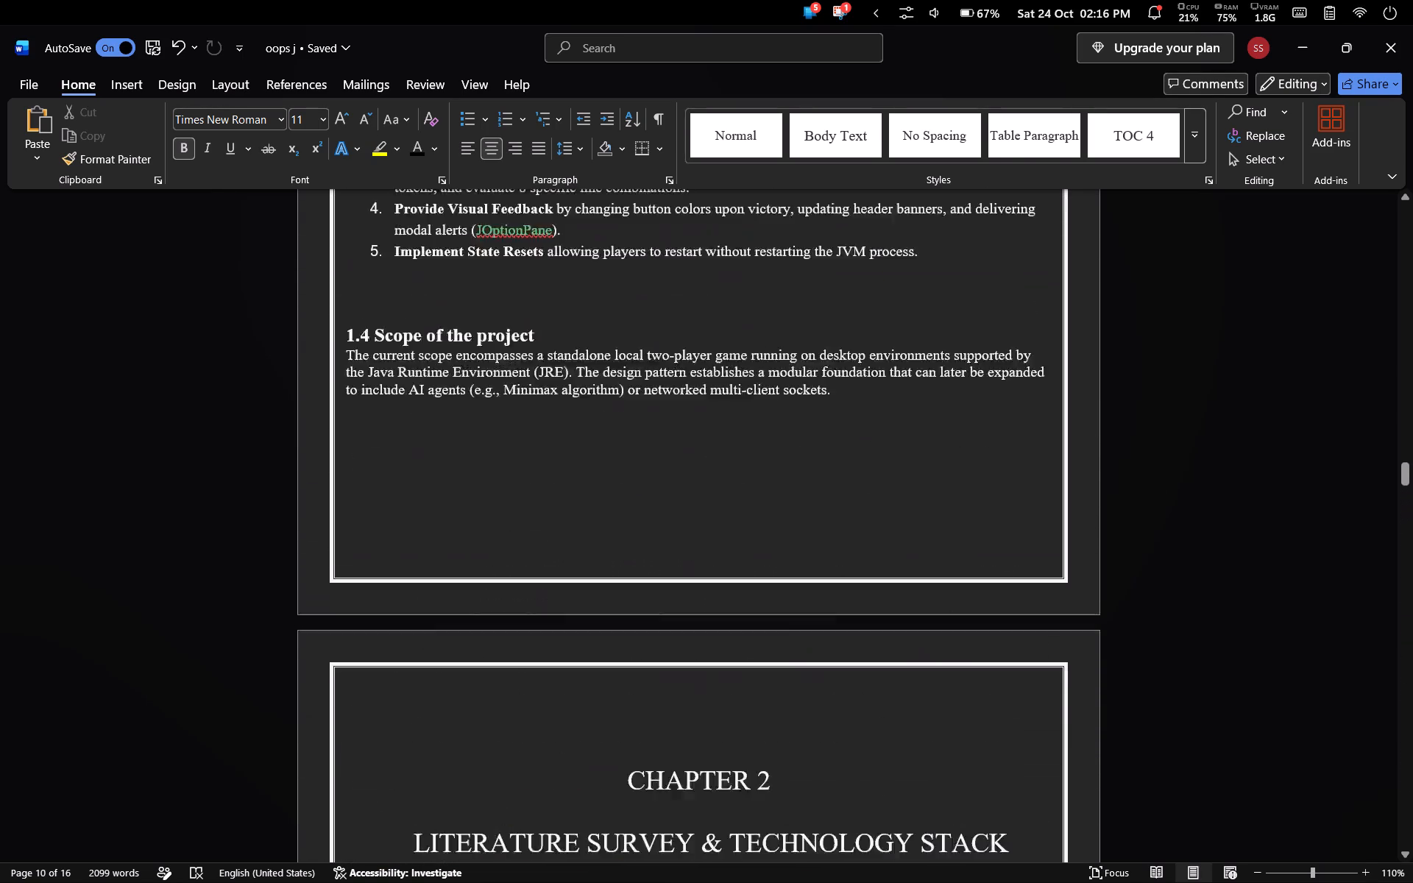
scroll(1158, 487, up, 11)
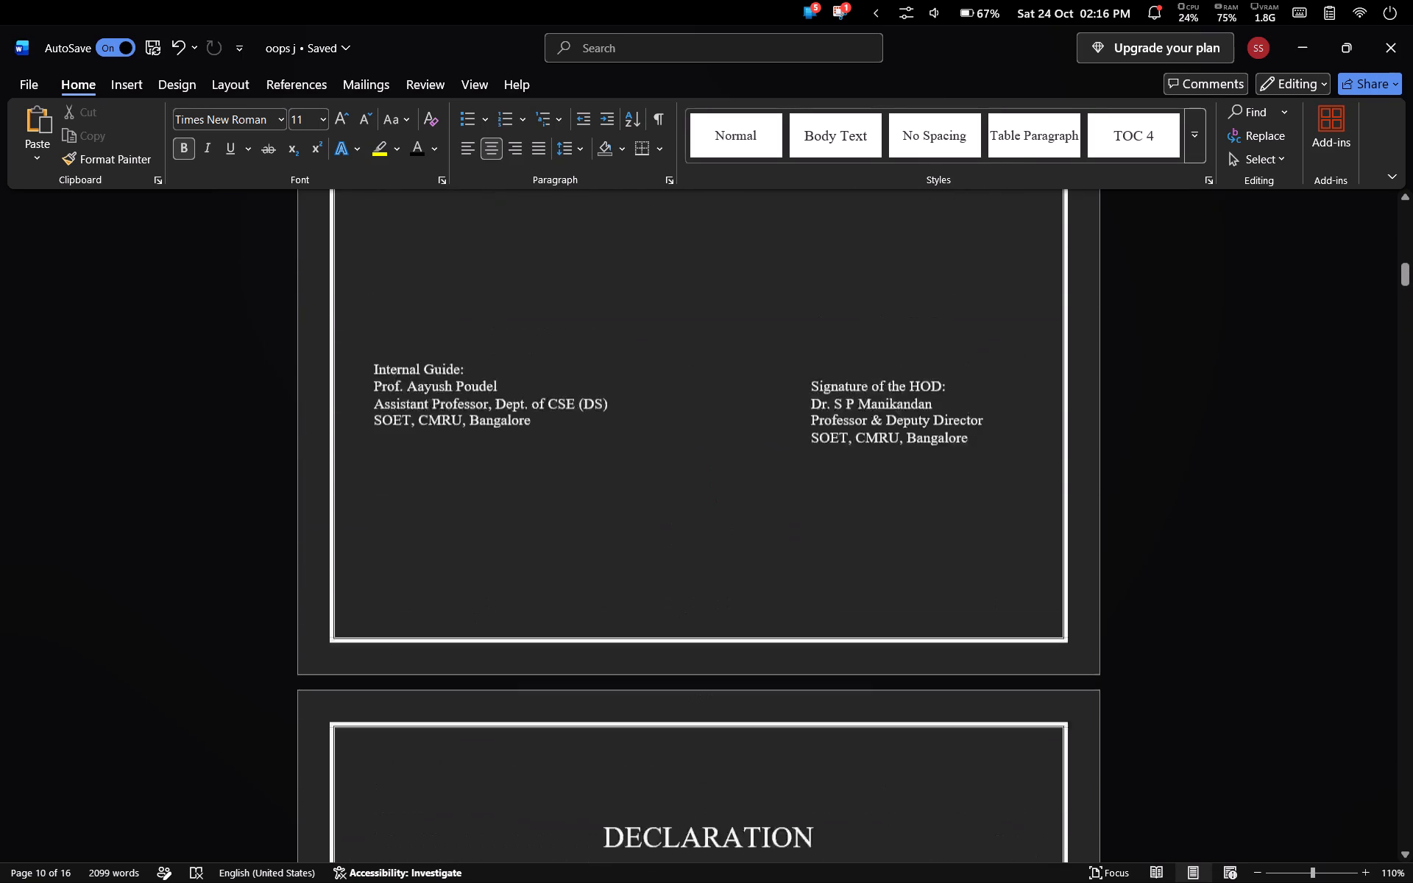
scroll(1158, 487, up, 11)
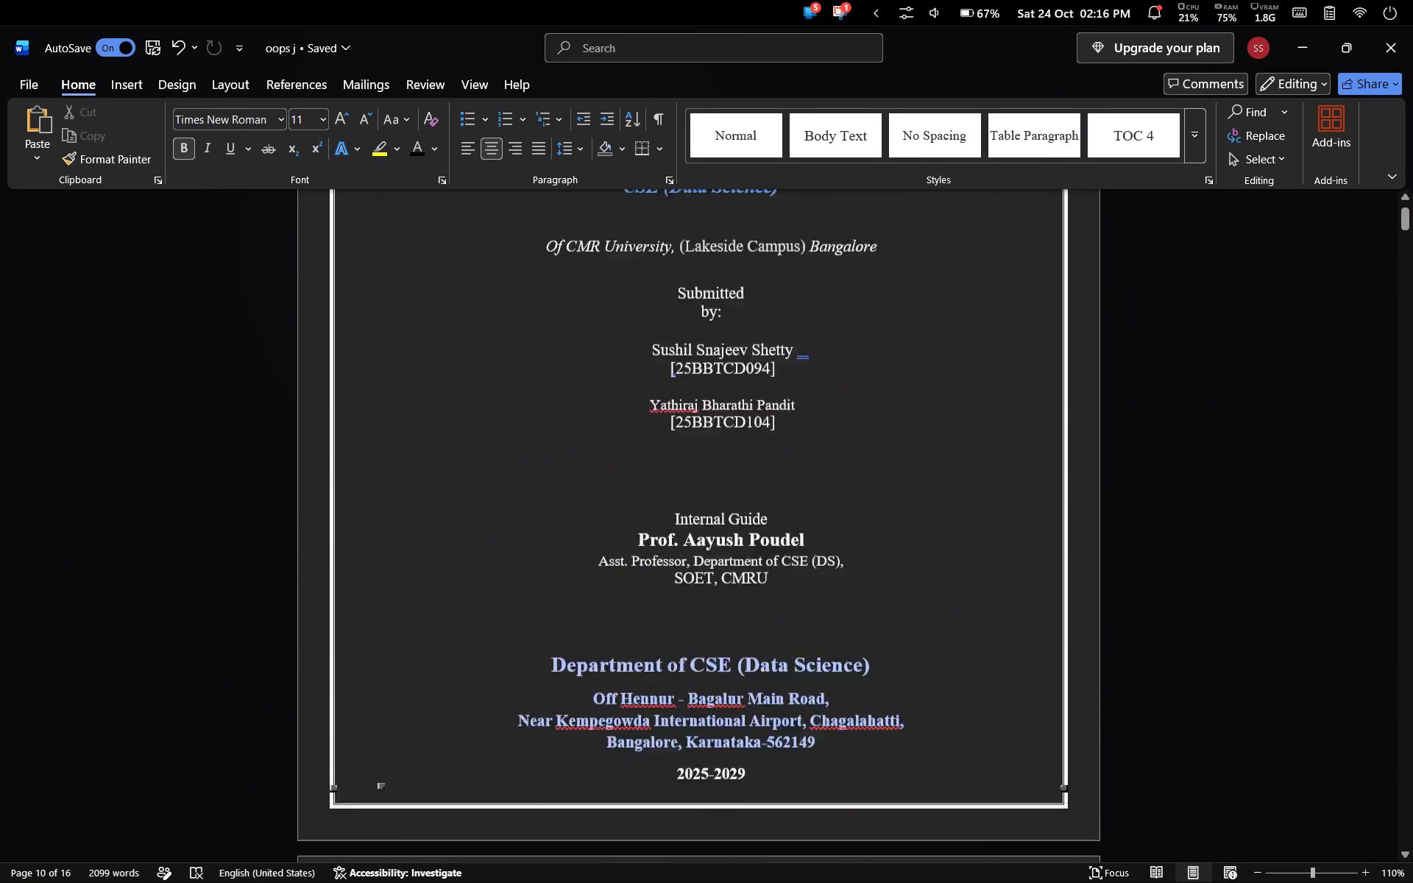
scroll(1158, 487, up, 6)
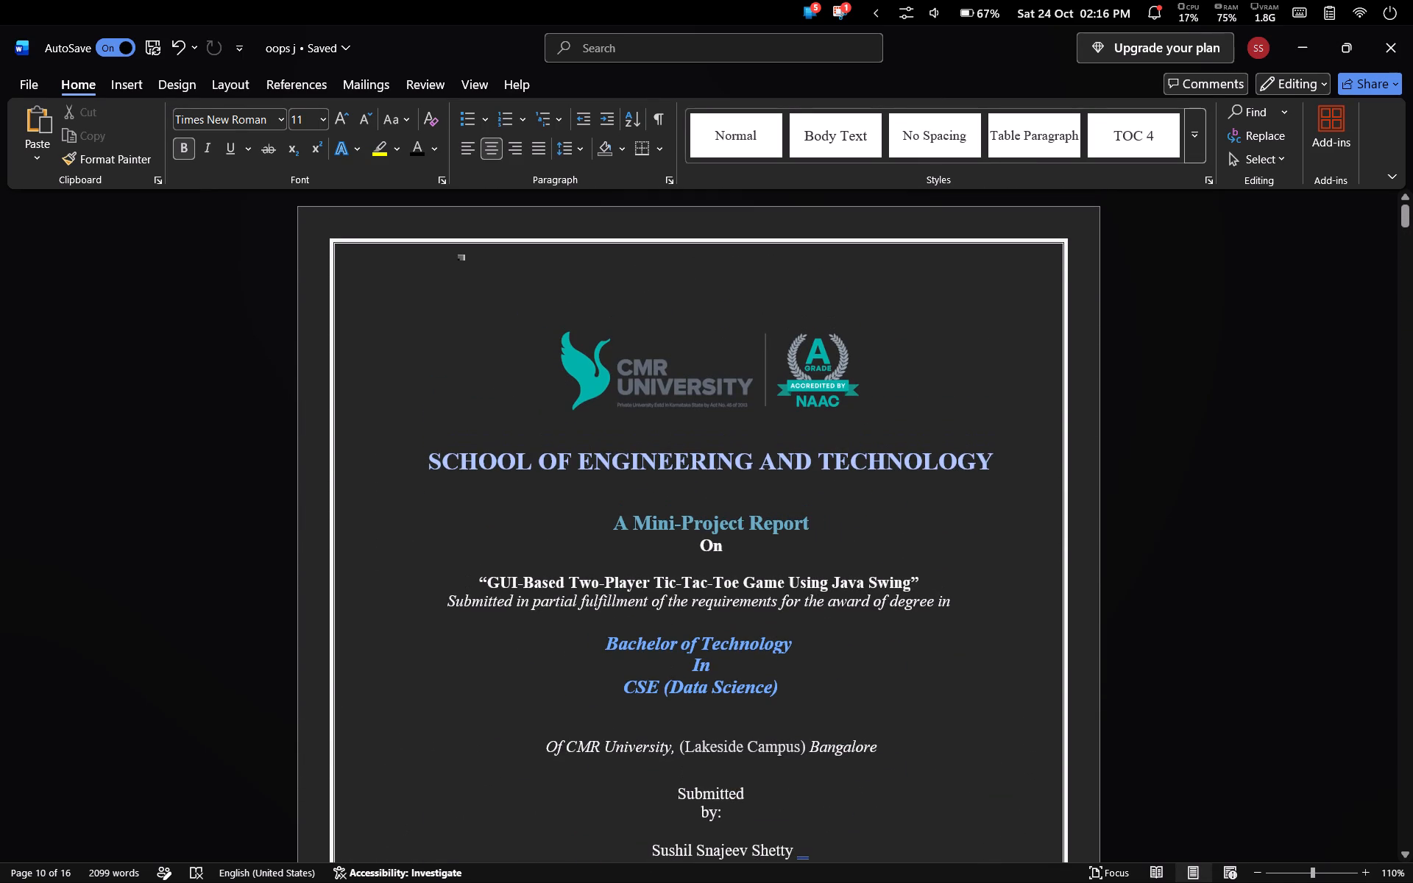
Examine the cover page's layout, checking the formatting of the university line, the submitted-by heading and the student names.
scroll(1030, 449, down, 9)
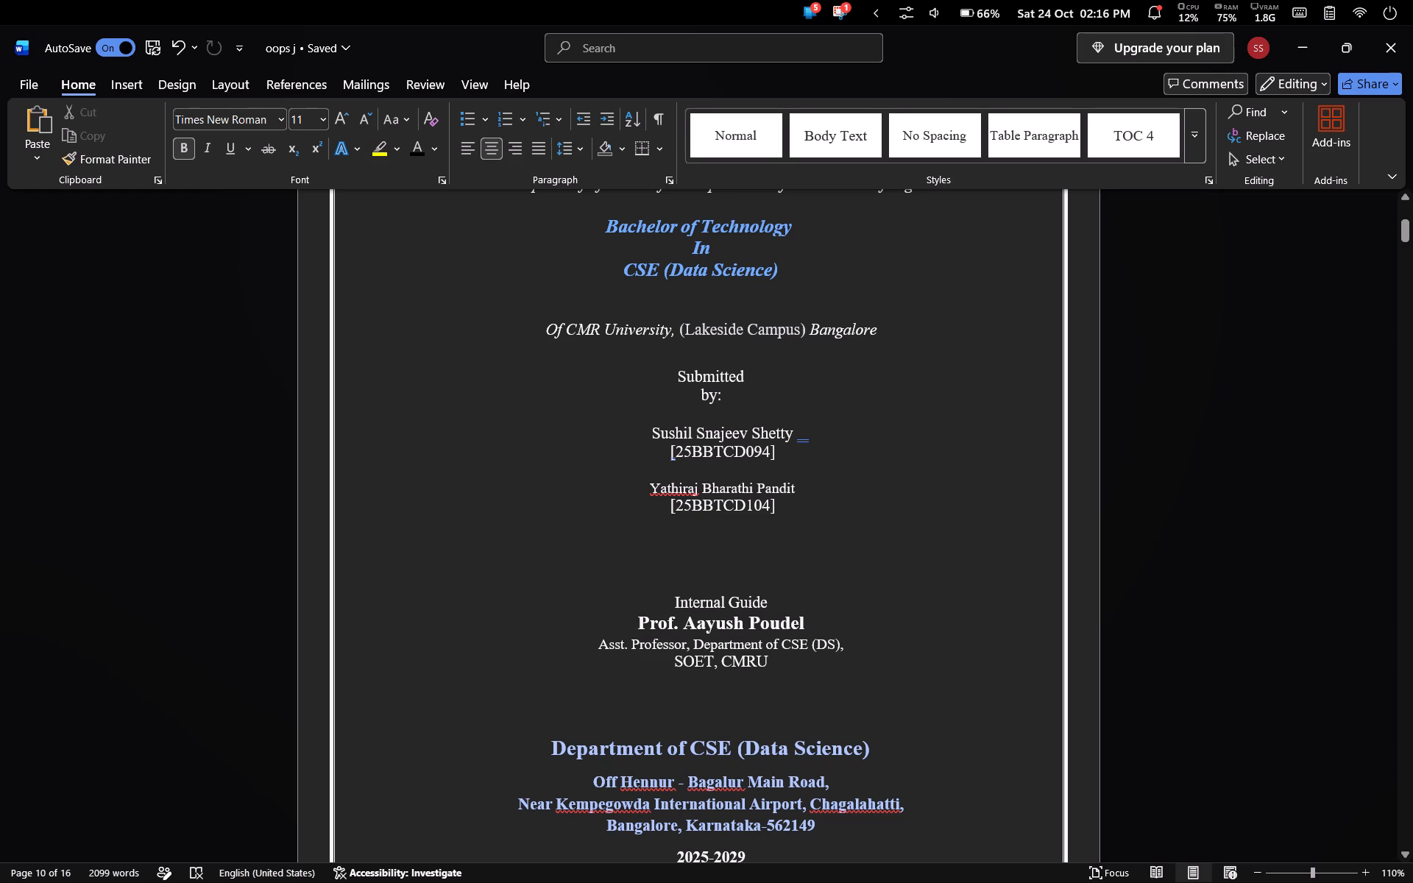
click(645, 431)
click(662, 375)
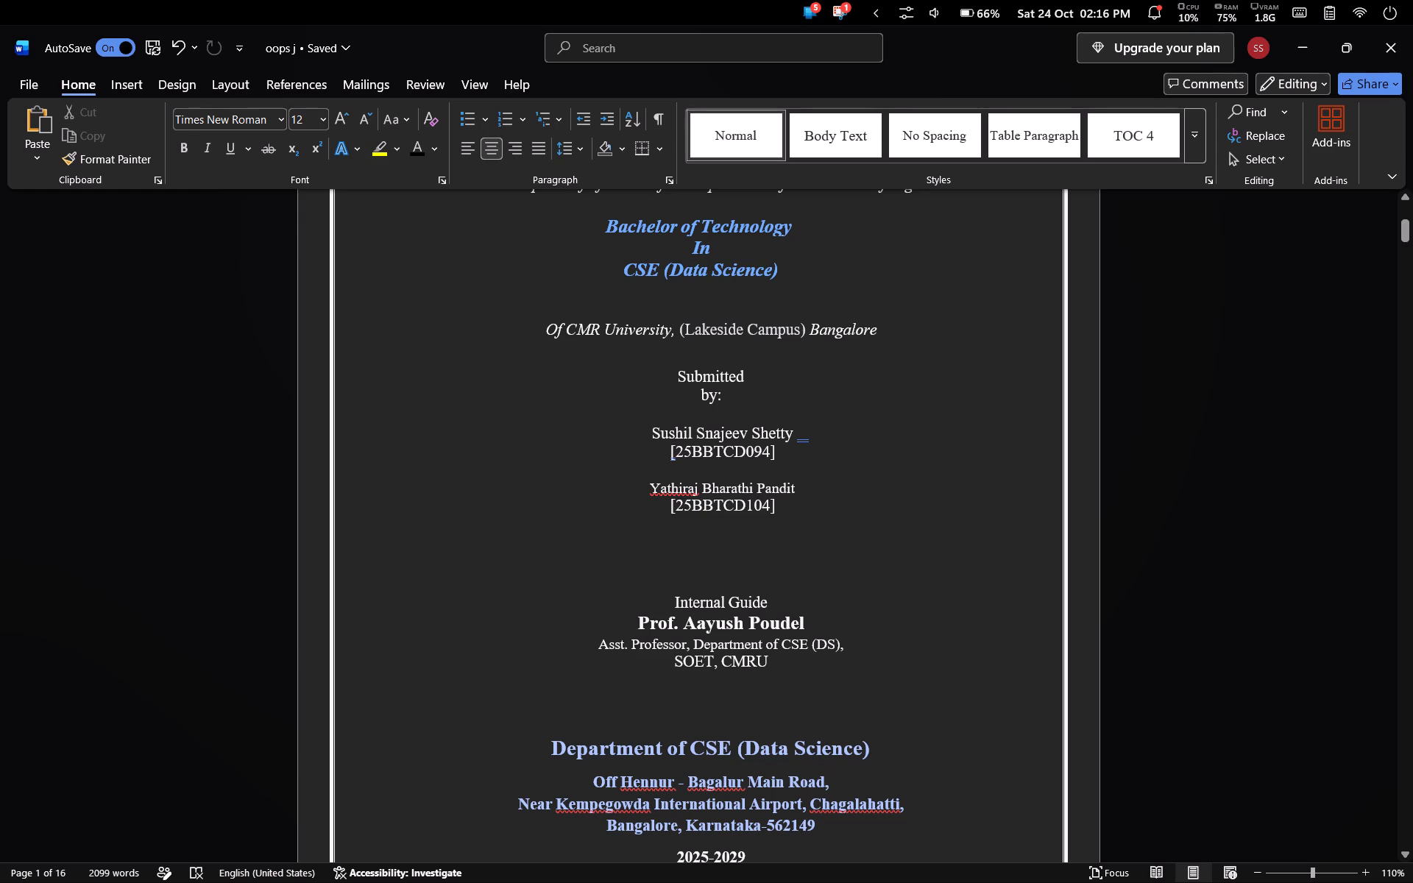
click(540, 339)
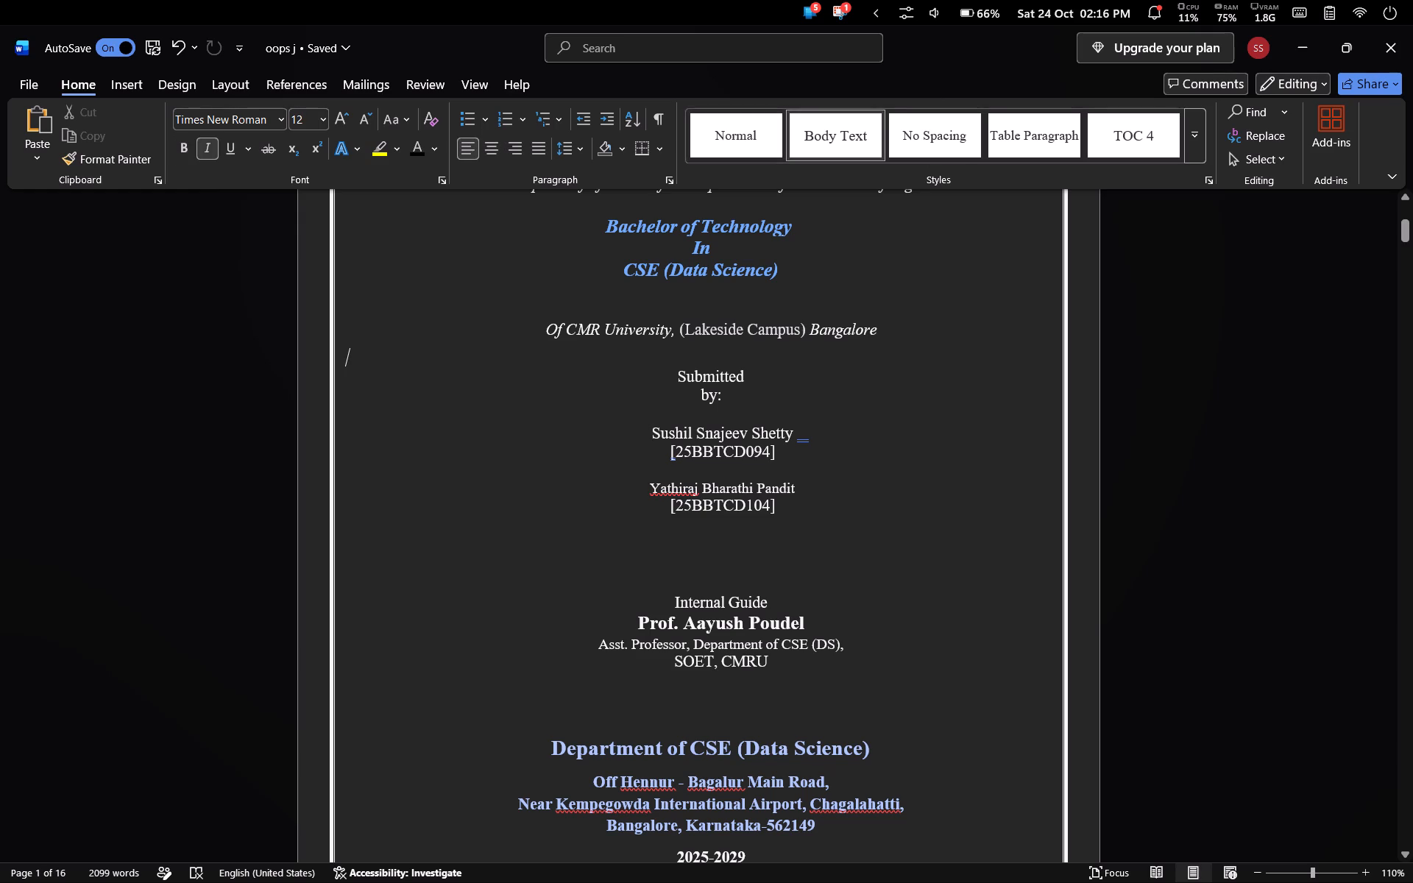
click(545, 328)
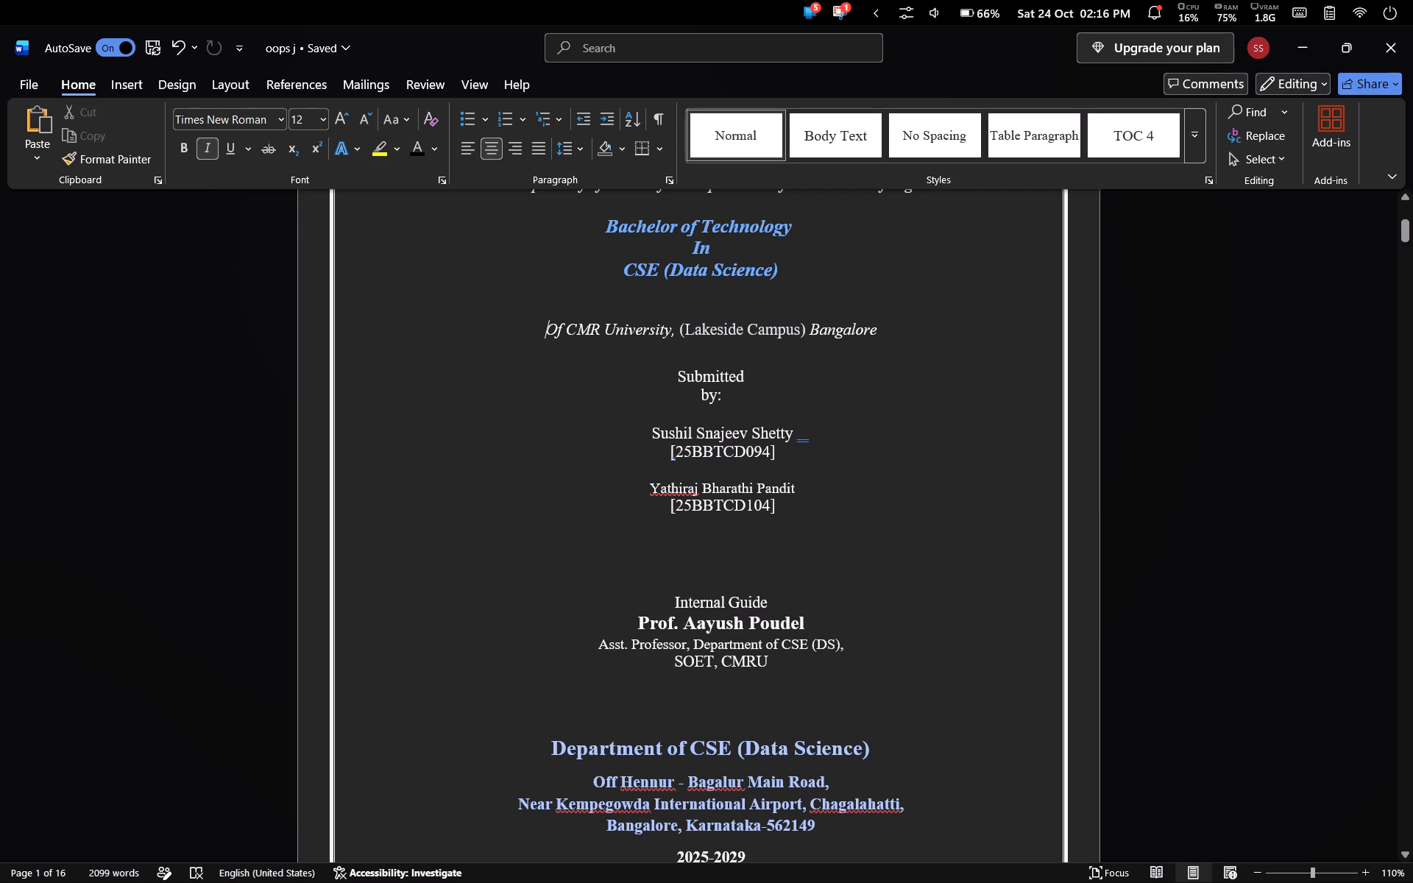
scroll(727, 664, down, 2)
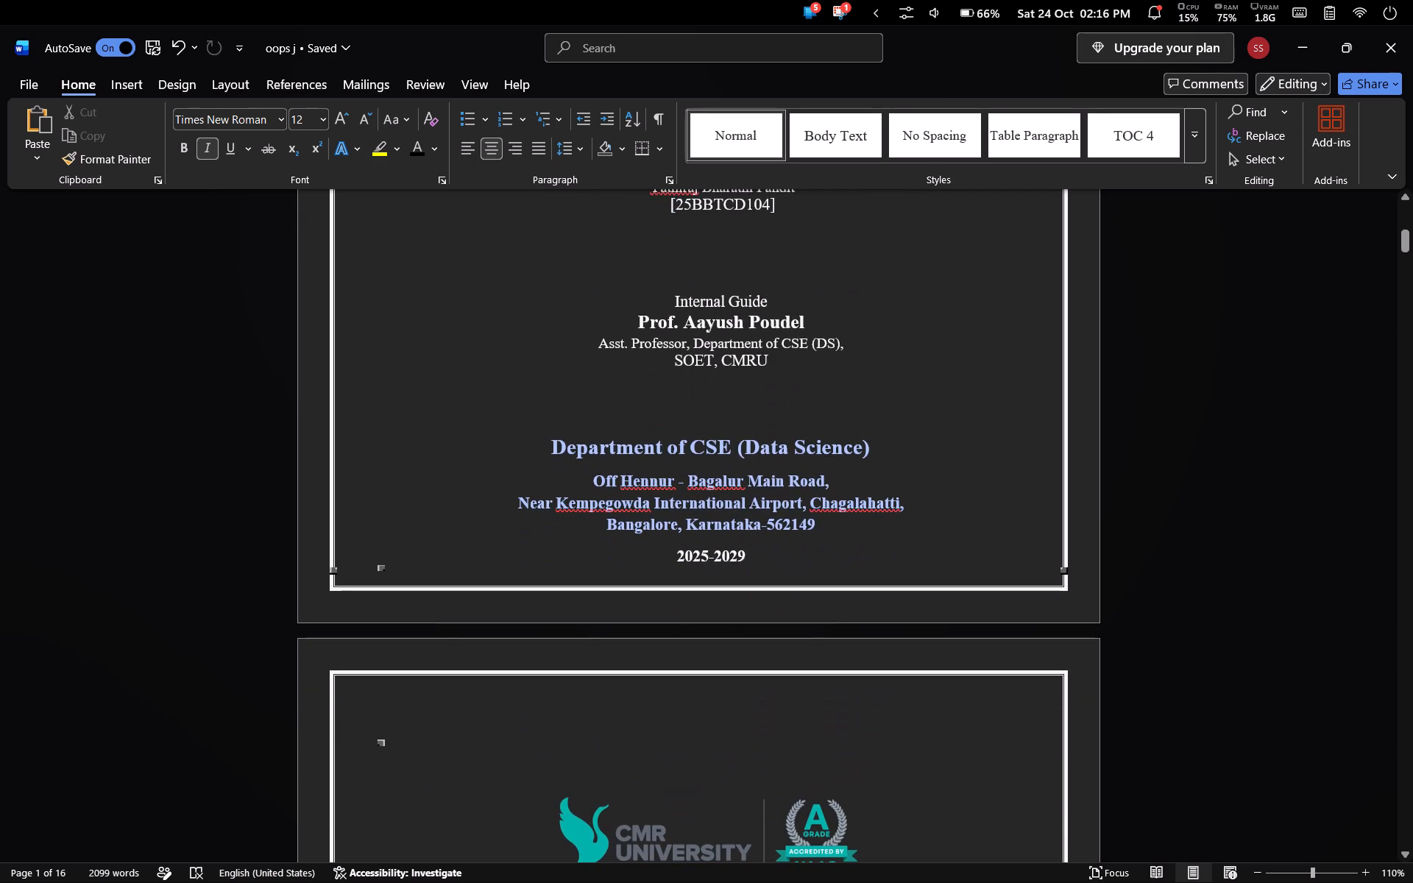
scroll(727, 664, up, 3)
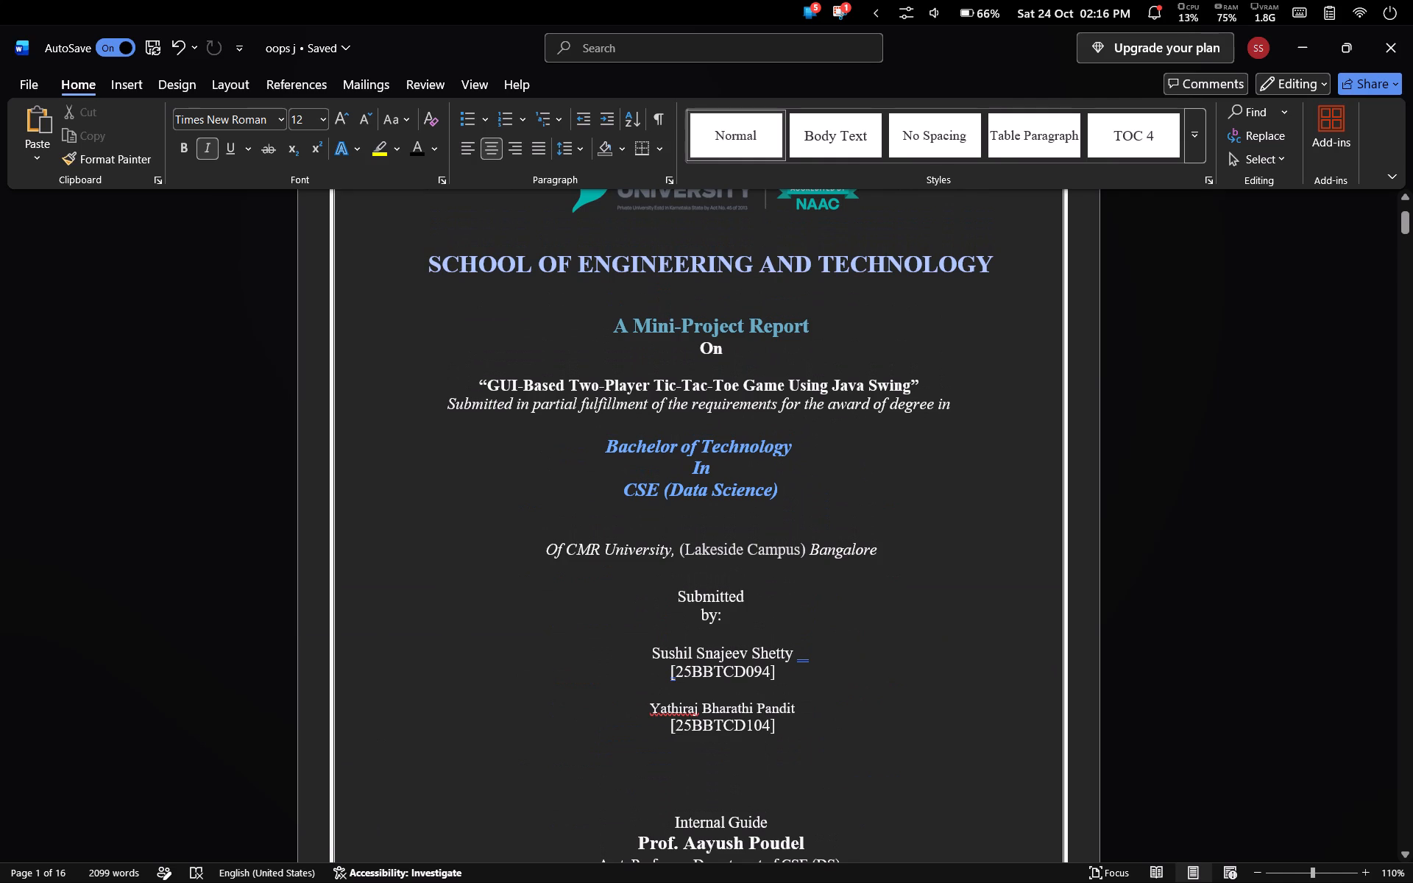
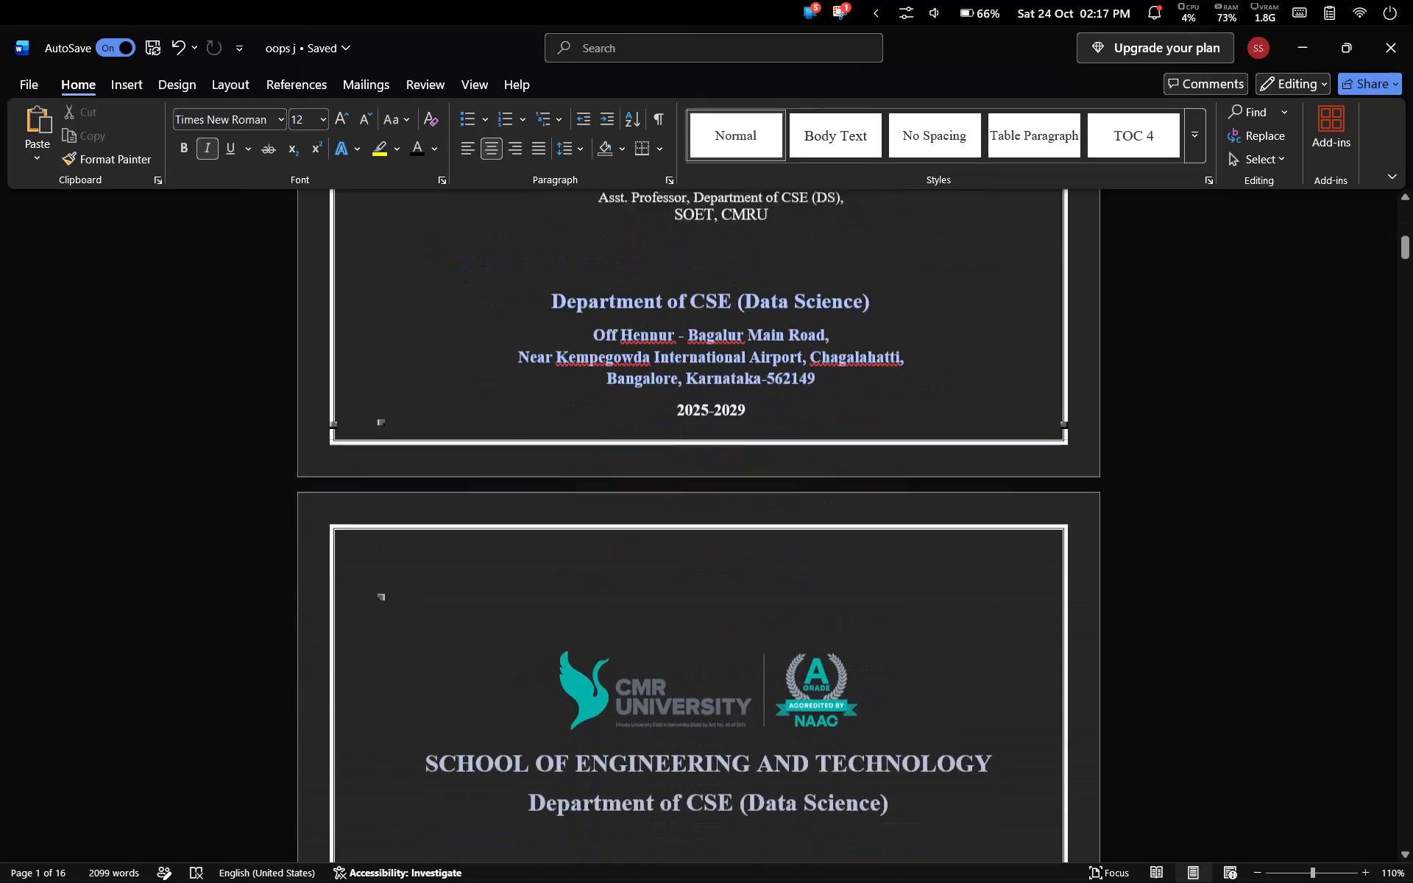
Examine the certificate page, from the university heading and certificate text down to the internal guide and HOD signature blocks.
scroll(727, 664, down, 2)
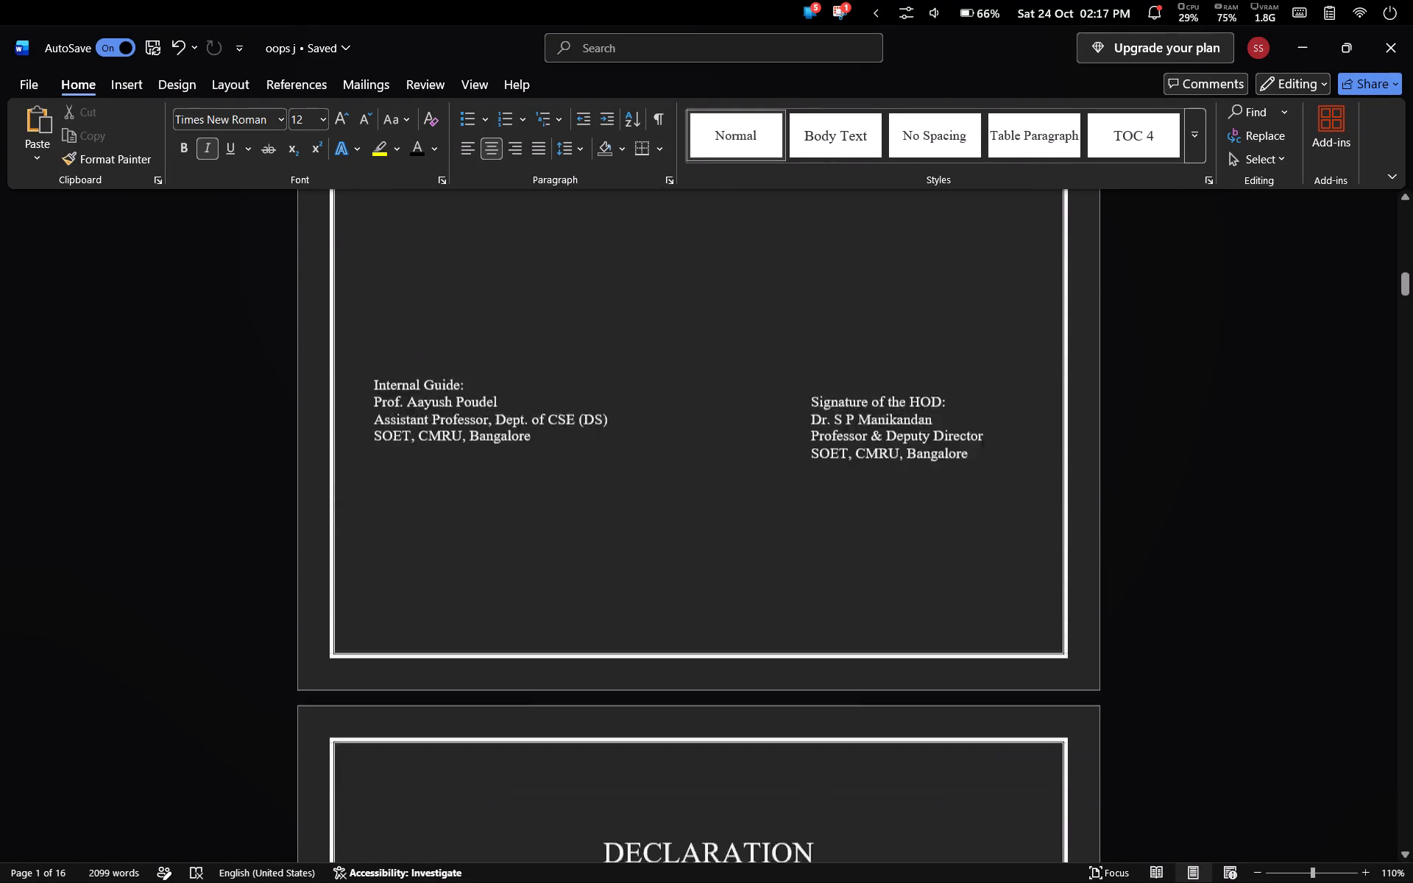
scroll(727, 664, down, 1)
scroll(727, 664, up, 1)
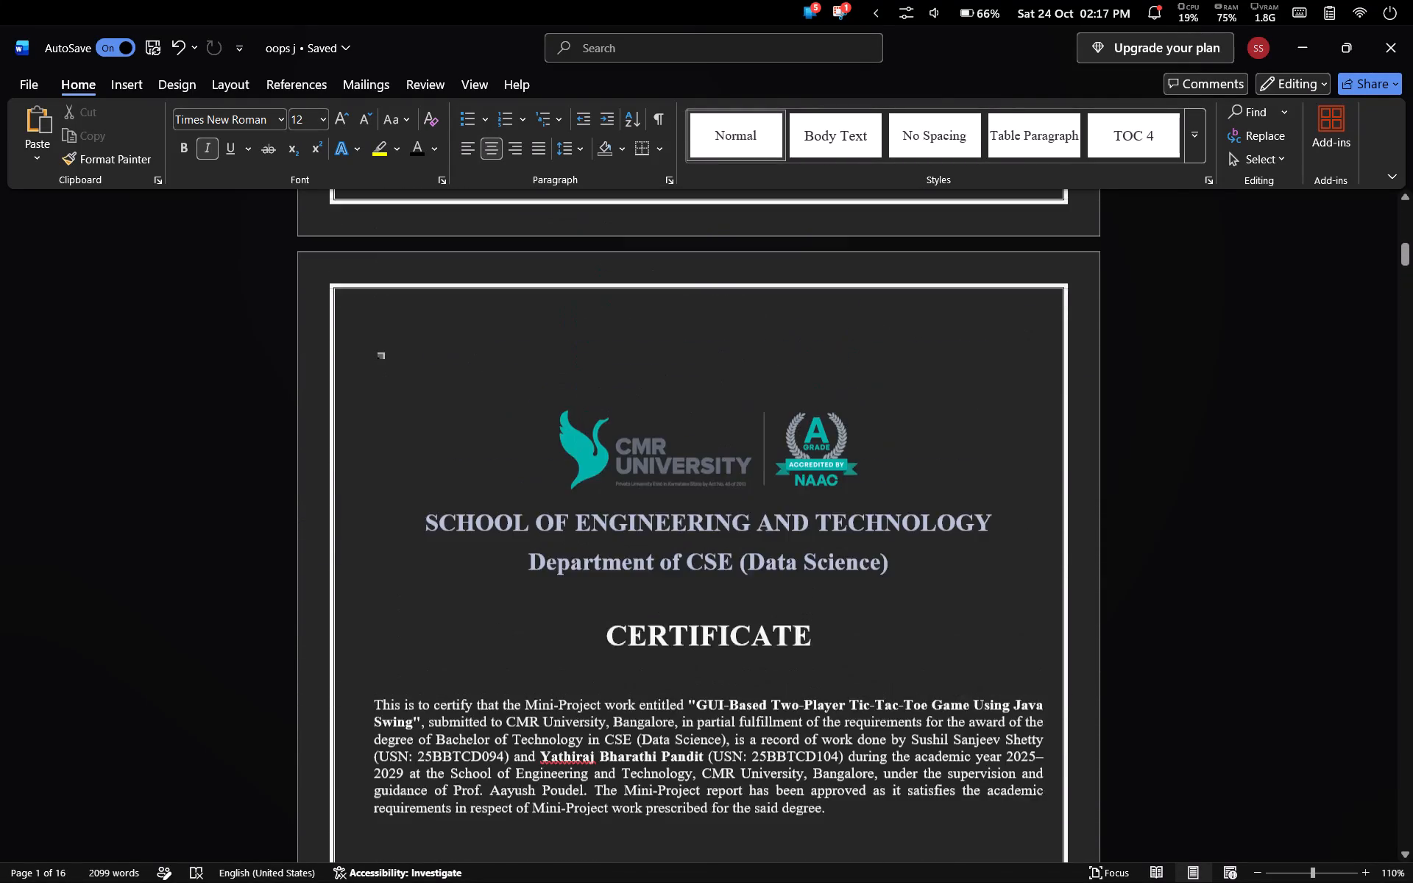
scroll(727, 664, up, 2)
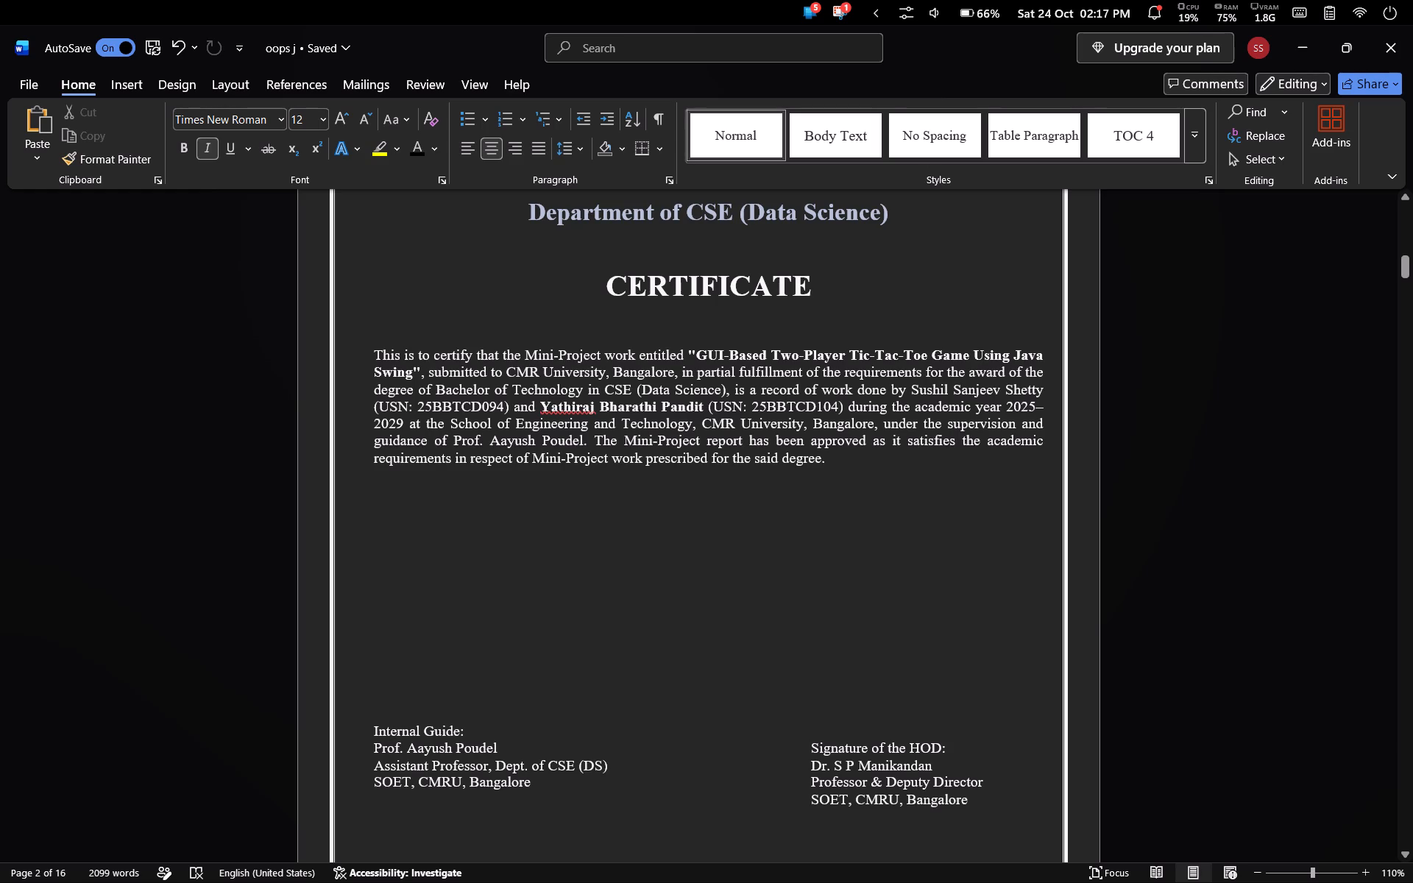
click(810, 748)
key(Down)
key(Down)
key(Down)
key(Down)
key(Down)
key(Down)
key(Down)
key(Down)
key(Down)
key(Down)
key(Down)
key(Down)
key(Down)
key(Down)
key(Down)
key(Down)
key(Down)
key(Down)
key(Down)
key(Down)
key(Down)
key(Down)
key(Down)
key(Down)
key(Down)
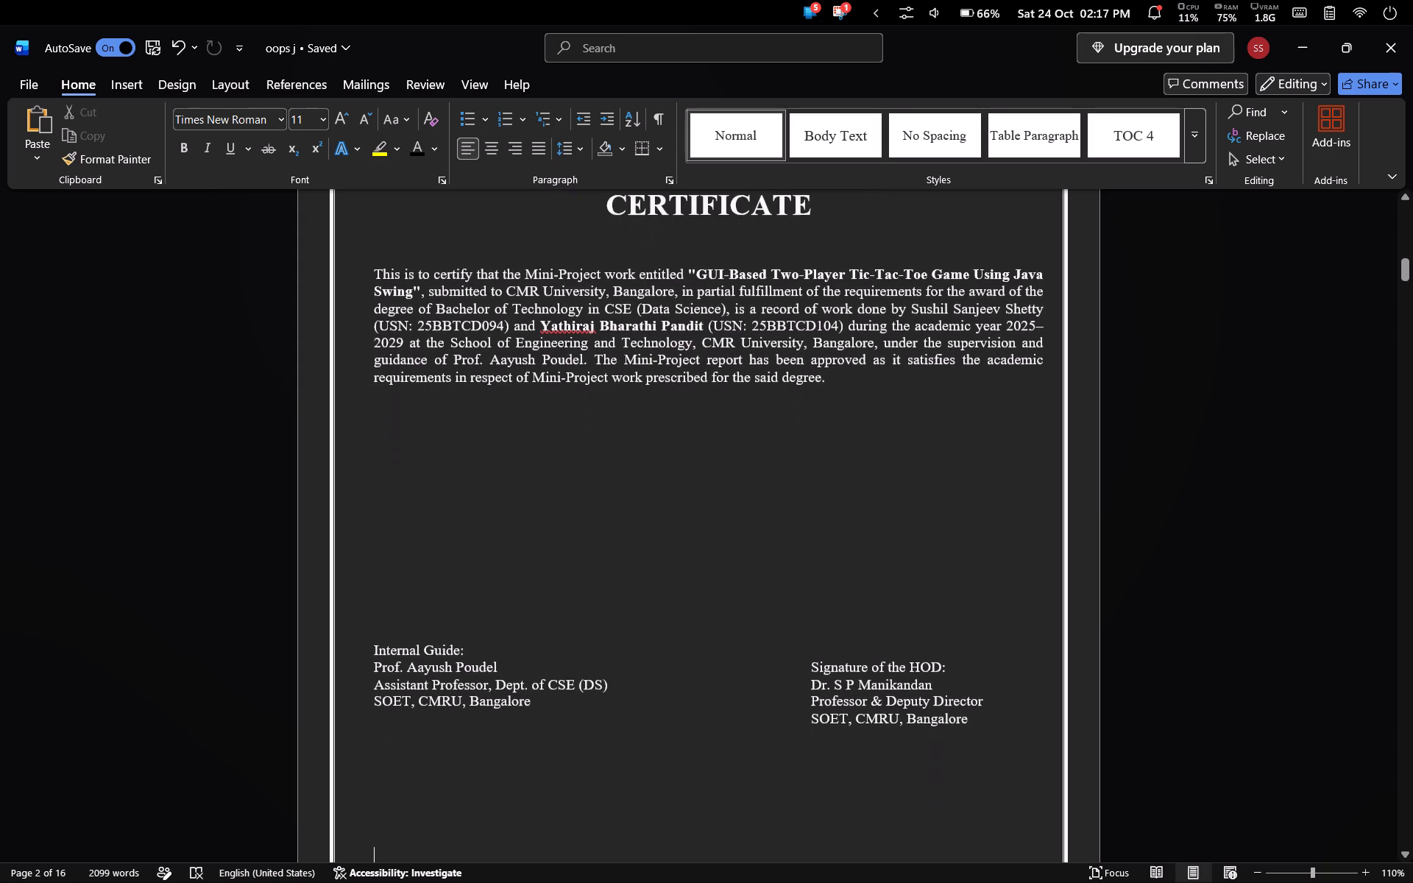
key(Down)
key(Down)
key(Down)
scroll(810, 748, down, 1)
key(Down)
key(Down)
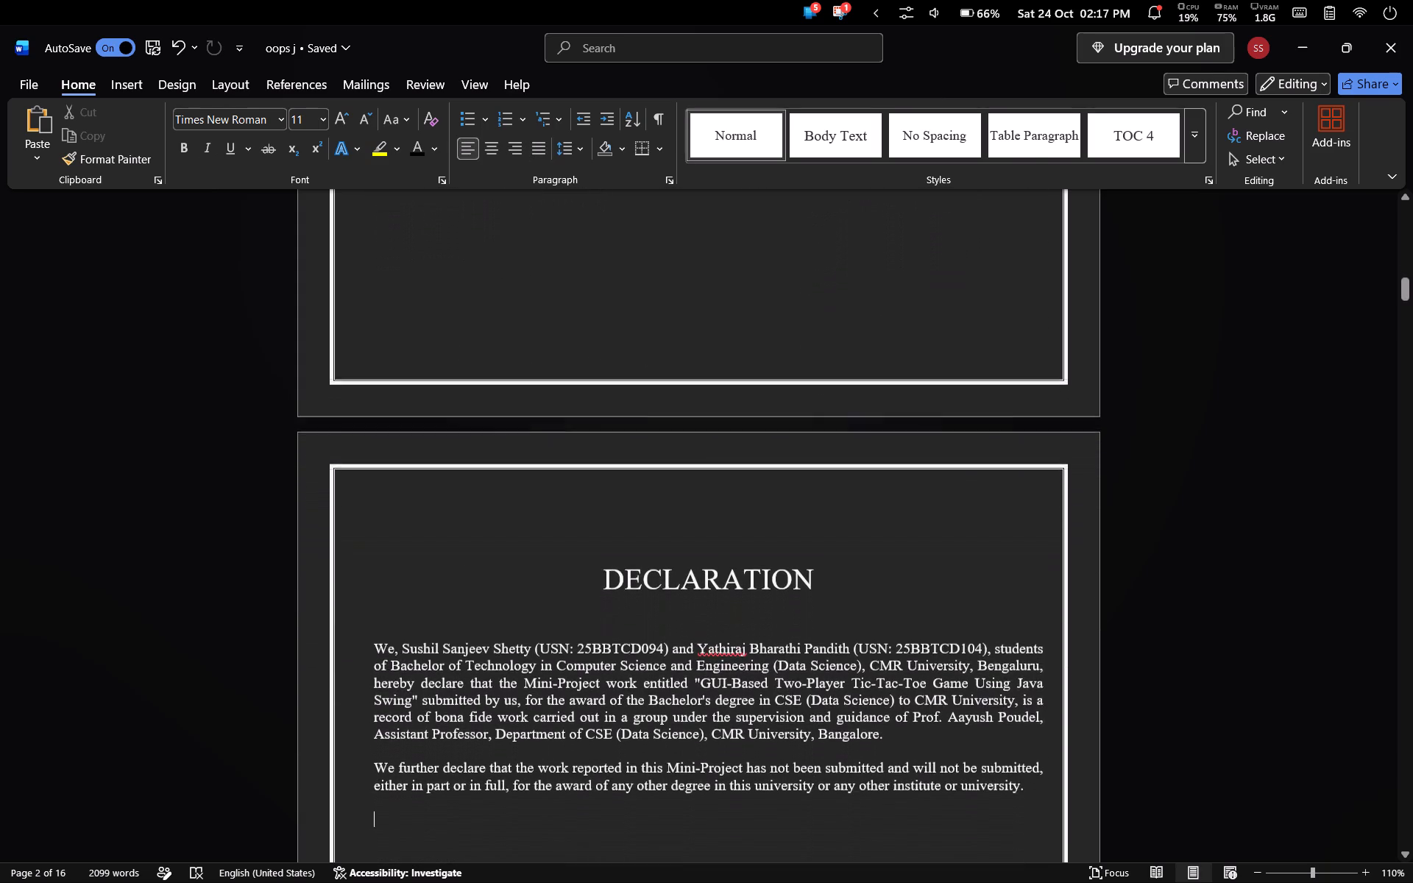
Examine the declaration page, including the place and date lines and the student names, down to the acknowledgement page.
scroll(810, 748, down, 2)
click(810, 748)
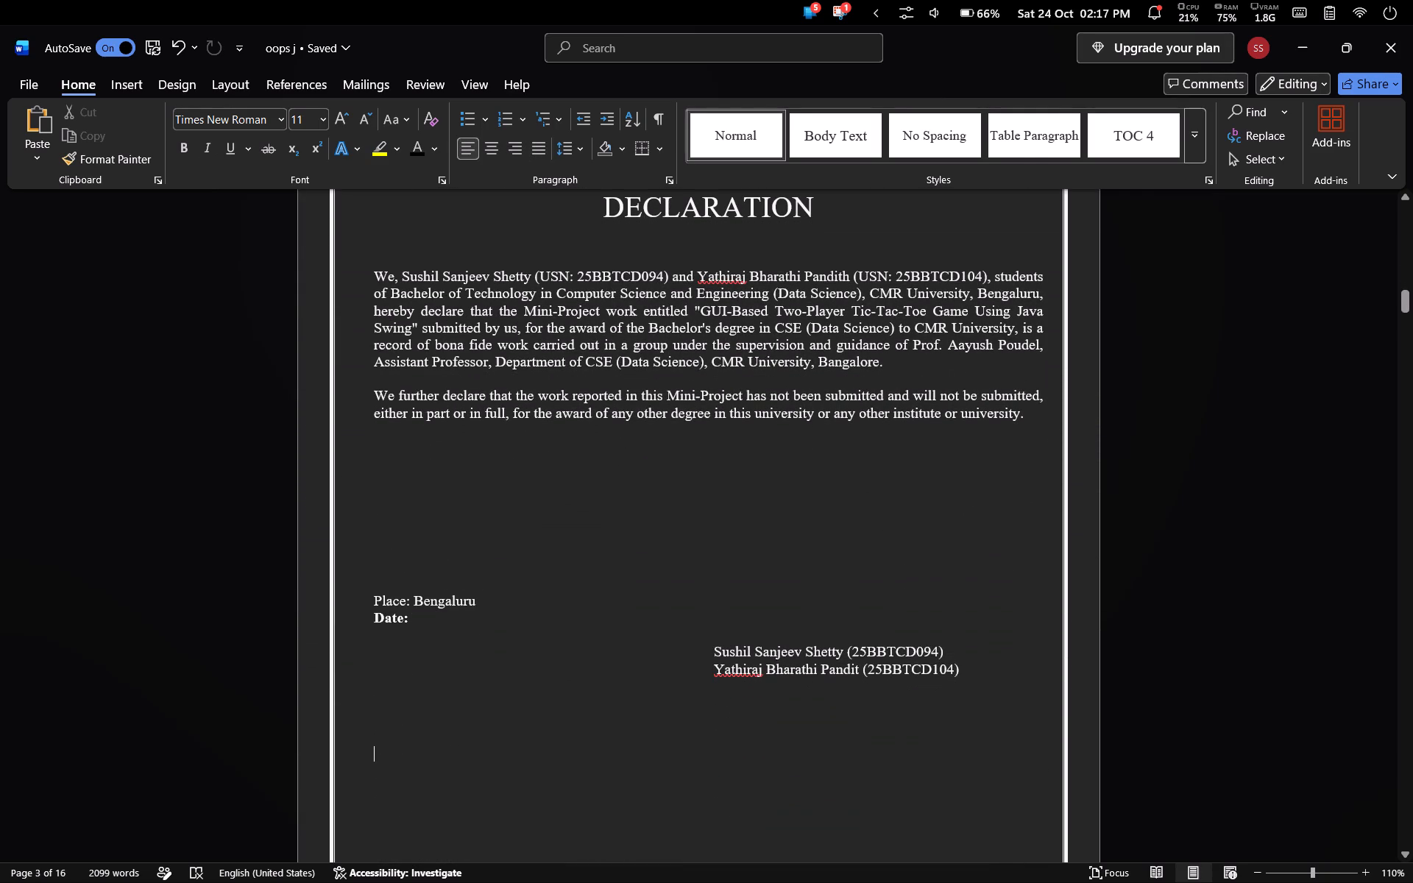
key(Down)
key(Down)
key(Down)
key(Down)
key(Down)
key(Down)
key(Down)
key(Down)
key(Down)
key(Down)
key(Down)
key(Down)
key(Down)
key(Down)
key(Down)
key(Down)
key(Down)
key(Down)
key(Down)
key(Down)
key(Down)
key(Down)
key(Down)
key(Down)
key(Down)
key(Down)
key(Down)
key(Down)
key(Down)
key(Down)
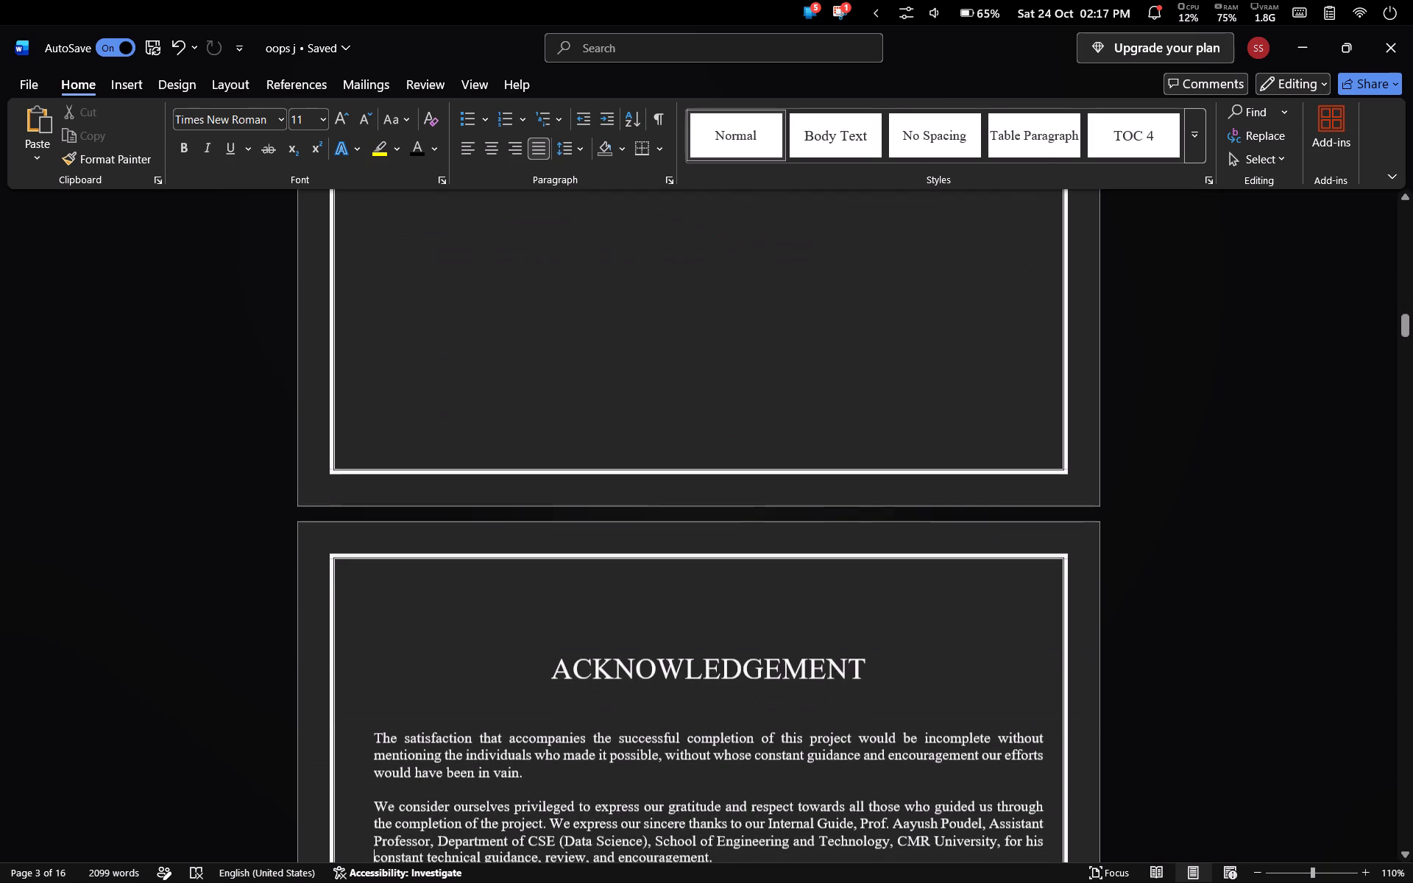
Review the acknowledgement page and the abstract page for layout and spacing.
key(Down)
key(Down)
key(Down)
key(Down)
key(Down)
key(Down)
key(Down)
key(Down)
key(Down)
key(Down)
key(Down)
key(Down)
key(Down)
key(Down)
key(Down)
key(Down)
key(Down)
key(Down)
key(Down)
key(Down)
key(Down)
key(Down)
key(Down)
key(Down)
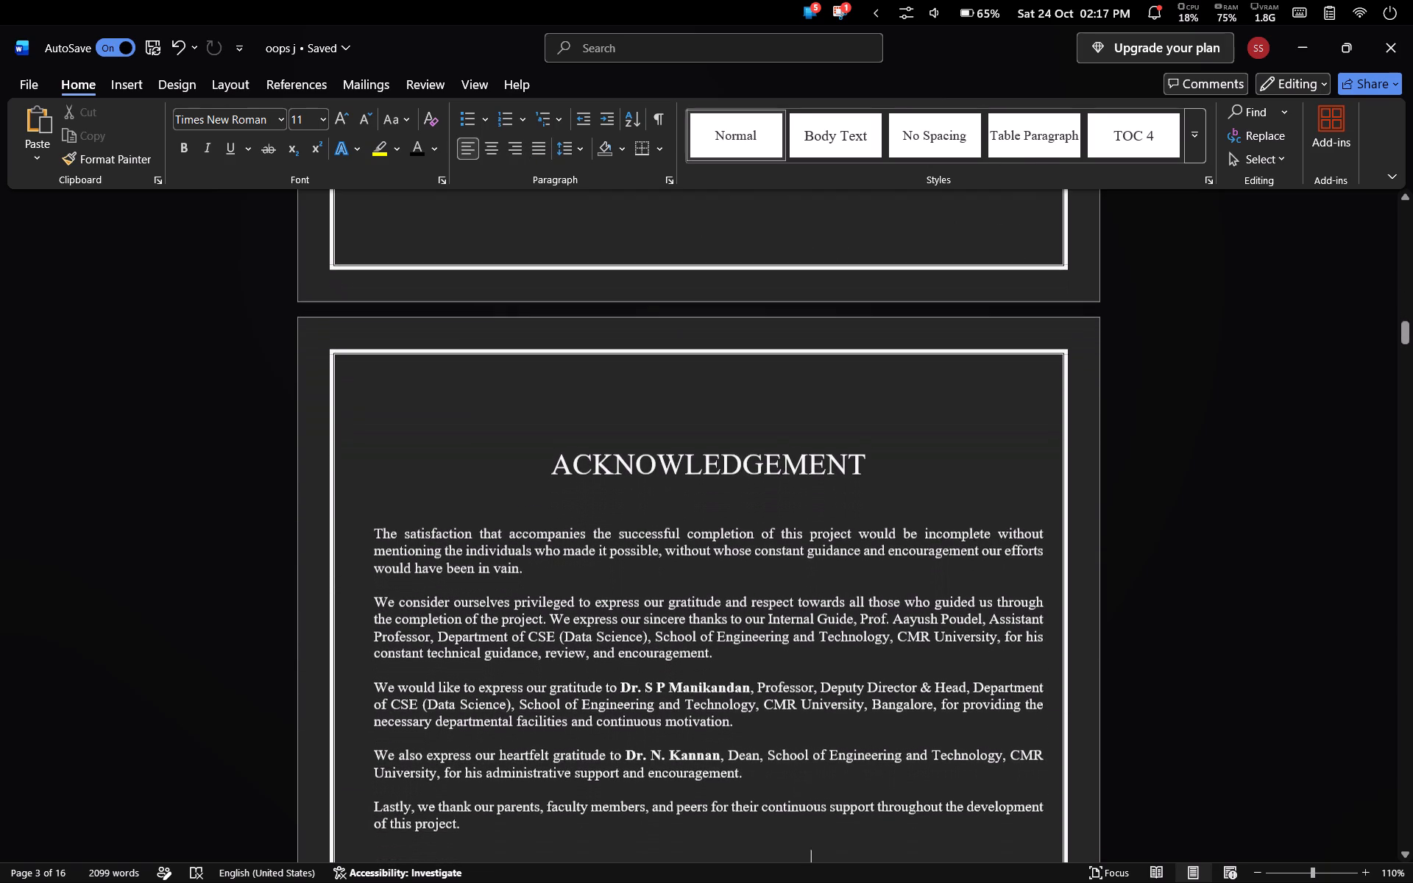
key(Down)
key(Down)
key(Down)
key(Down)
key(Down)
key(Down)
key(Down)
key(Down)
key(Down)
key(Down)
key(Down)
key(Down)
key(Down)
key(Down)
key(Down)
key(Down)
key(Down)
key(Down)
key(Down)
key(Down)
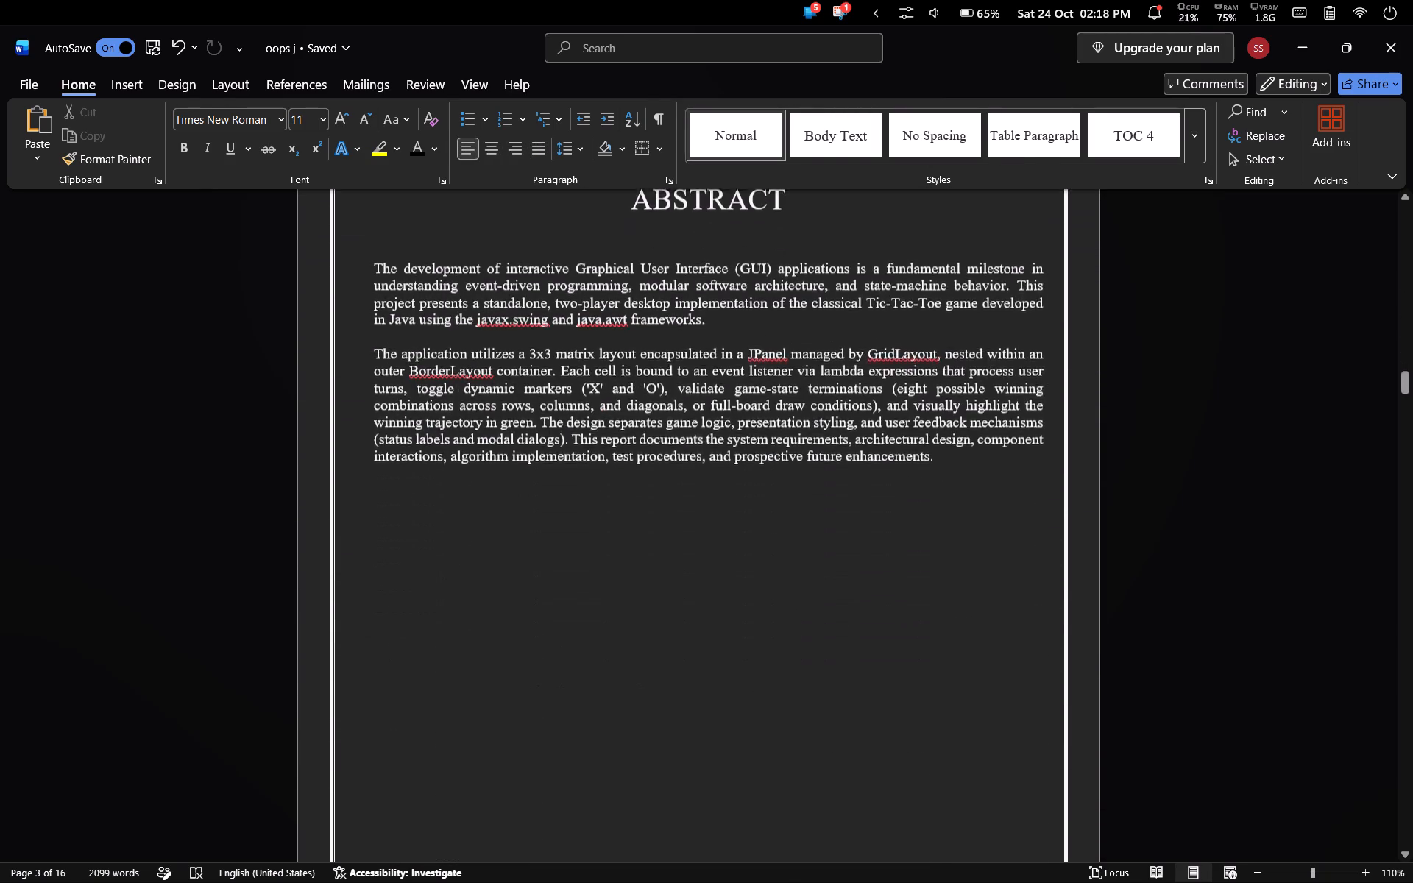
Examine the pages from the abstract through the table of contents to the start of Chapter 1.
key(Down)
key(Down)
key(Down)
key(Down)
key(Down)
key(Down)
key(Down)
key(Down)
key(Down)
key(Down)
key(Down)
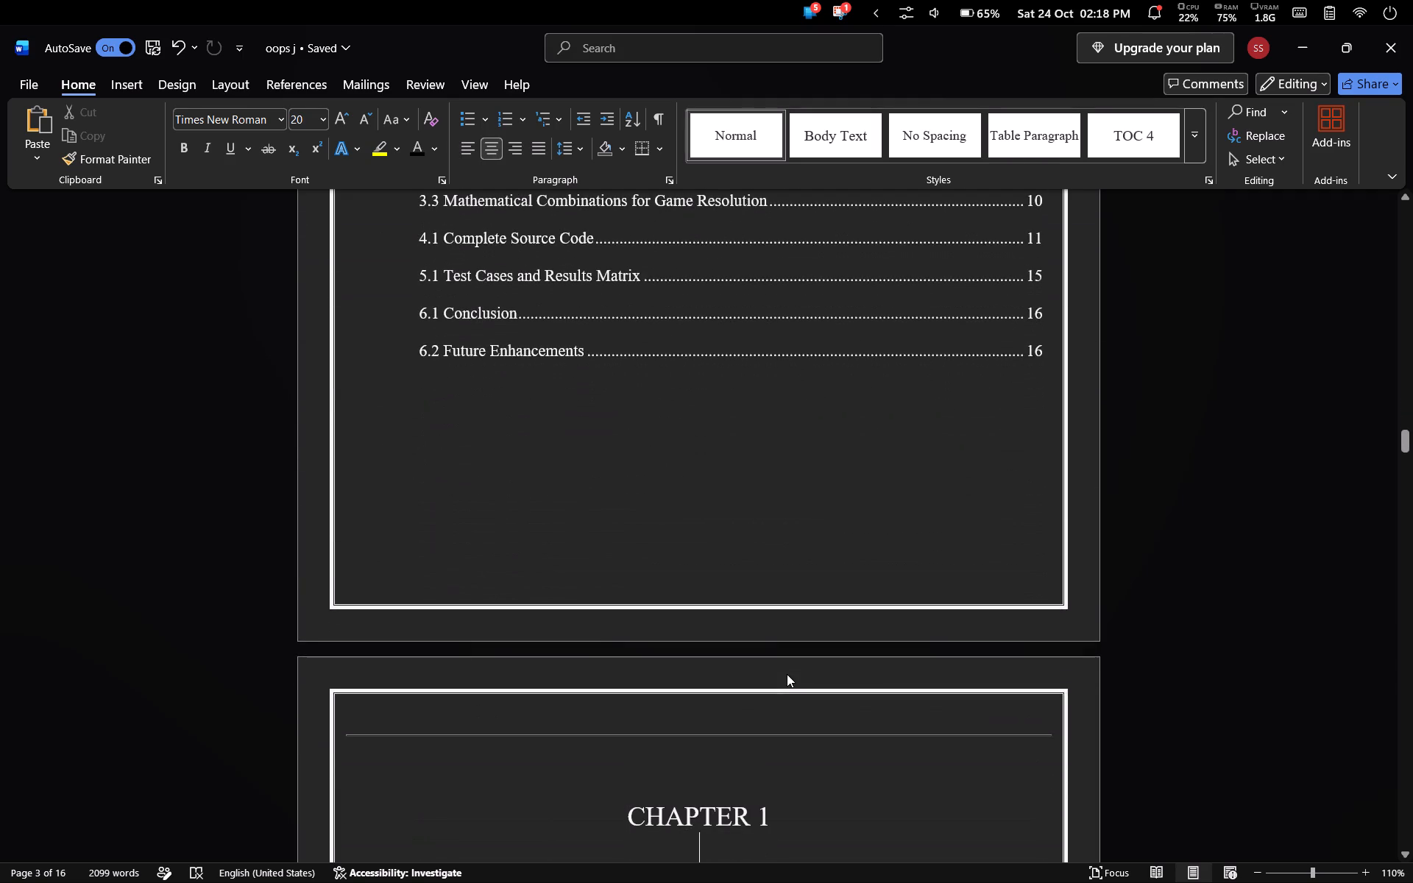
Review the Chapter 1 pages through to the opening of Chapter 2, Literature Survey & Technology Stack.
key(Down)
key(Down)
key(Down)
key(Down)
key(Down)
key(Down)
key(Down)
key(Down)
key(Down)
key(Down)
key(Down)
key(Down)
key(Down)
key(Down)
key(Down)
key(Down)
key(Down)
key(Down)
key(Down)
key(Down)
key(Down)
key(Down)
key(Down)
key(Down)
key(Down)
key(Down)
key(Down)
key(Down)
key(Down)
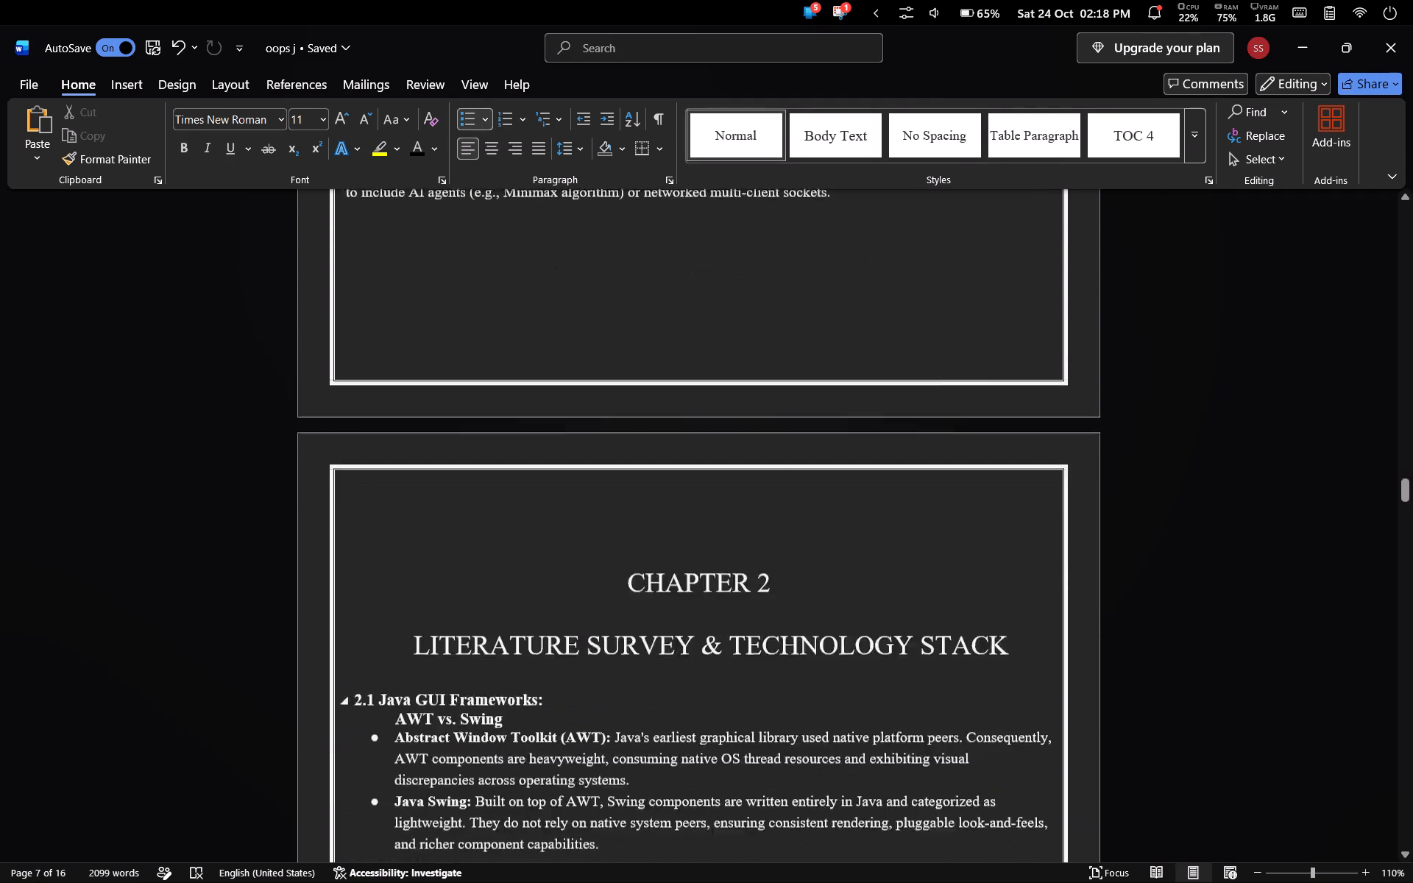
Go back to the table of contents and check its entries and page numbers.
key(Up)
key(Up)
key(Up)
key(Up)
key(Up)
key(Up)
key(Up)
key(Up)
key(Up)
key(Up)
key(Up)
key(Up)
key(Up)
key(Up)
key(Up)
key(Up)
key(Up)
key(Up)
key(Up)
key(Up)
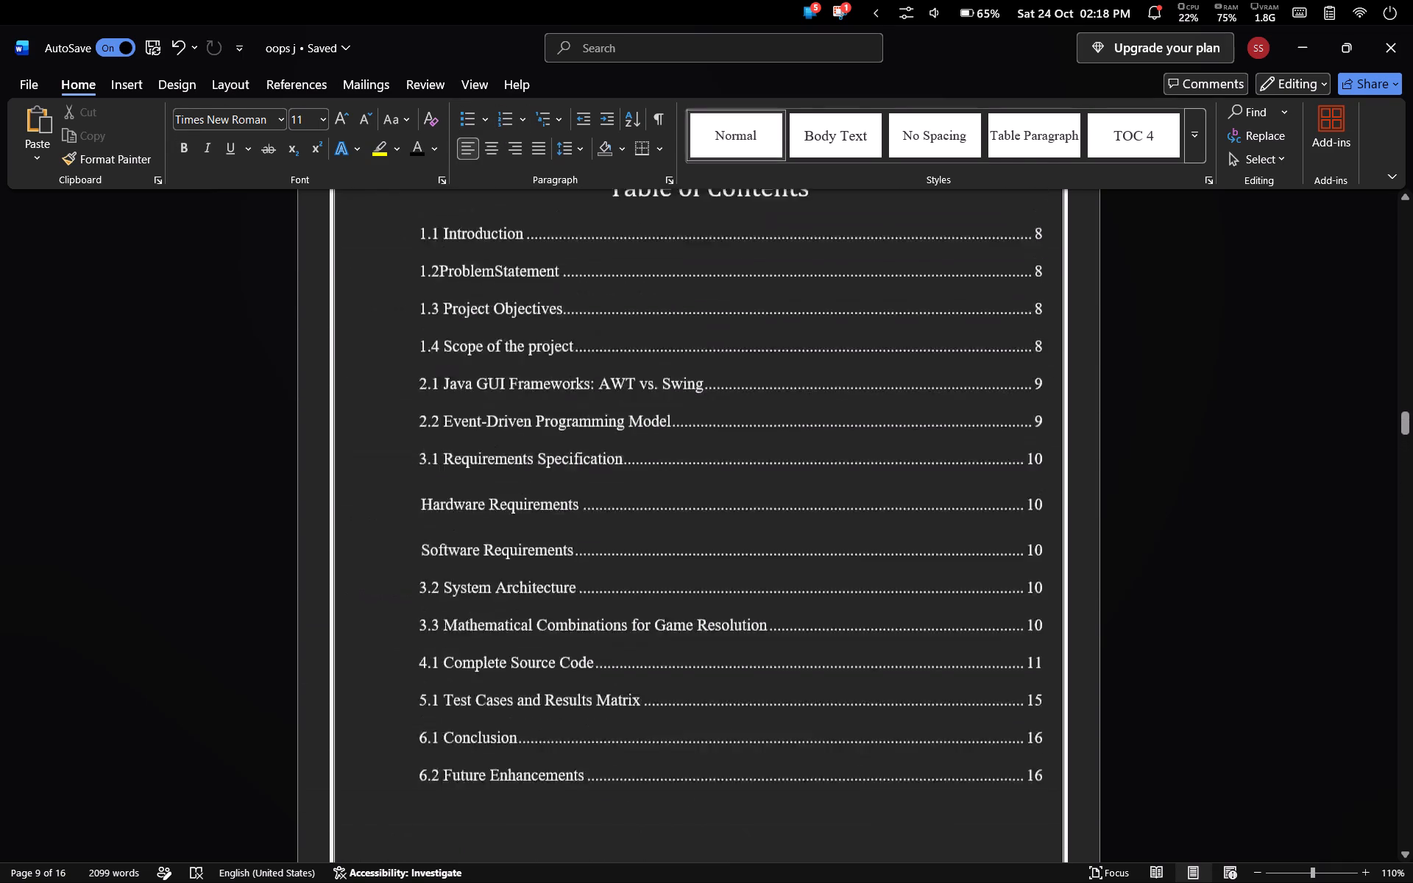
Examine the rest of the table of contents page down to the Chapter 1 heading and the divider line above it.
key(Down)
key(Down)
key(Down)
key(Down)
key(Down)
key(Down)
key(Down)
key(Down)
key(Down)
key(Down)
key(Down)
key(Down)
key(Down)
key(Down)
key(Down)
key(Down)
key(Down)
key(Down)
key(Down)
key(Down)
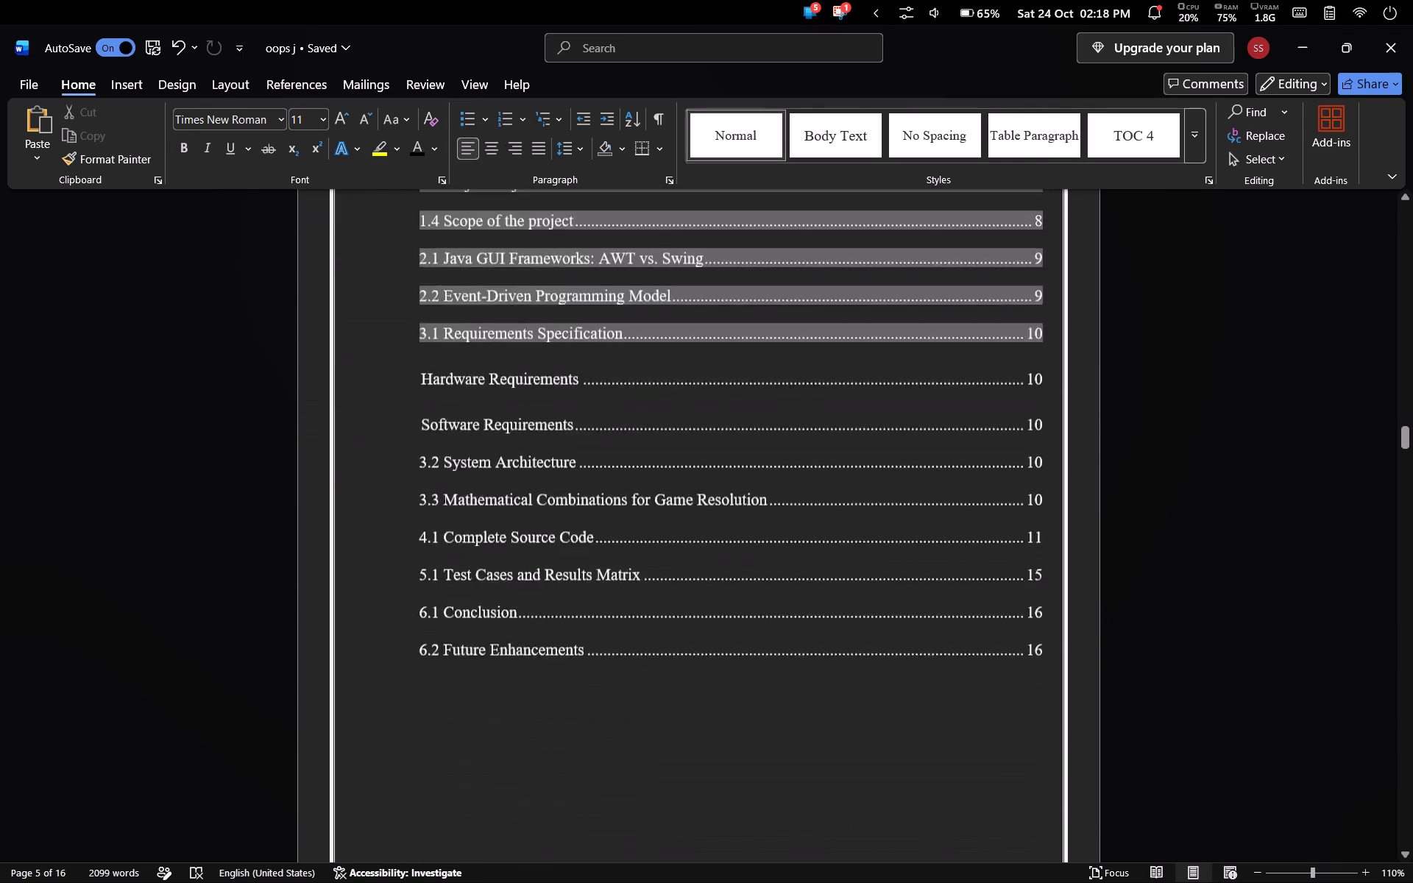
key(Up)
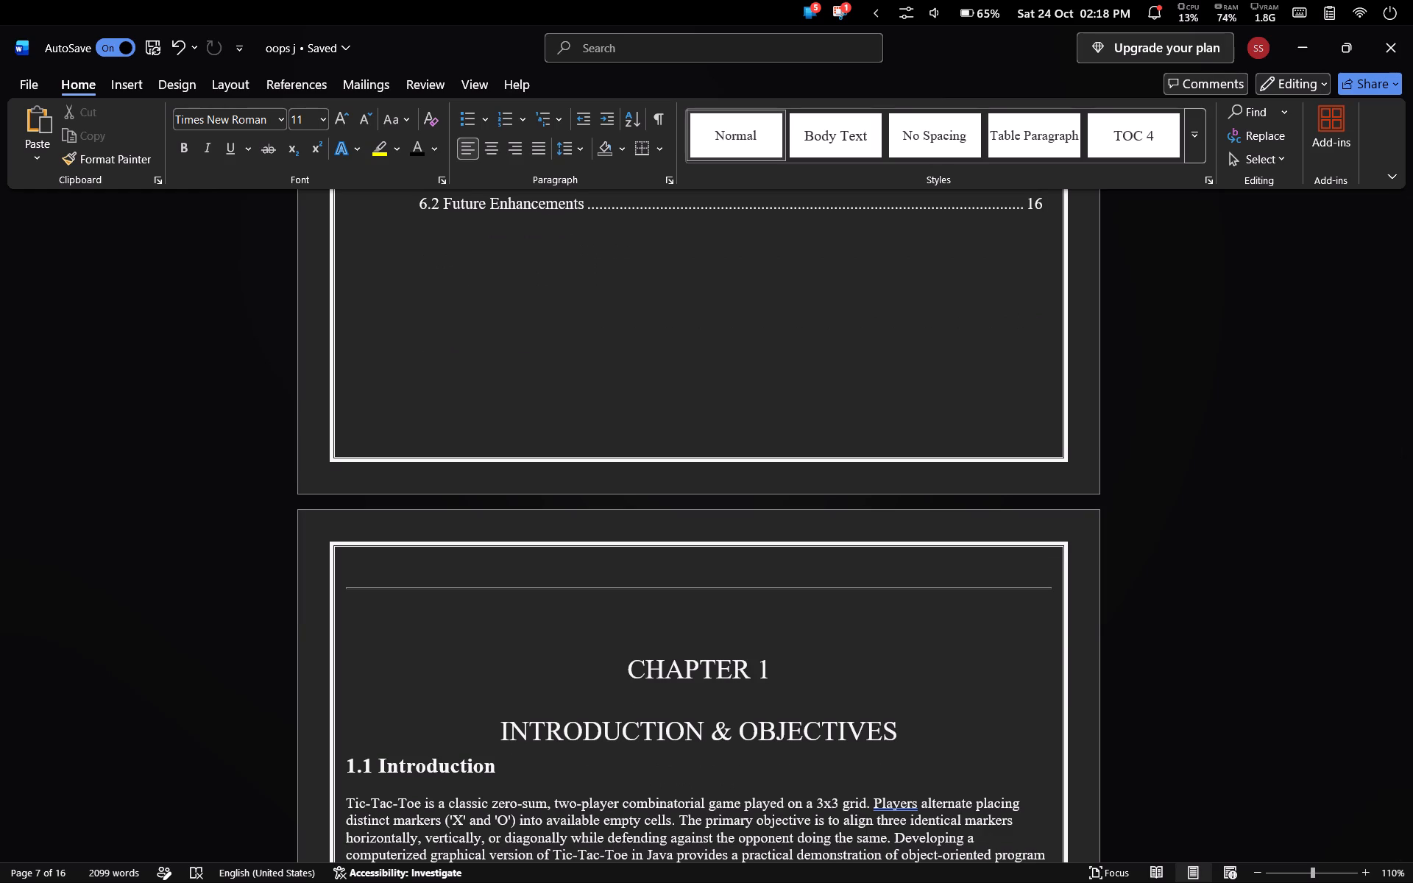
Review the report from Chapter 1 through the source code pages to the Chapter 5 test cases table.
scroll(787, 674, down, 2)
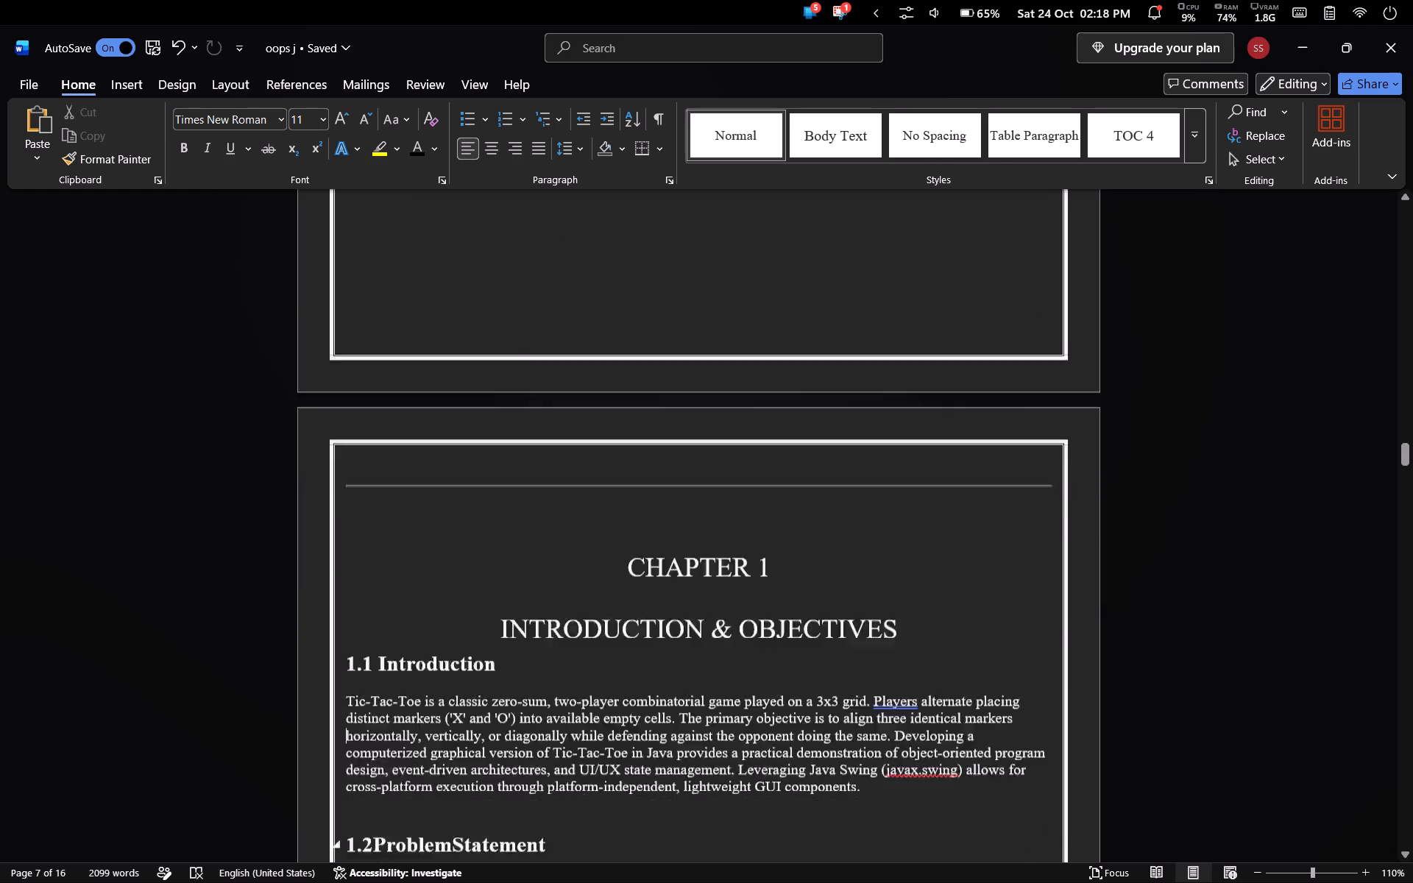
scroll(787, 674, down, 11)
scroll(787, 674, up, 1)
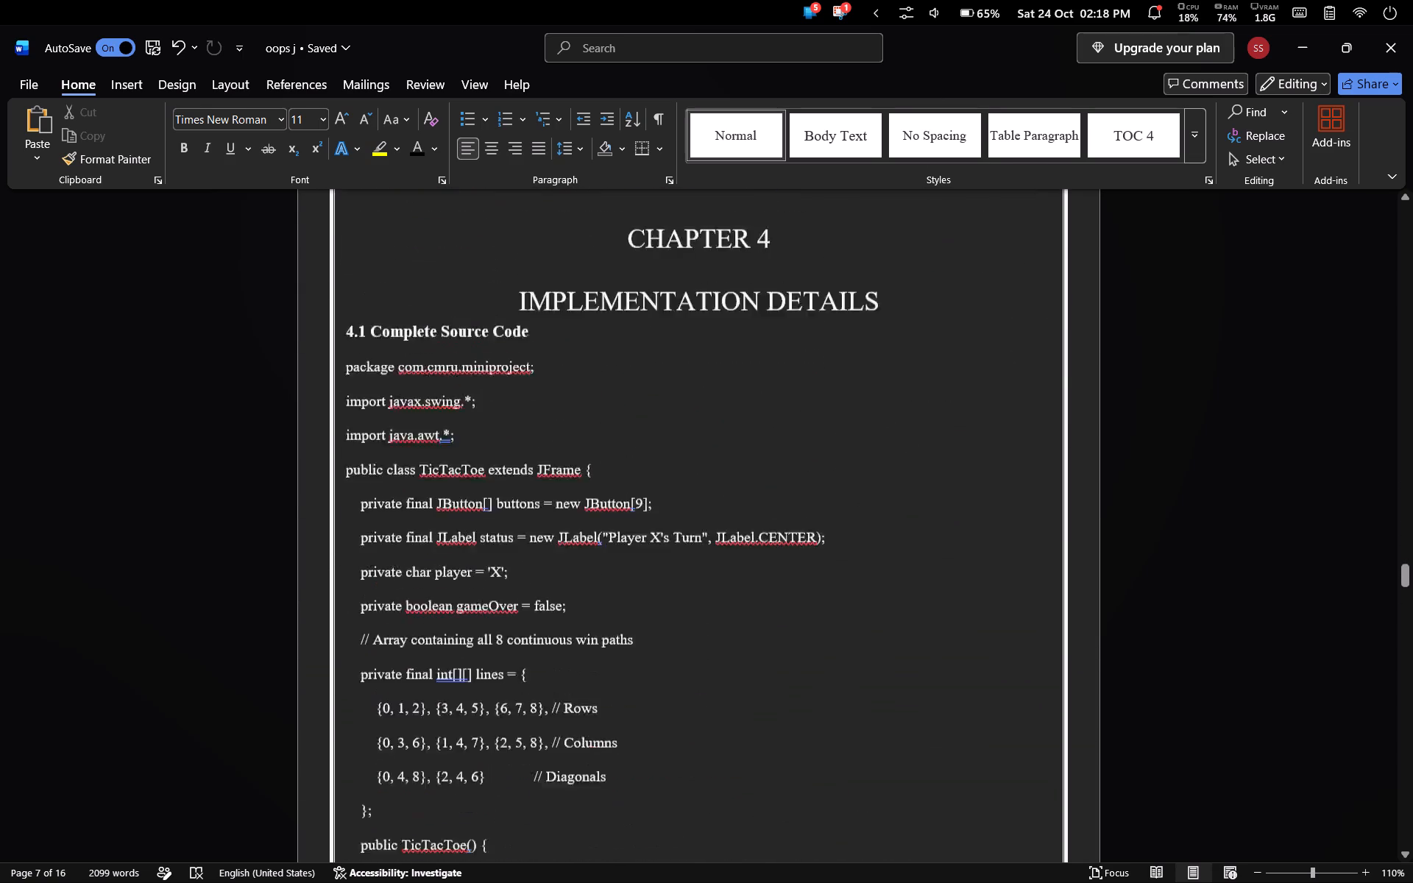
scroll(787, 674, down, 5)
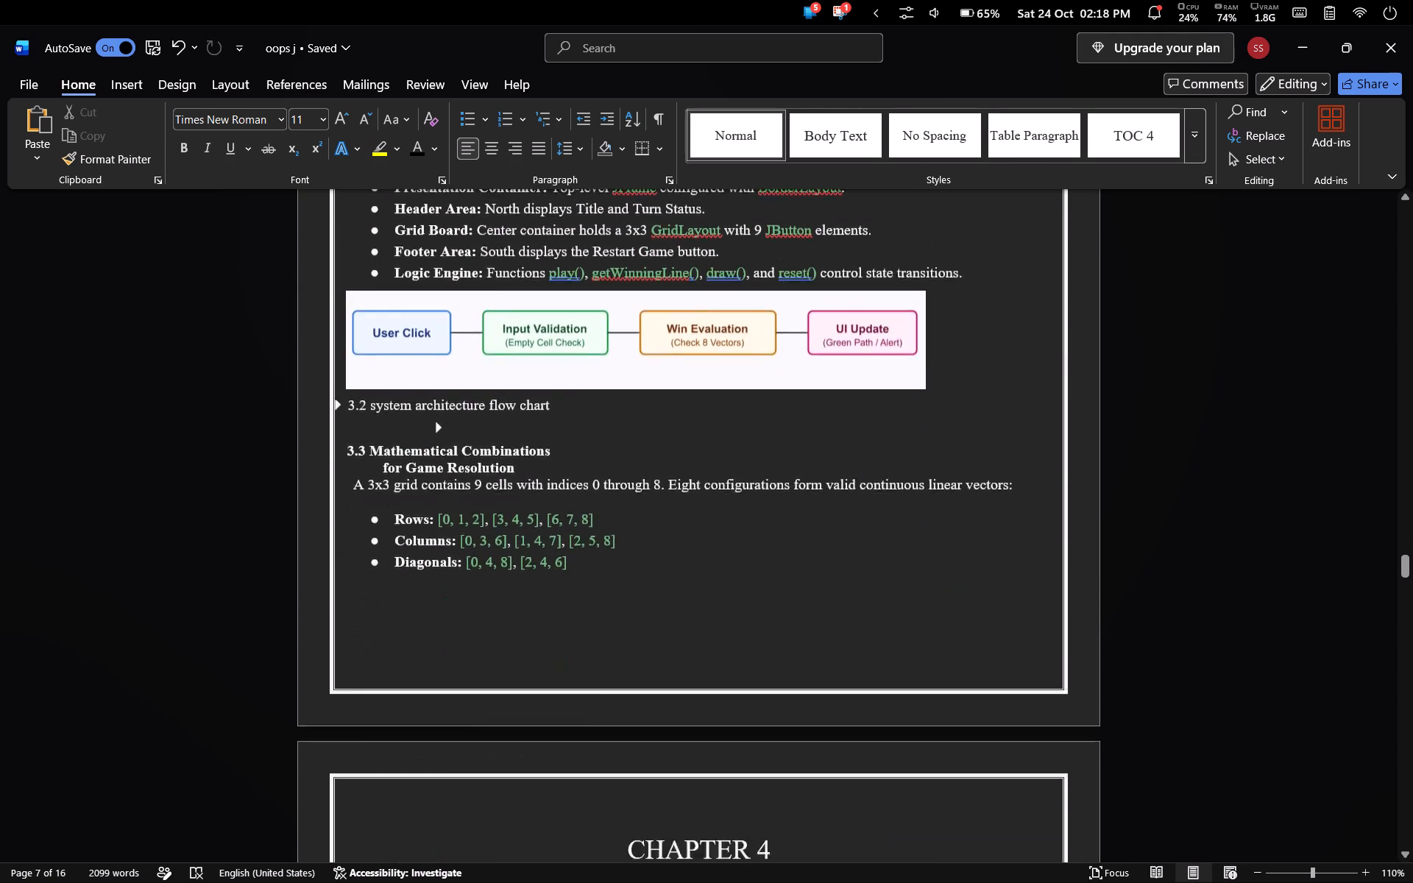
scroll(787, 674, down, 6)
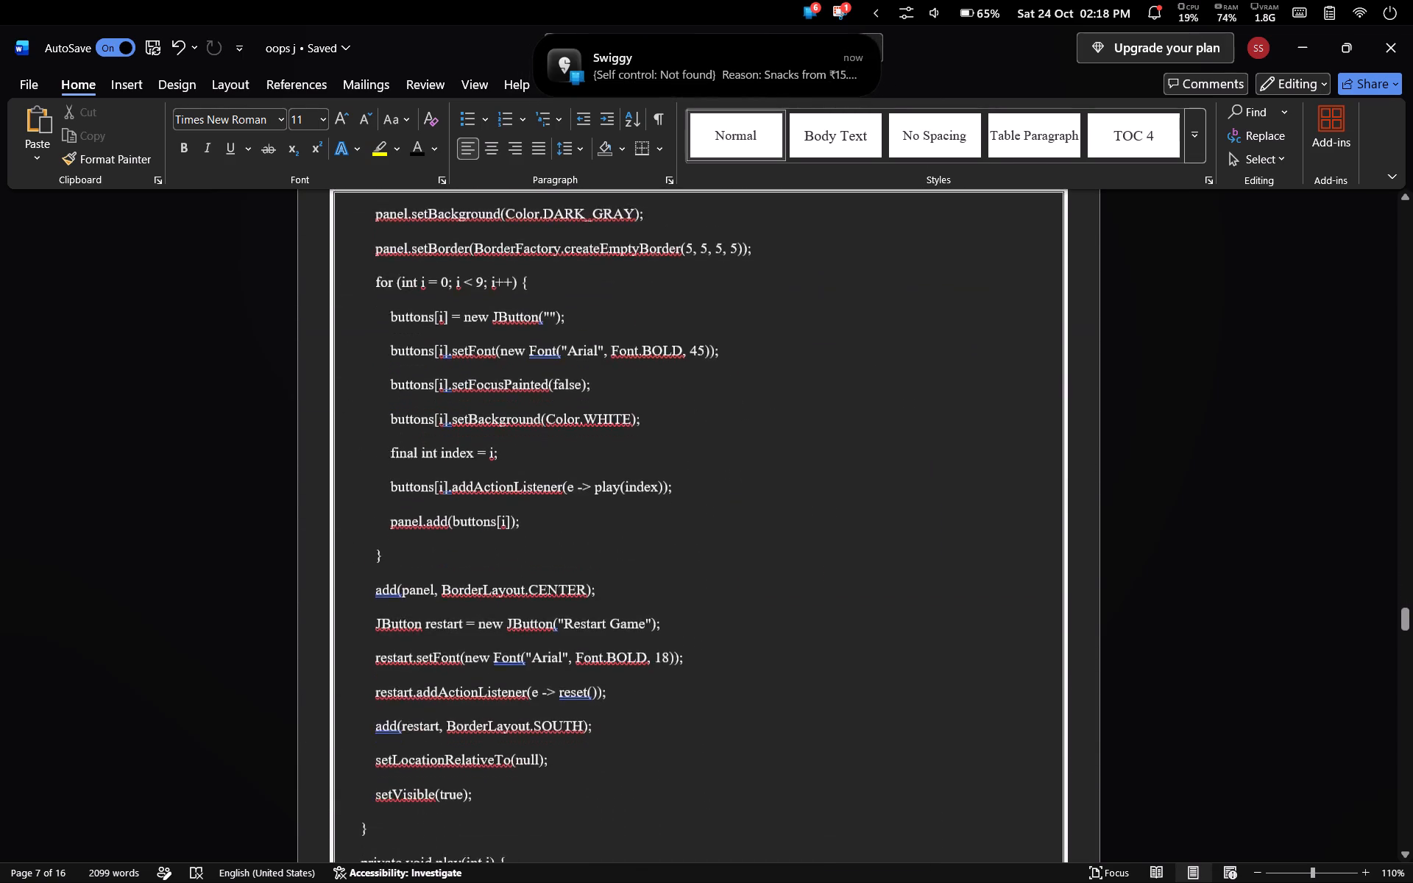
scroll(787, 674, down, 5)
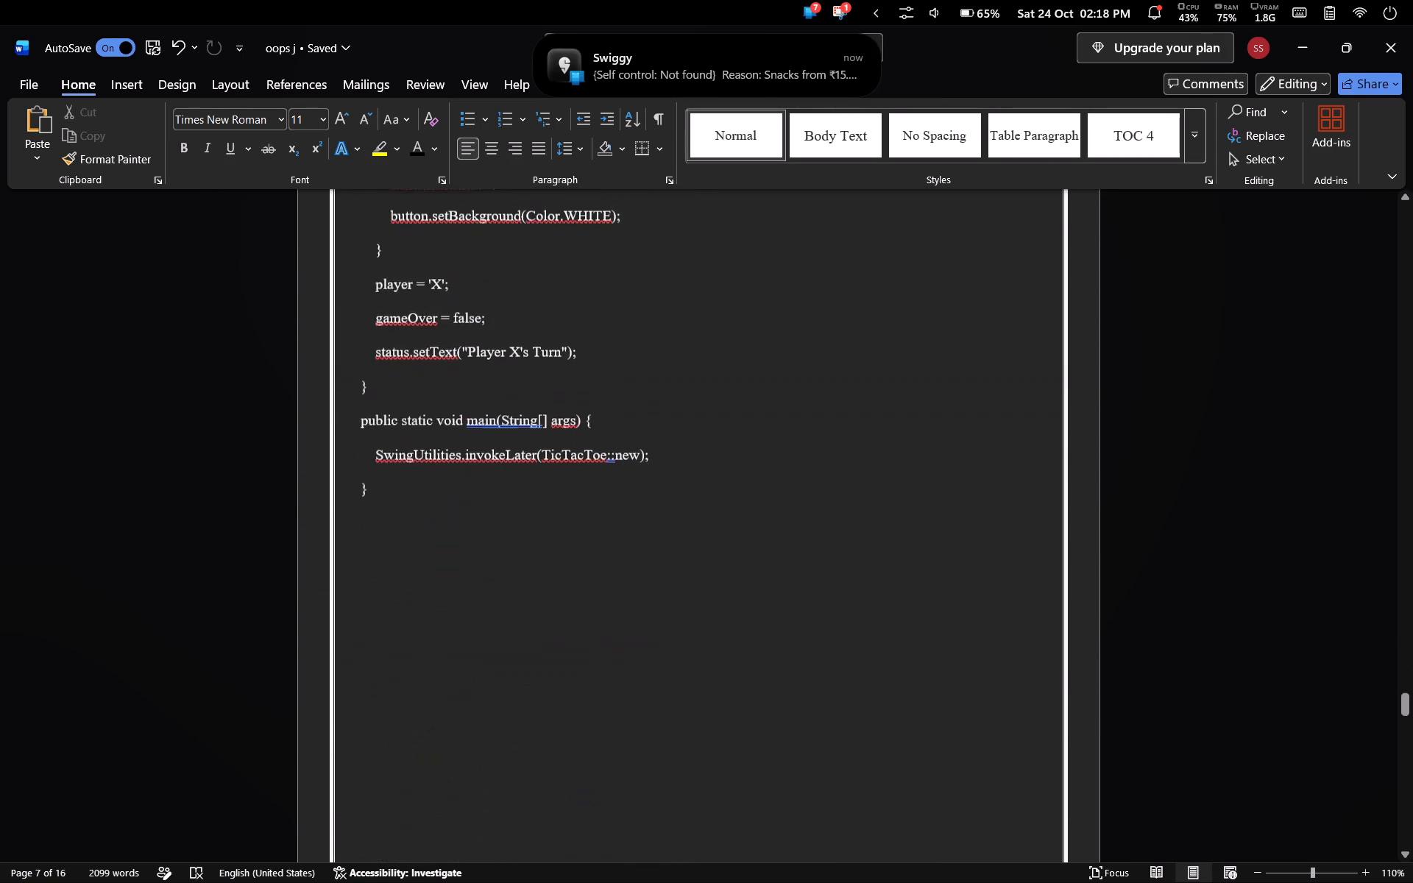
scroll(787, 674, down, 5)
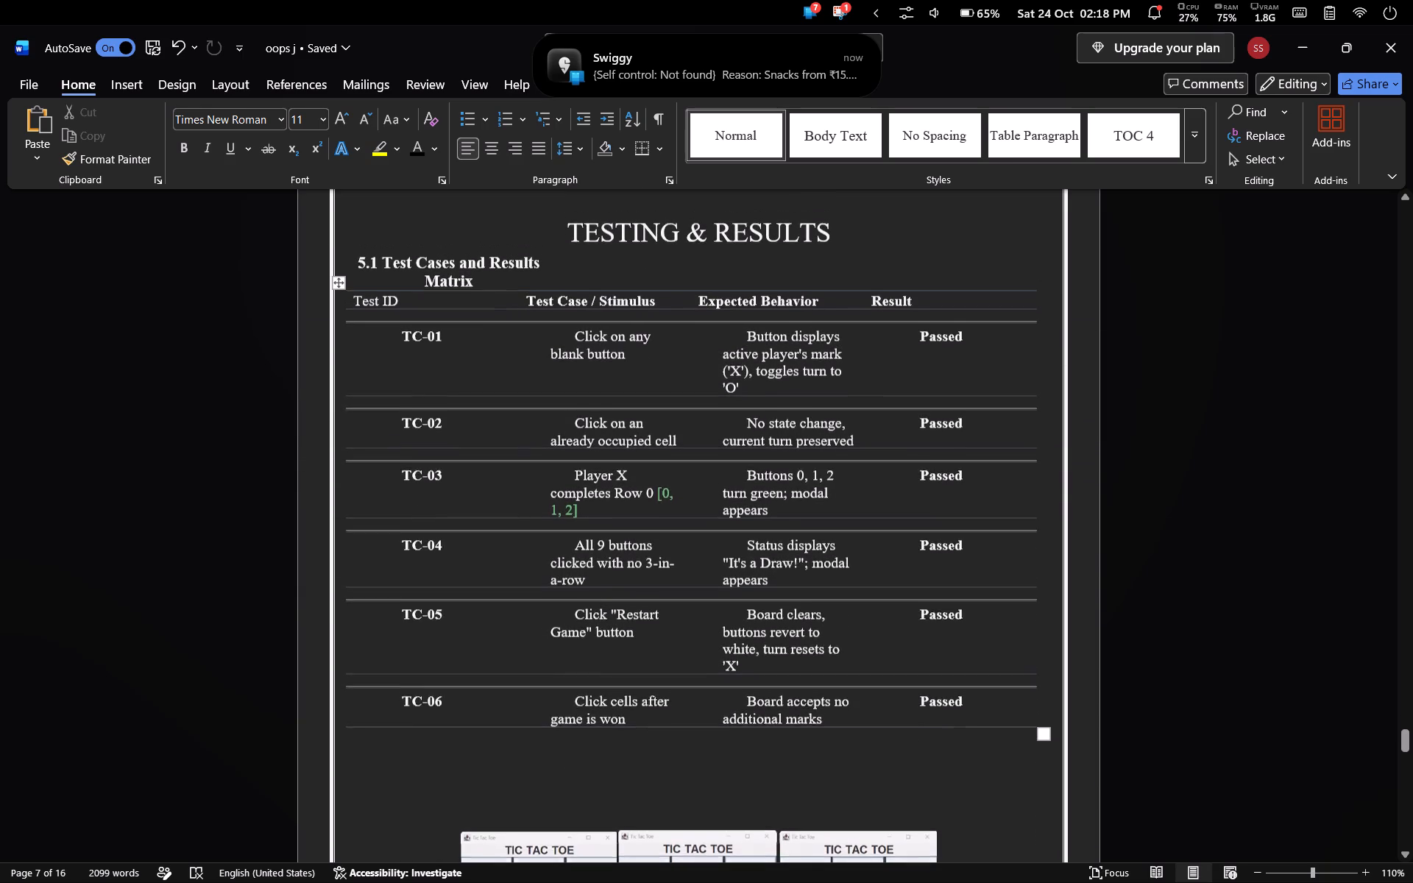
scroll(787, 674, down, 3)
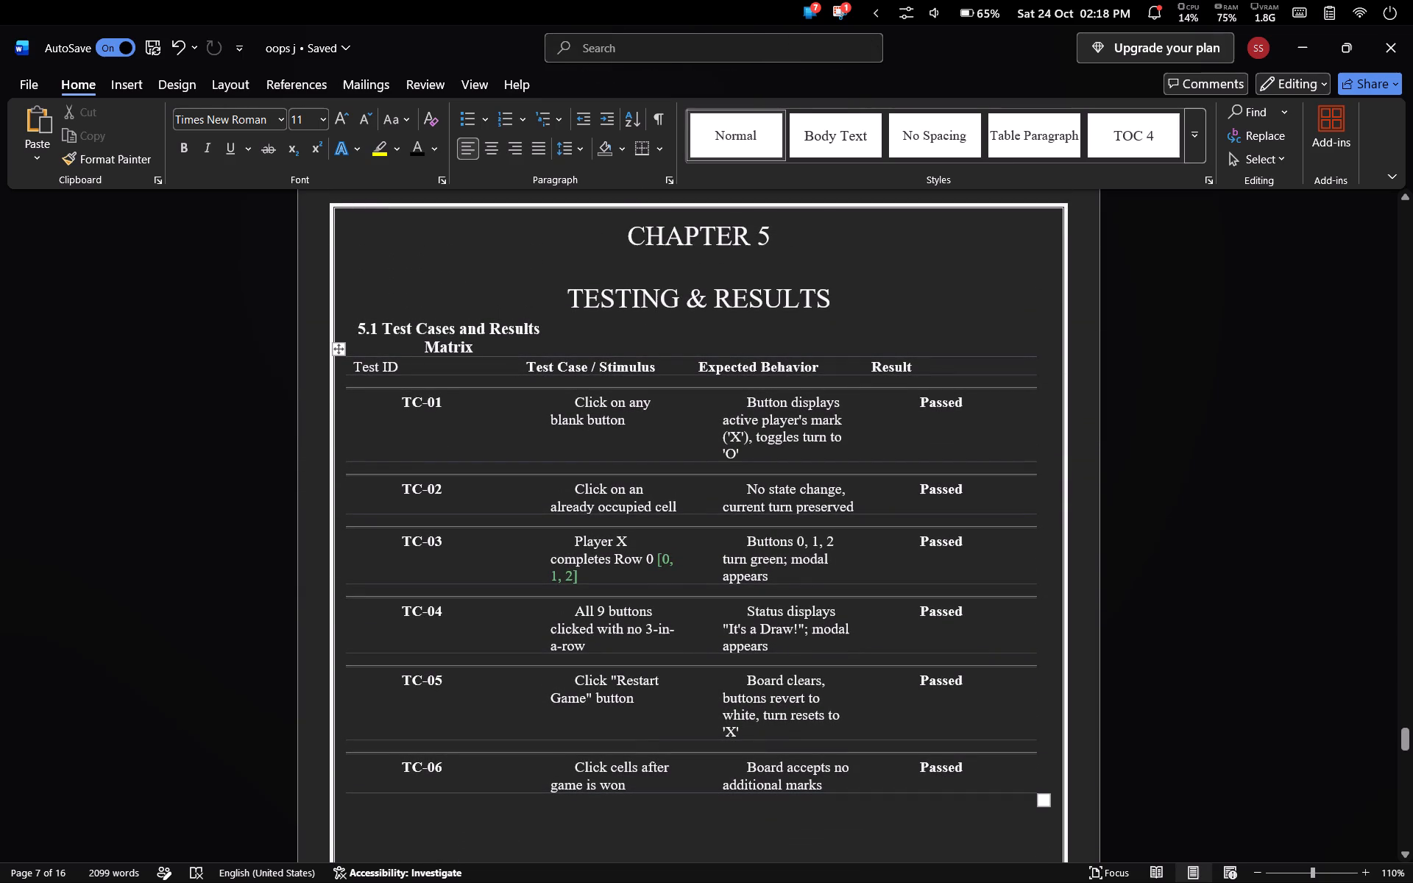
scroll(787, 674, down, 2)
scroll(787, 674, up, 1)
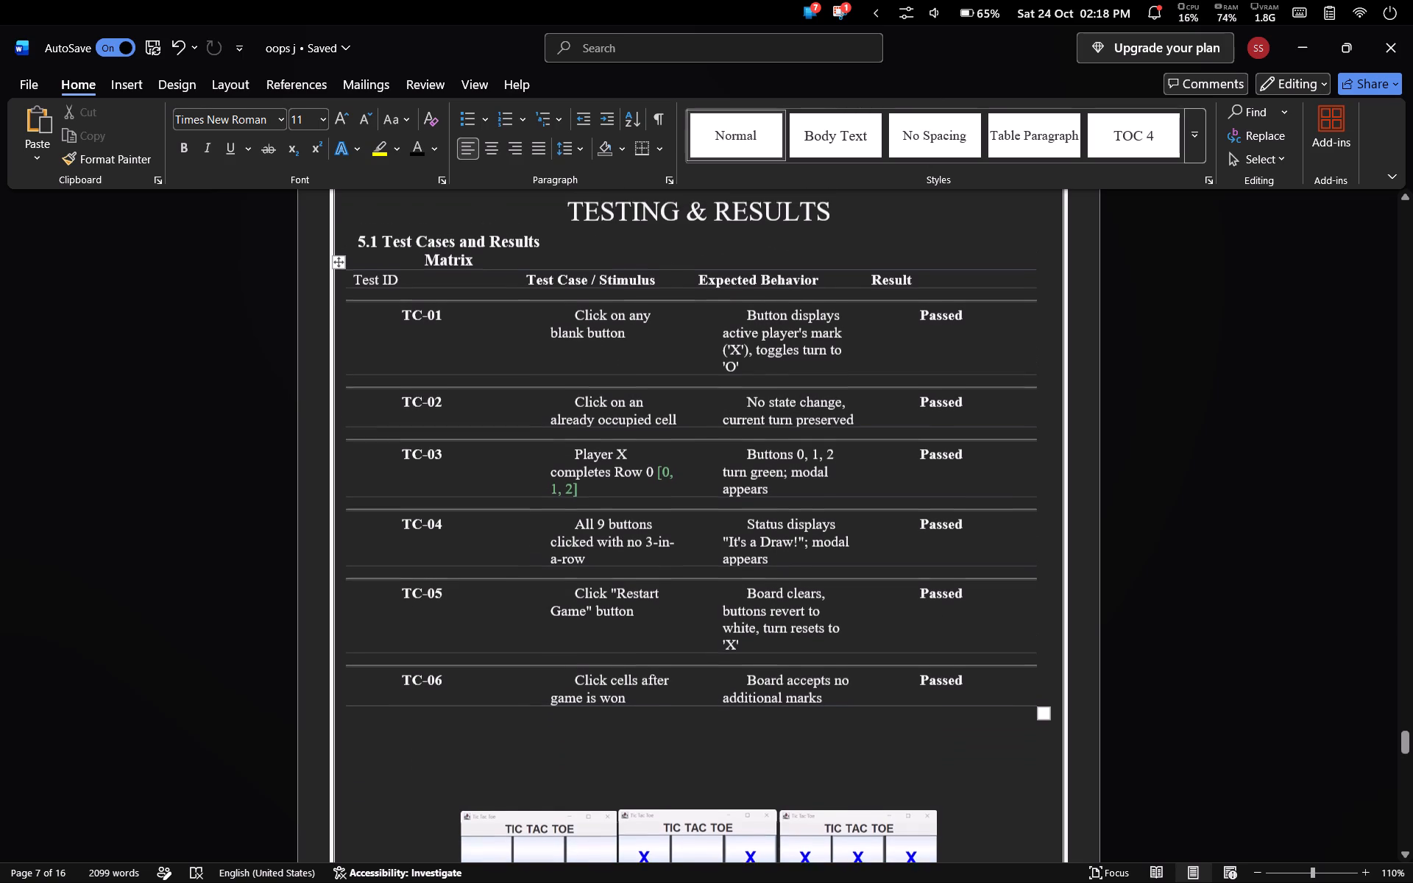
scroll(787, 674, up, 1)
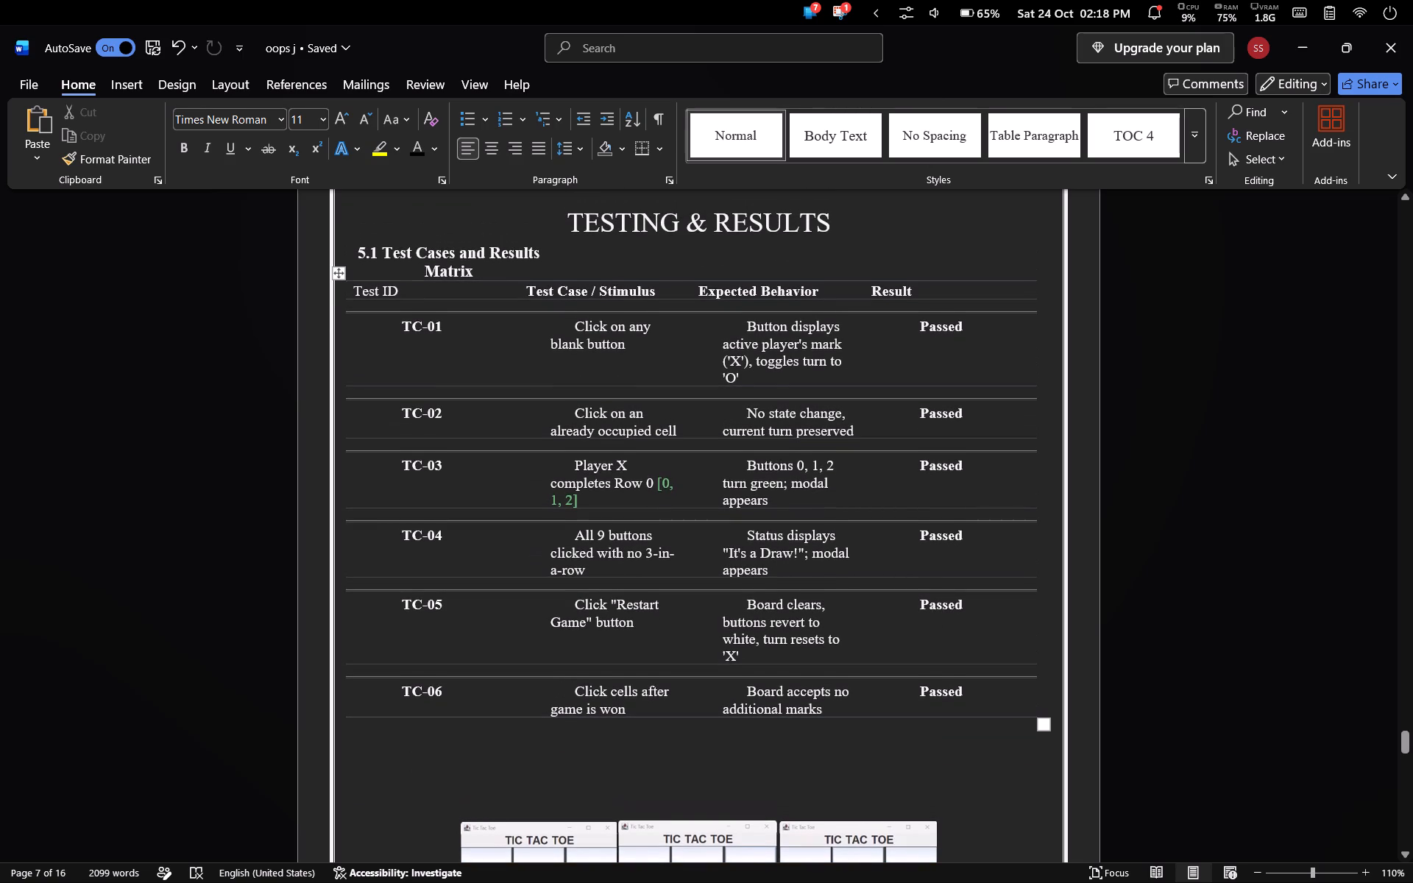
scroll(787, 674, down, 1)
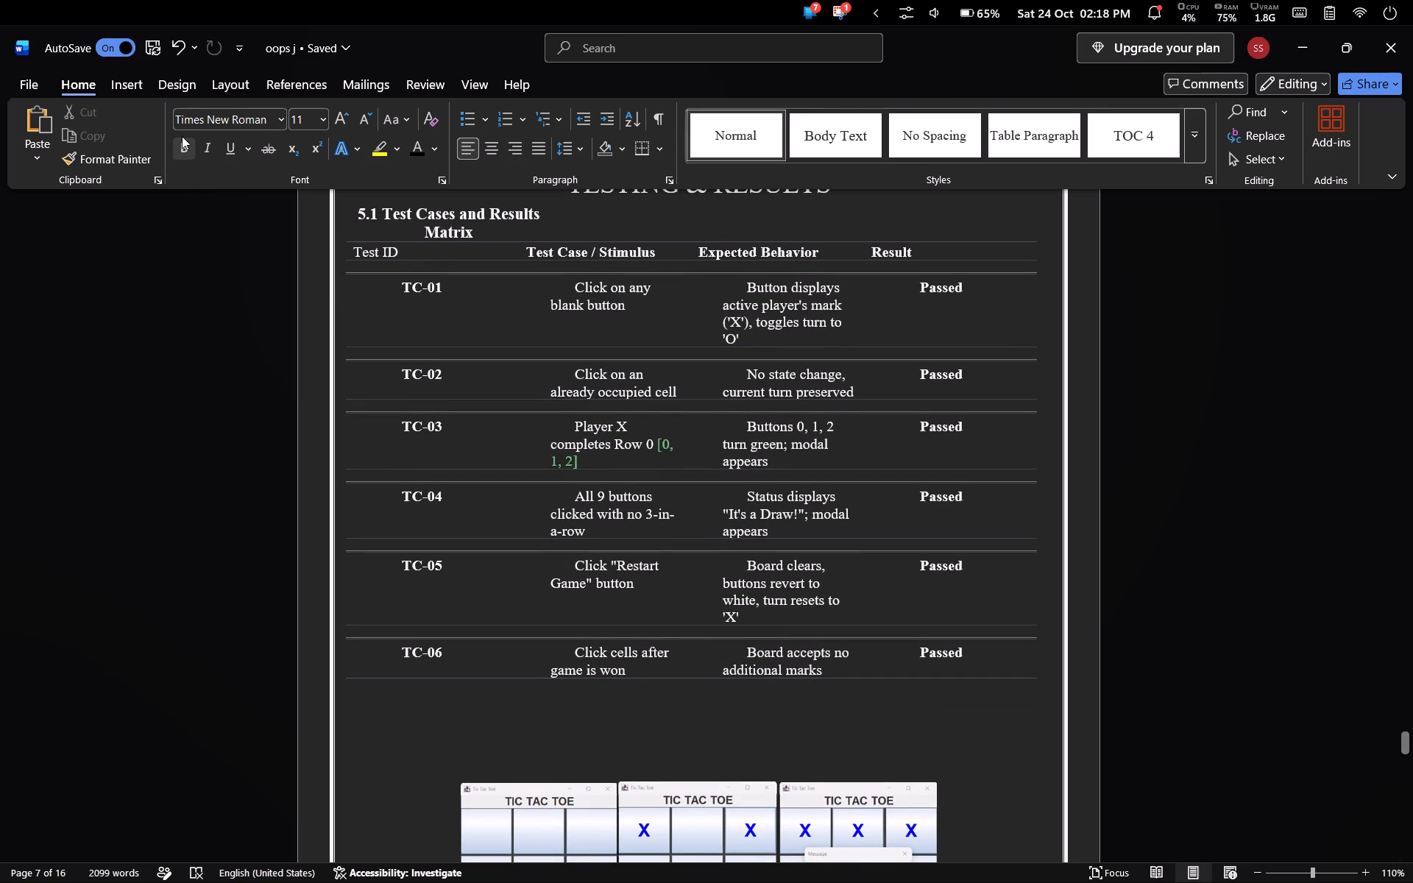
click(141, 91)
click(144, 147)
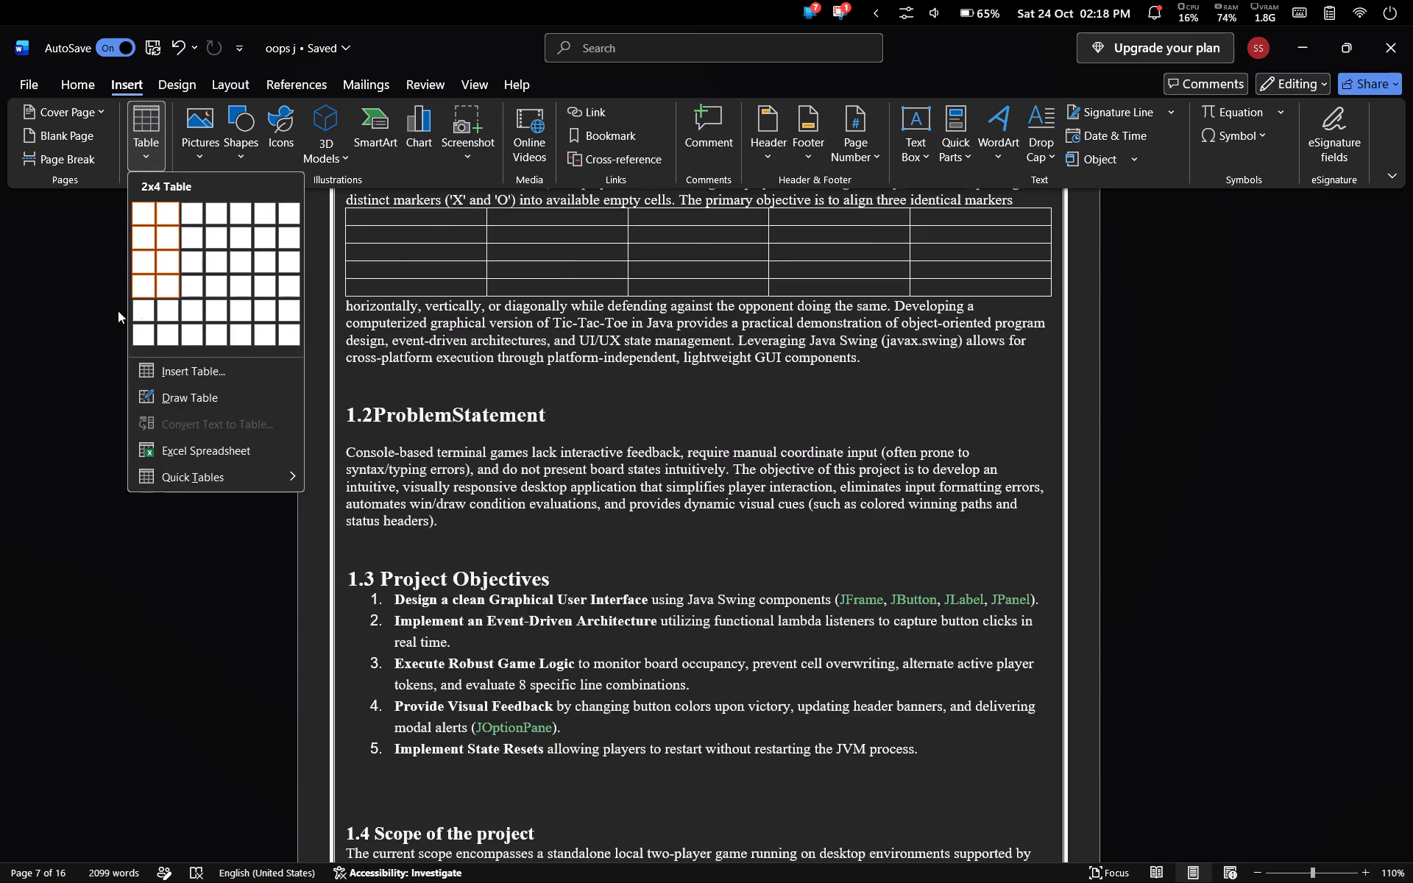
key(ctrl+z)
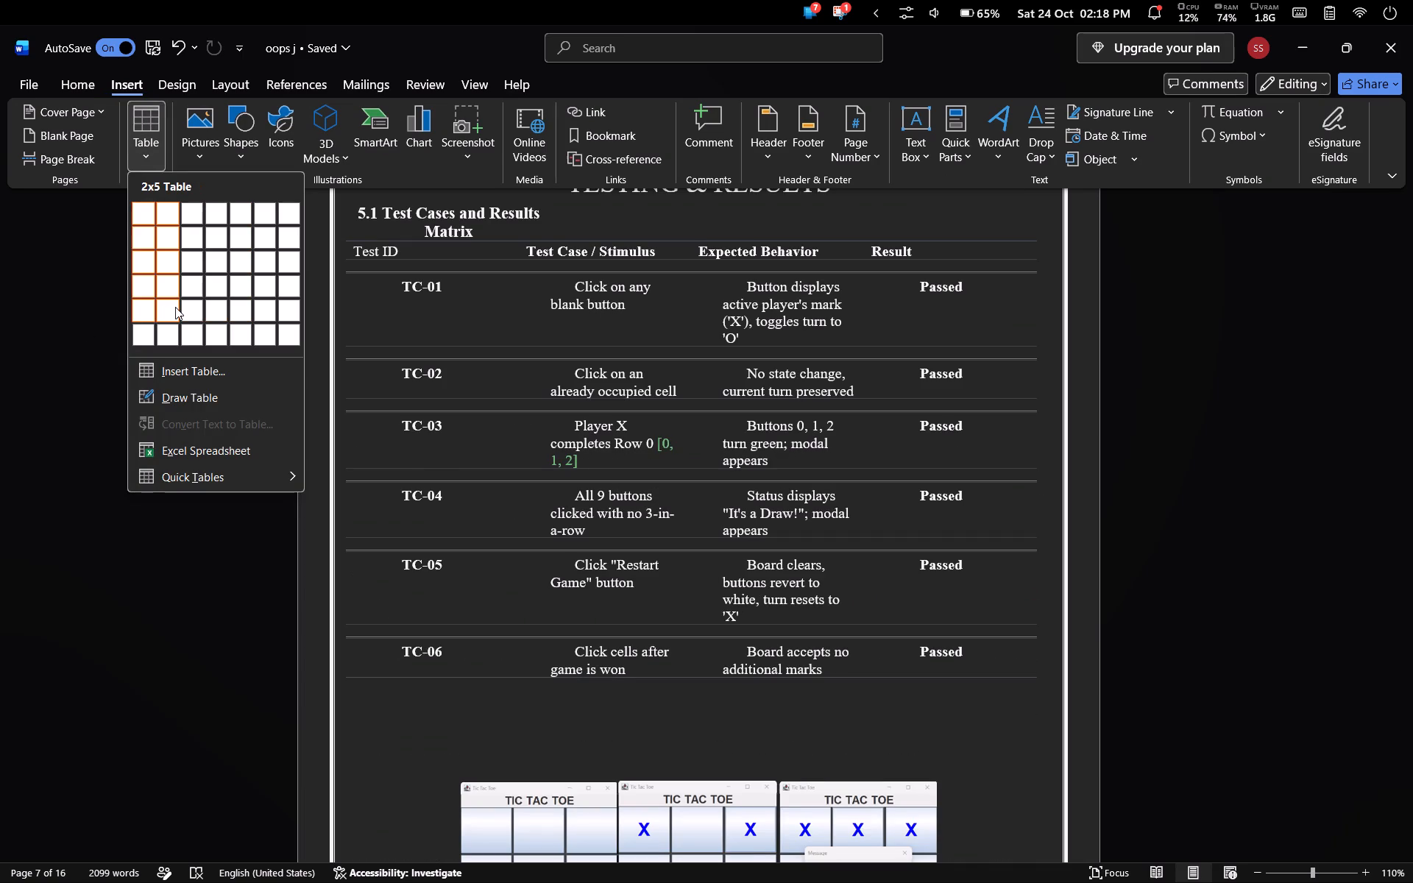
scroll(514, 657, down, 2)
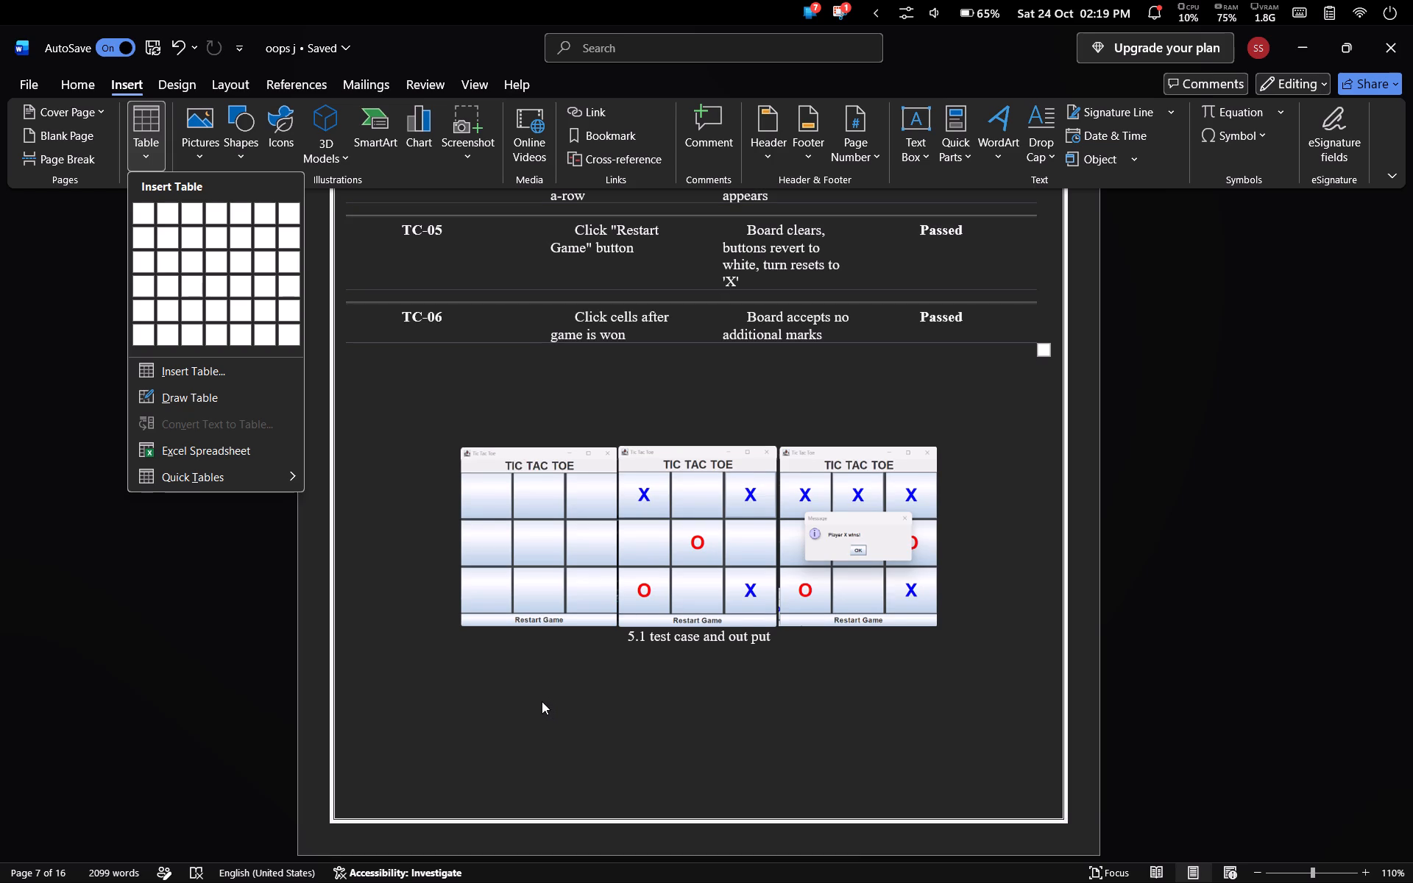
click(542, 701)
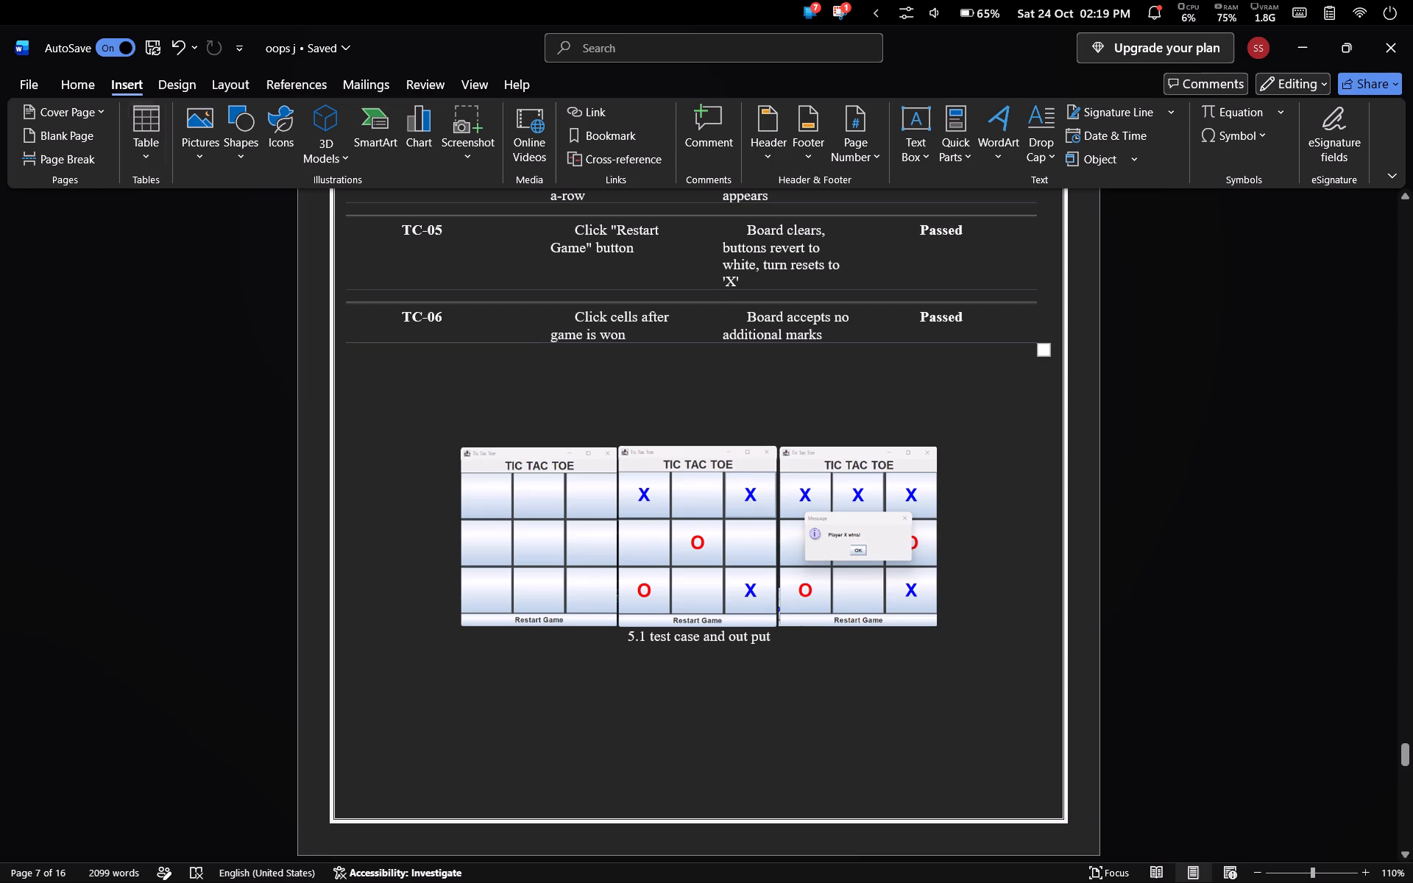
Examine the test case output figure, its caption and the spacing beneath the Chapter 5 table.
click(542, 701)
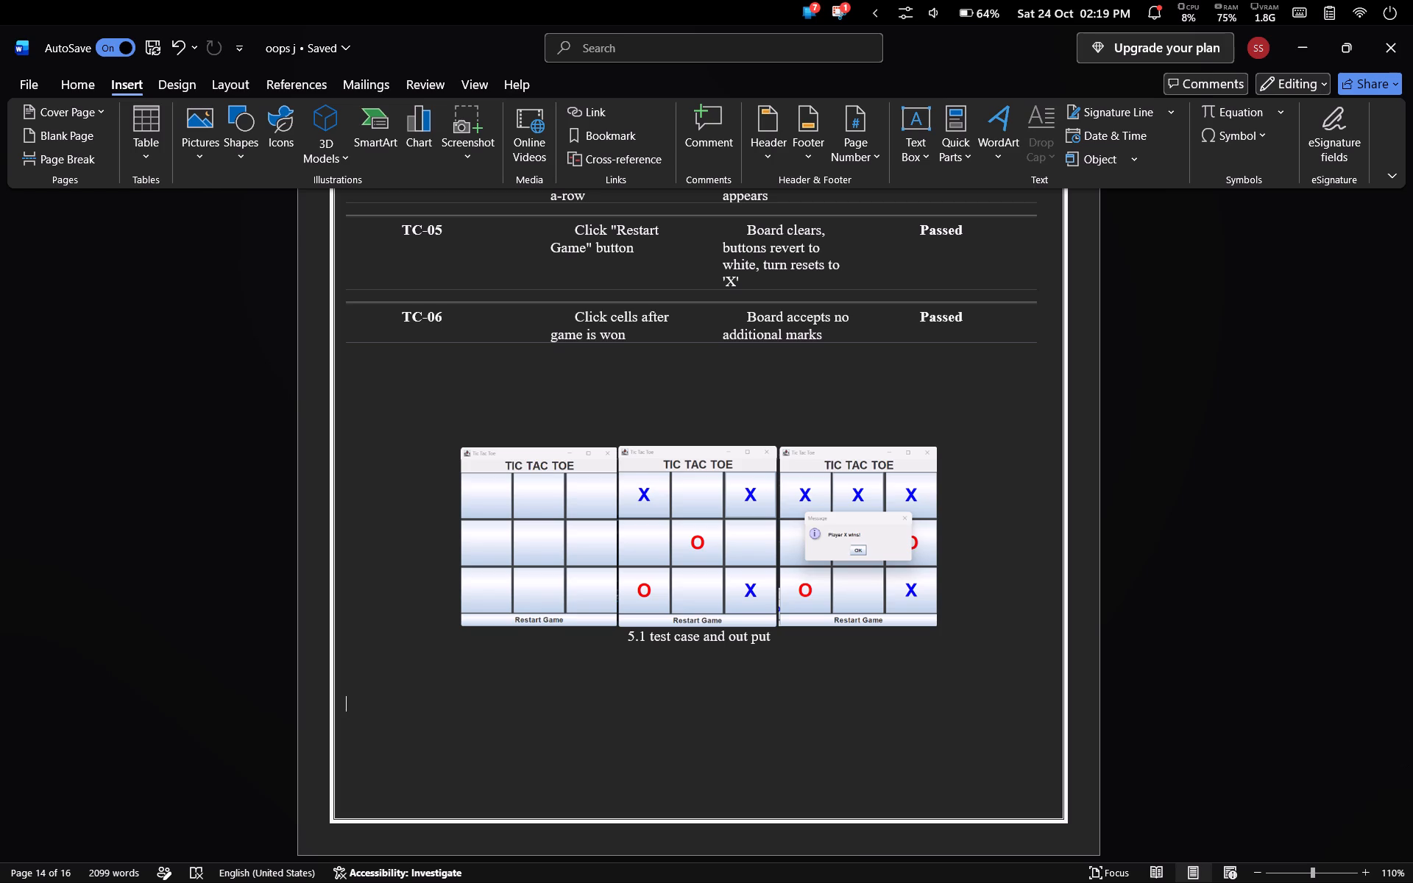
scroll(542, 701, up, 2)
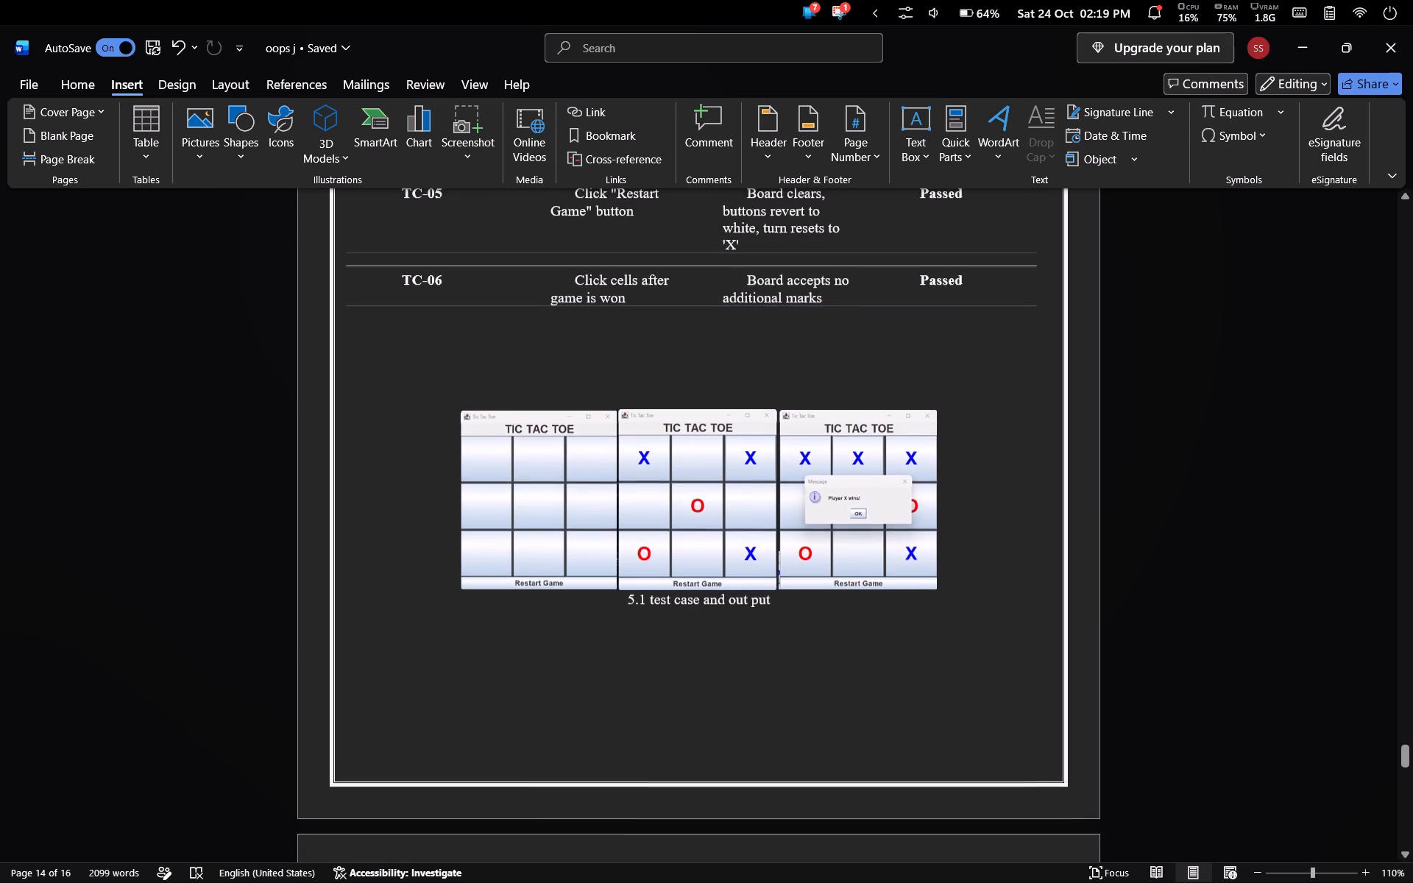
scroll(542, 701, up, 3)
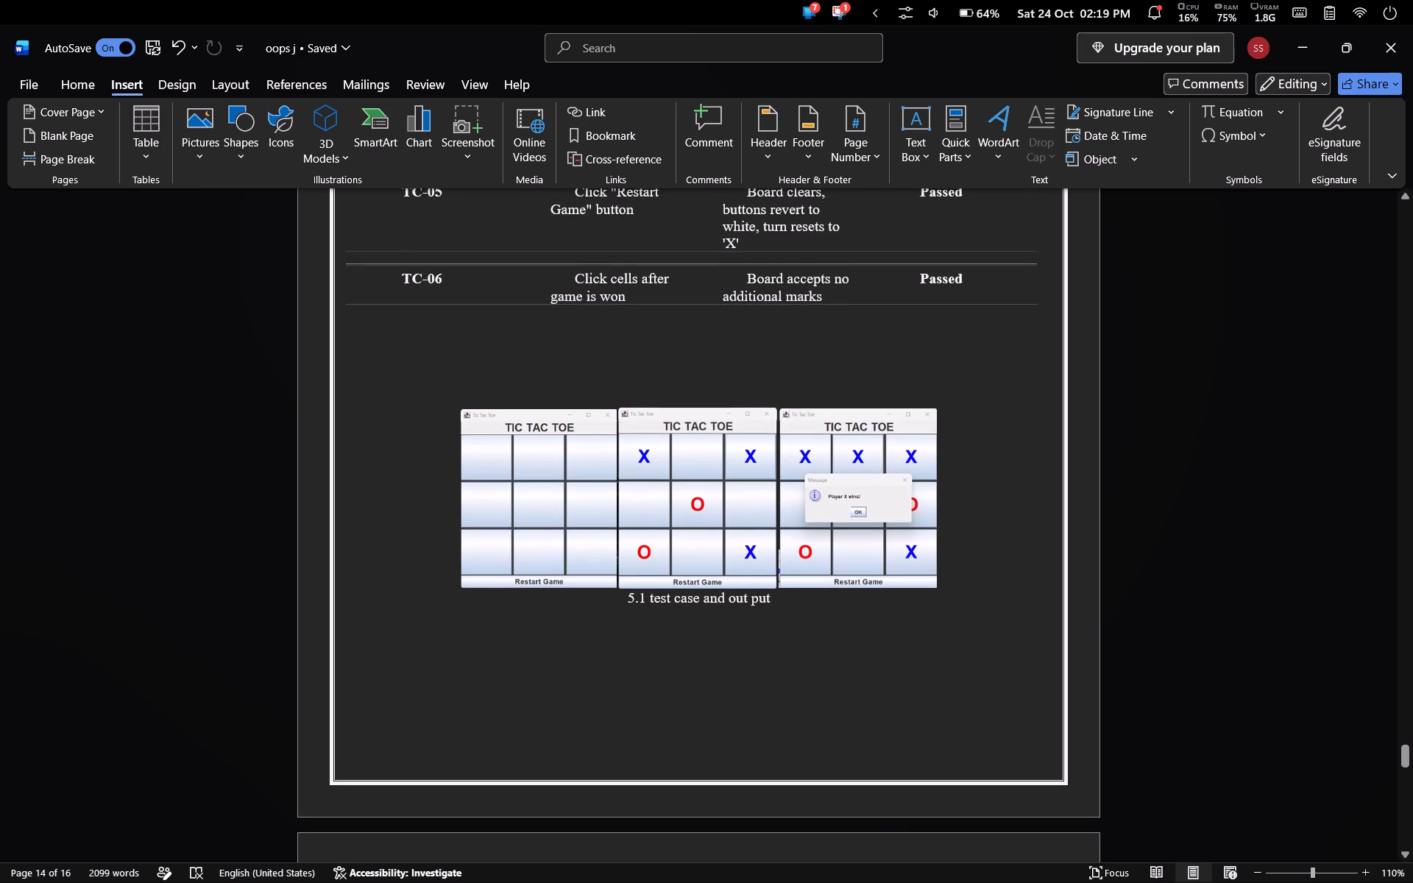
scroll(542, 701, up, 3)
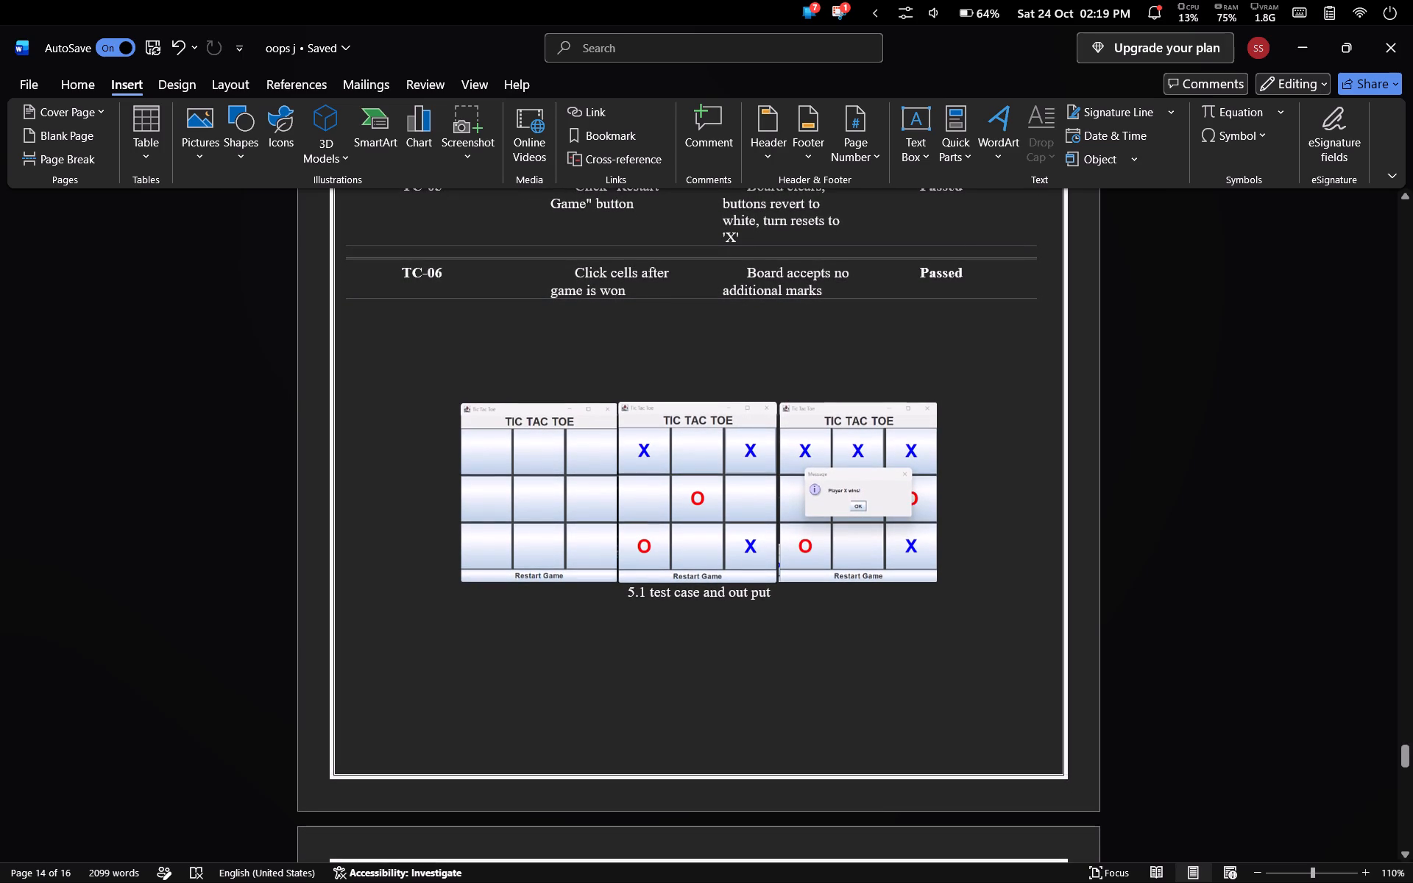
scroll(542, 701, up, 3)
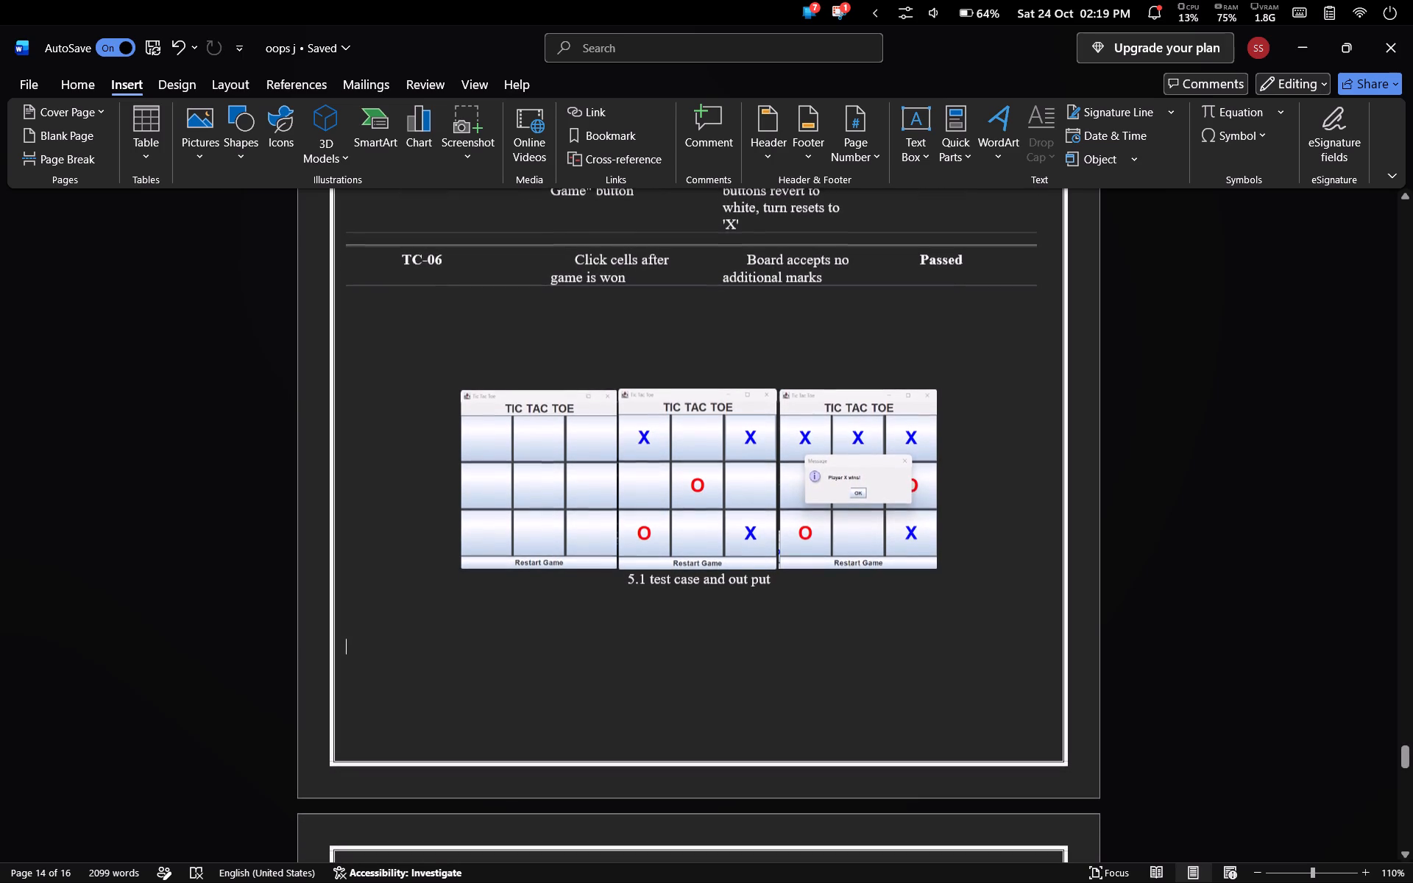
scroll(542, 701, up, 2)
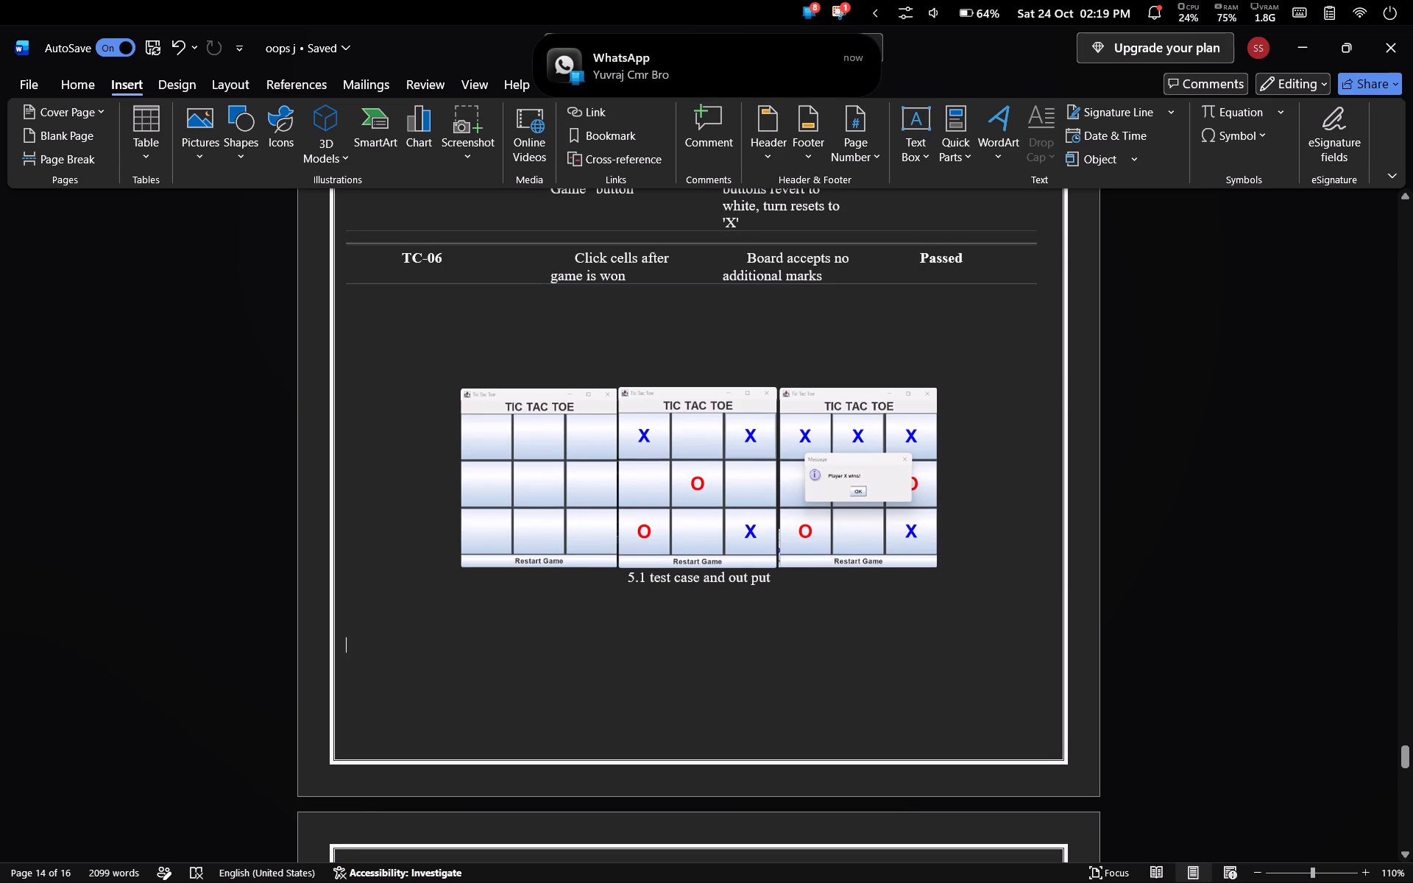
scroll(542, 701, up, 2)
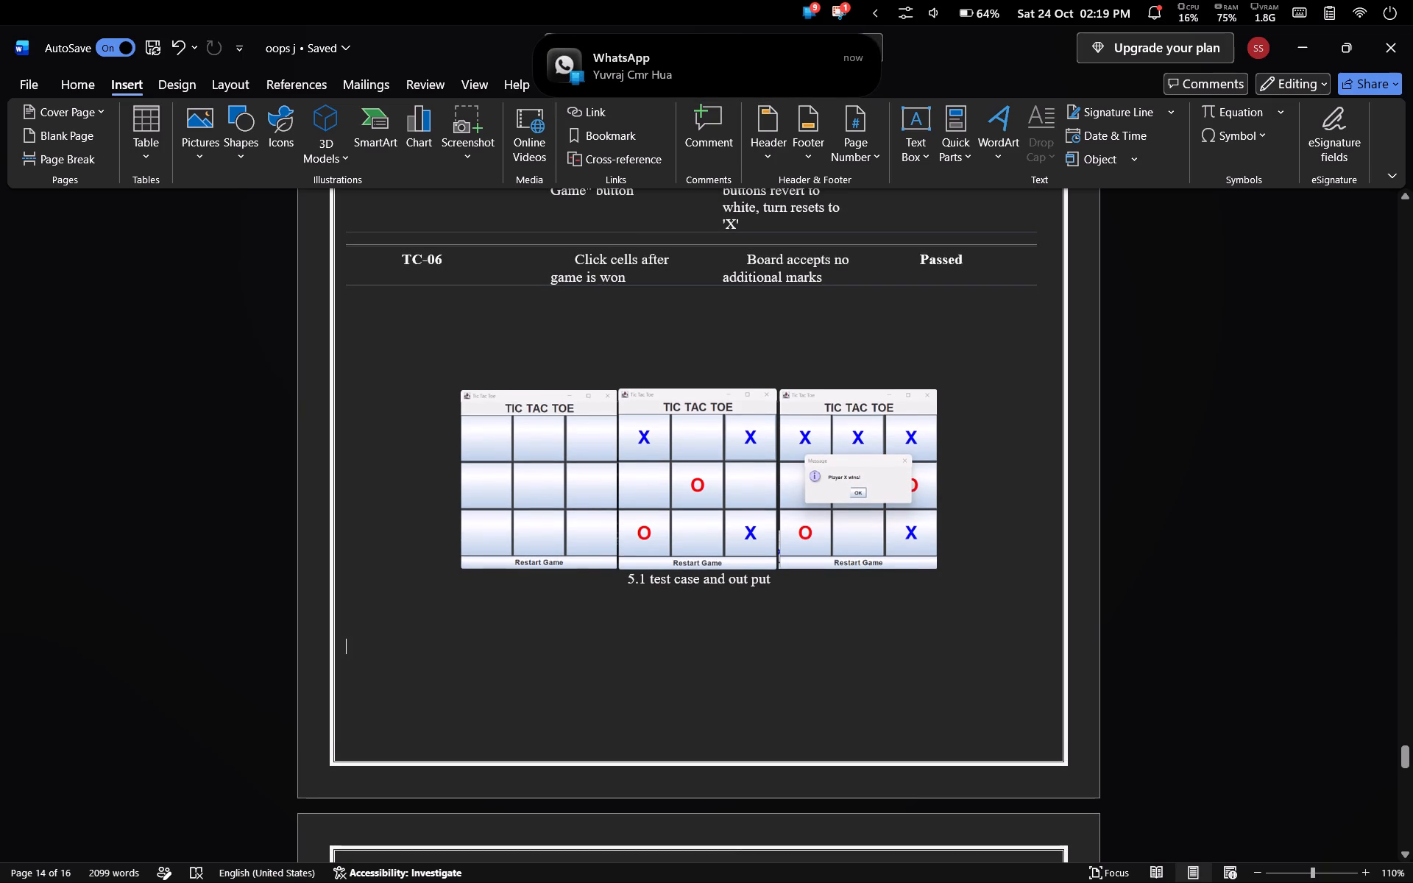
Review the source code and system architecture pages backwards from Chapter 5 to Chapter 2.
scroll(542, 701, up, 2)
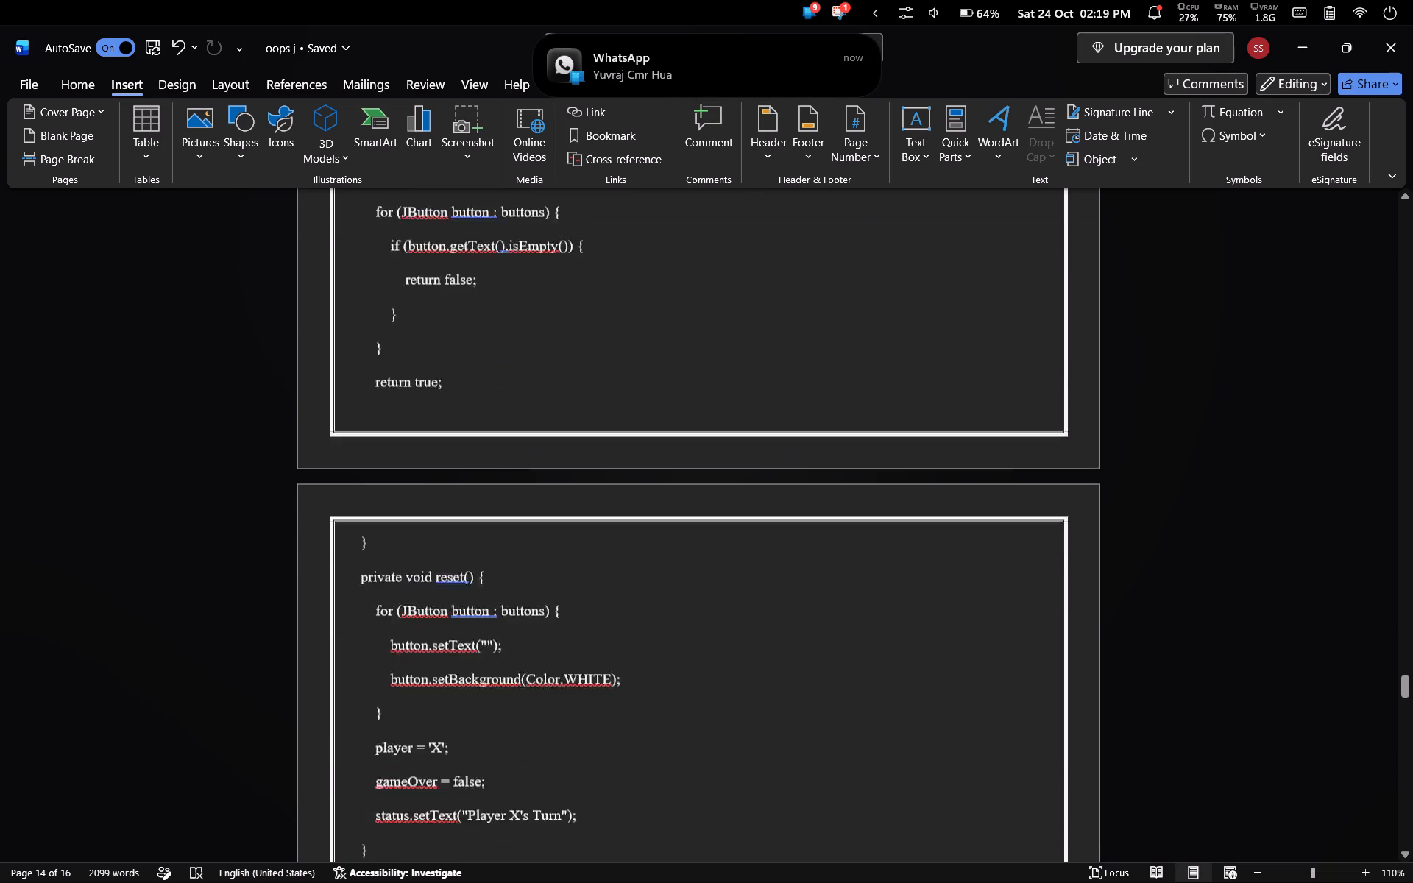
scroll(542, 701, up, 11)
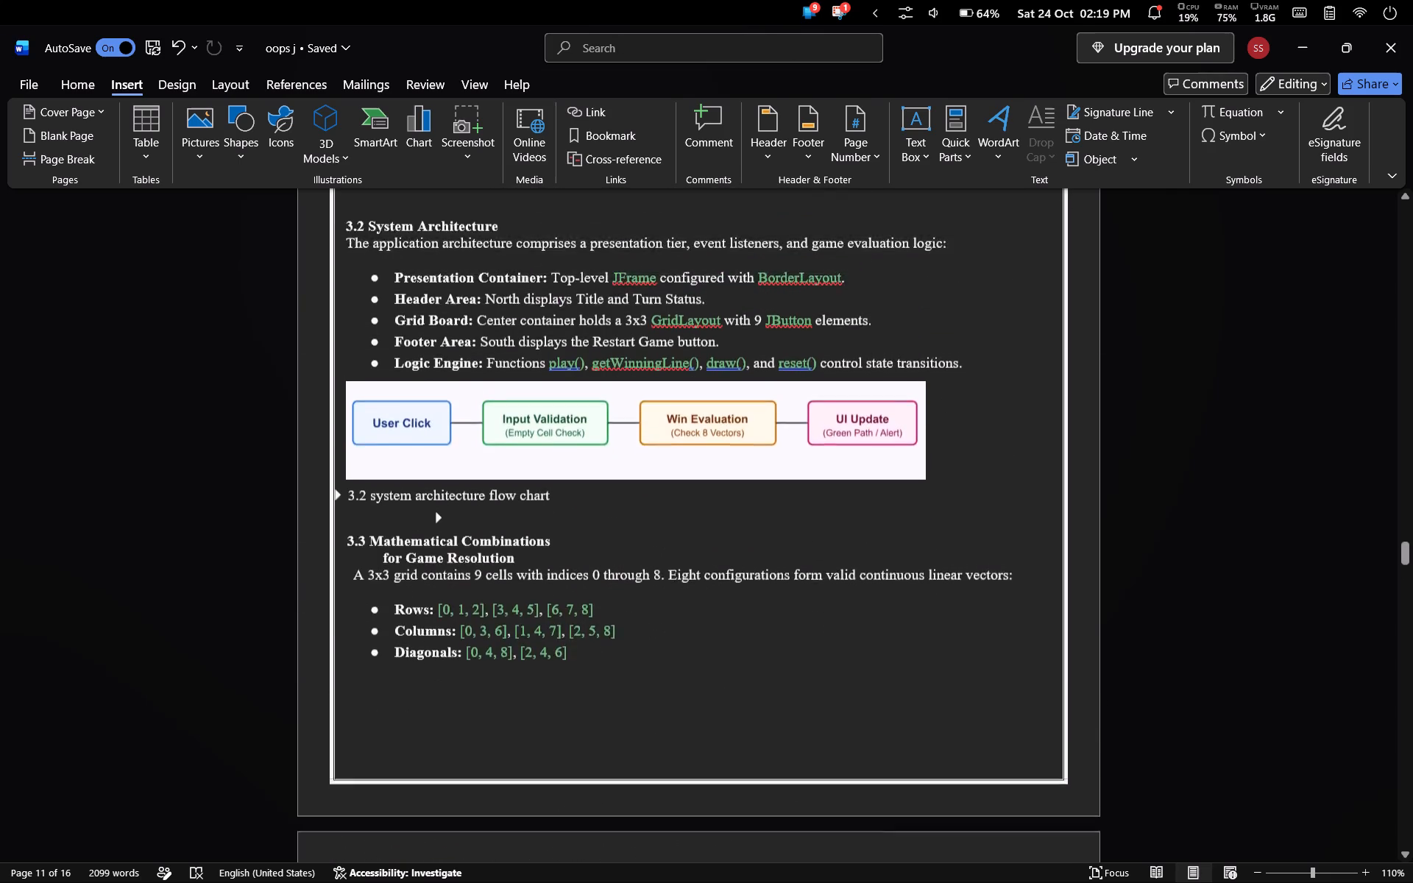
scroll(542, 701, up, 6)
Examine the layout from Chapter 2's event-driven section through Chapter 3's requirements, architecture flow chart and mathematical combinations.
scroll(542, 701, down, 1)
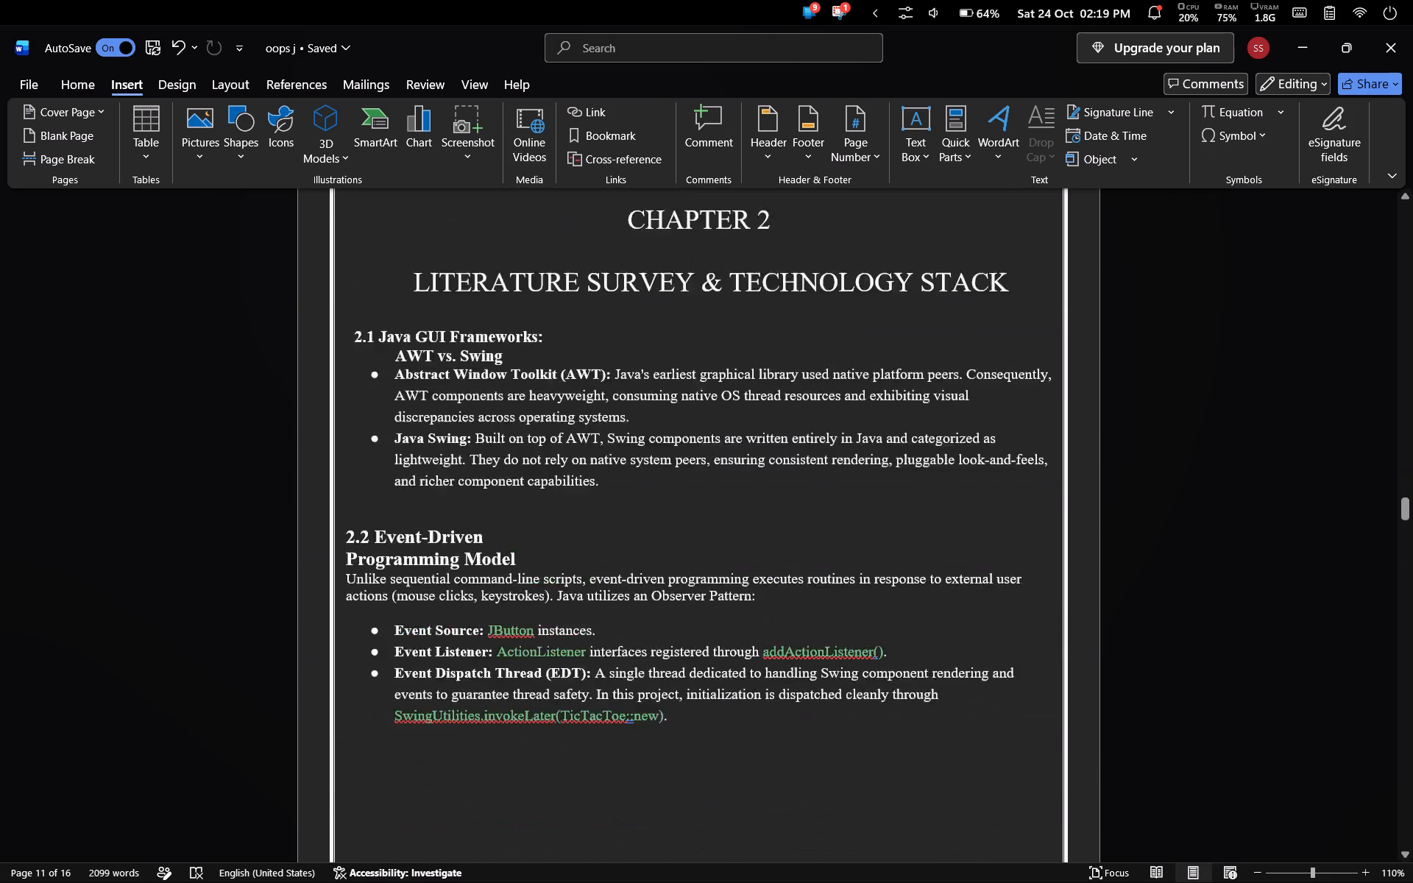
scroll(542, 701, down, 1)
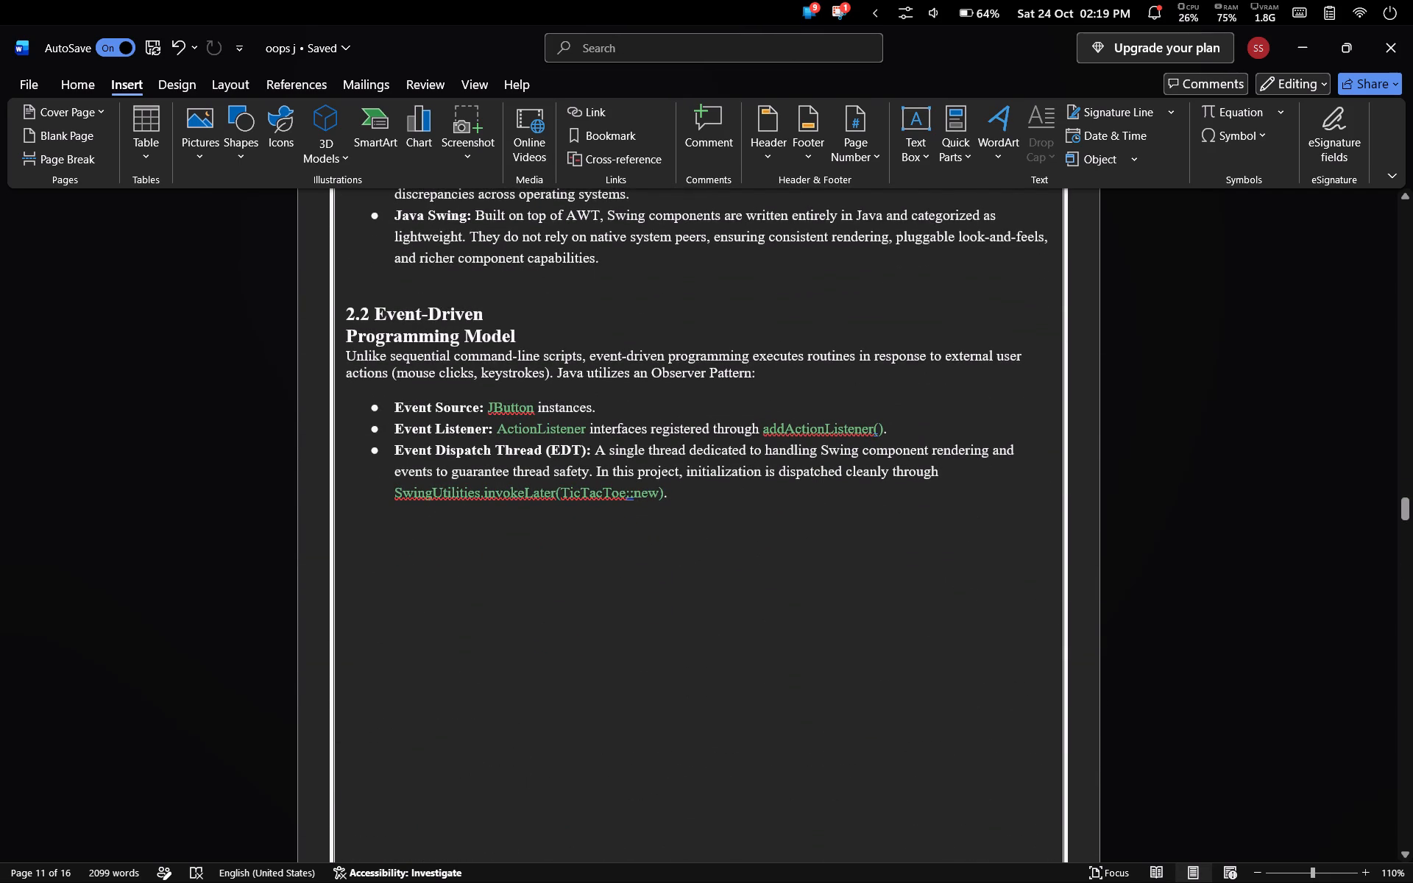
click(566, 720)
scroll(566, 720, down, 5)
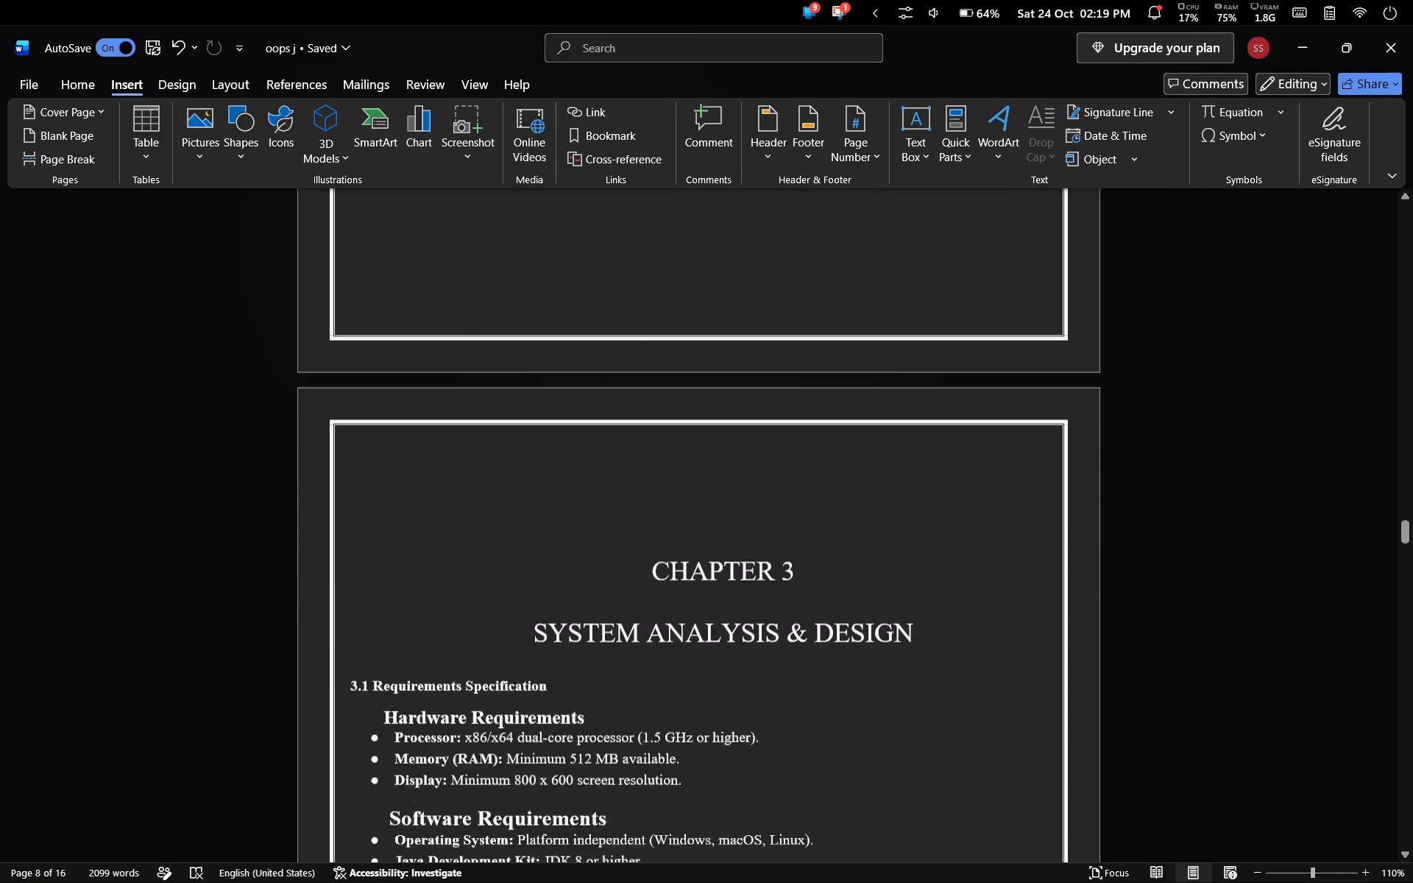
scroll(566, 720, down, 4)
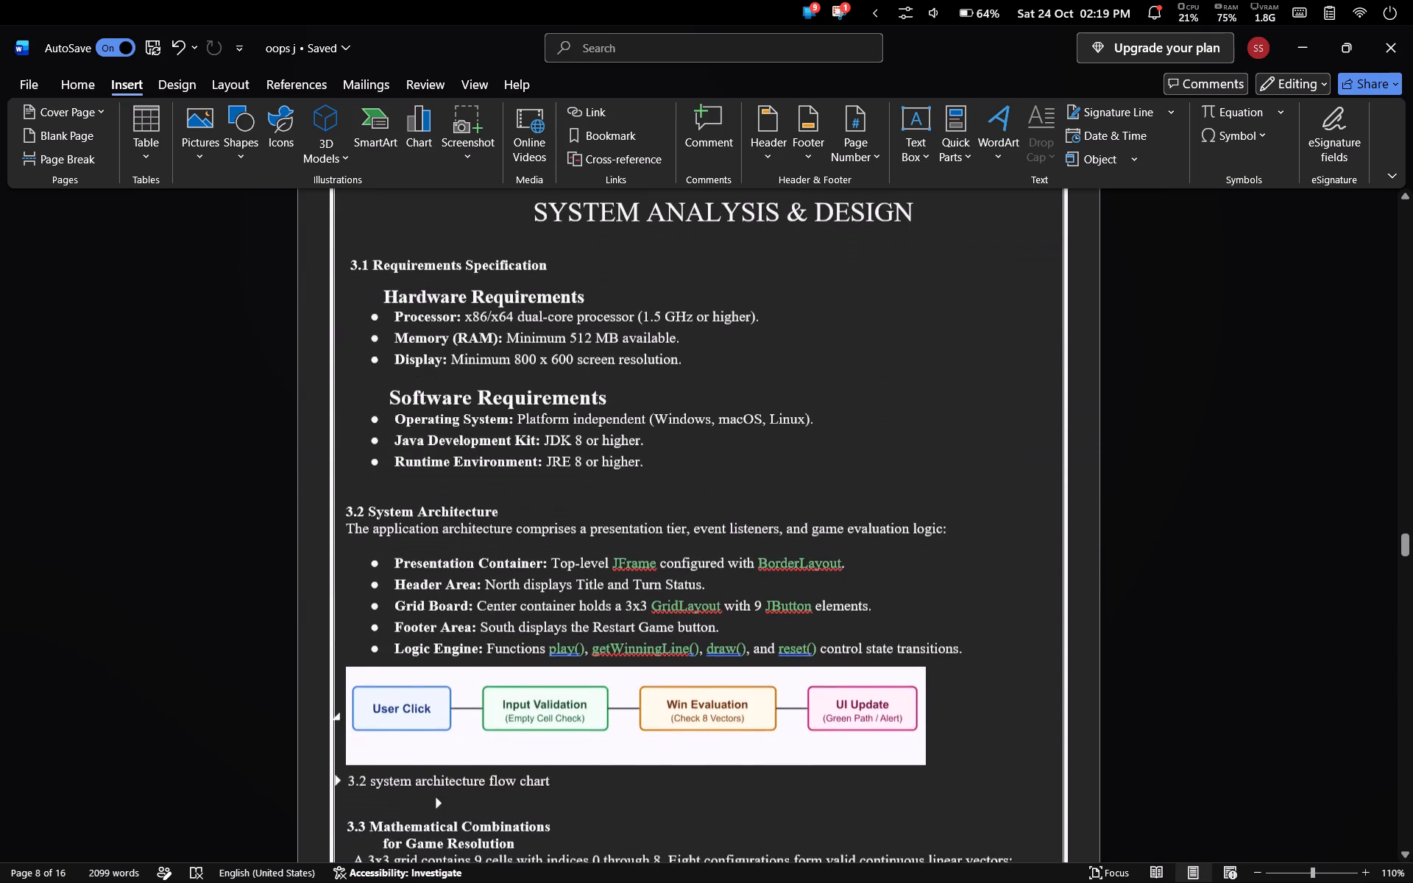
scroll(566, 720, down, 2)
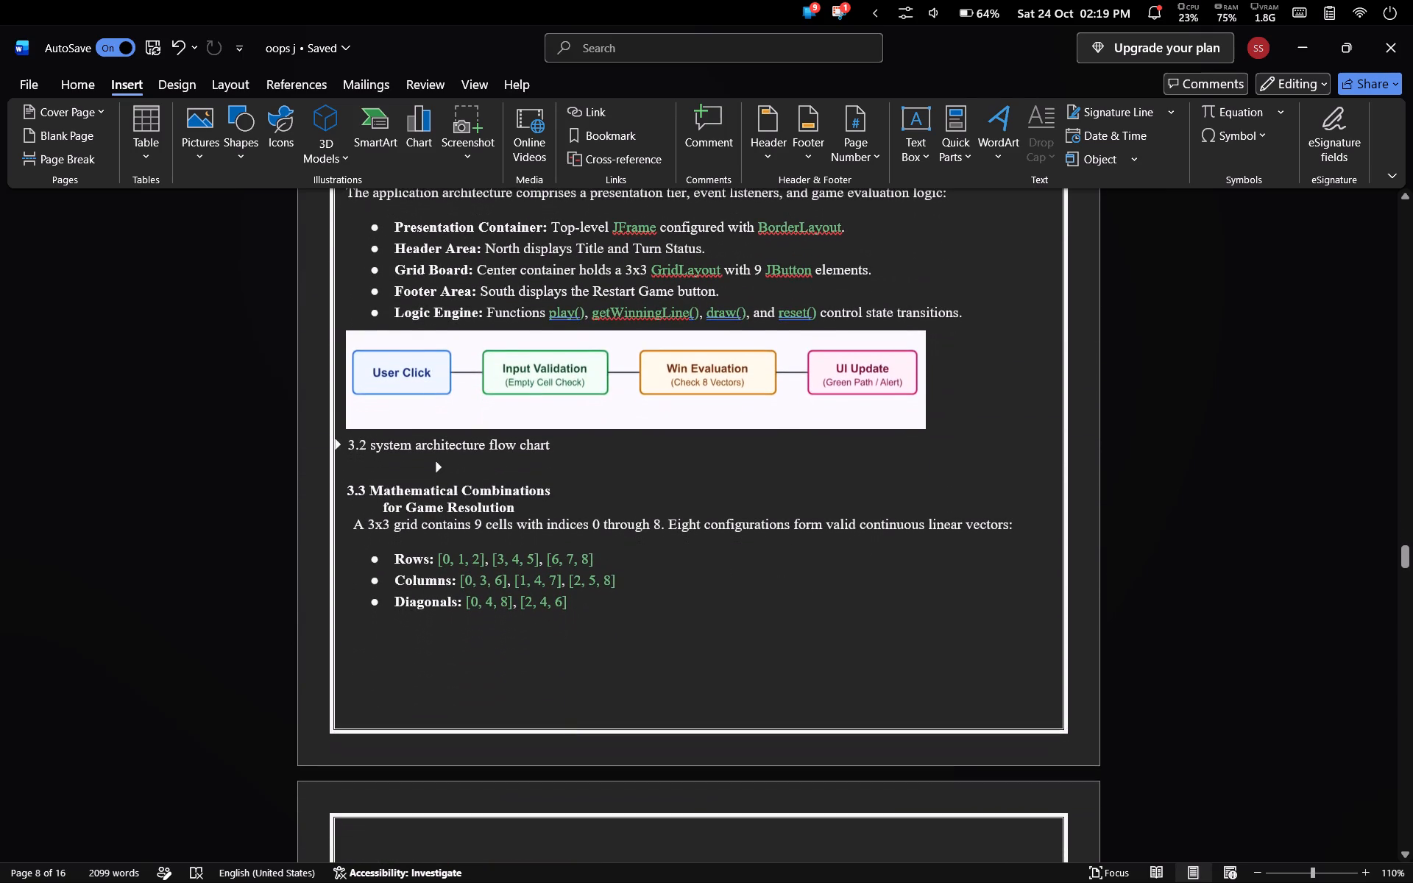
Examine the layout between Chapter 3's mathematical combinations and the Chapter 4 opening, returning to the architecture flow chart.
scroll(576, 475, down, 1)
key(Up)
key(Down)
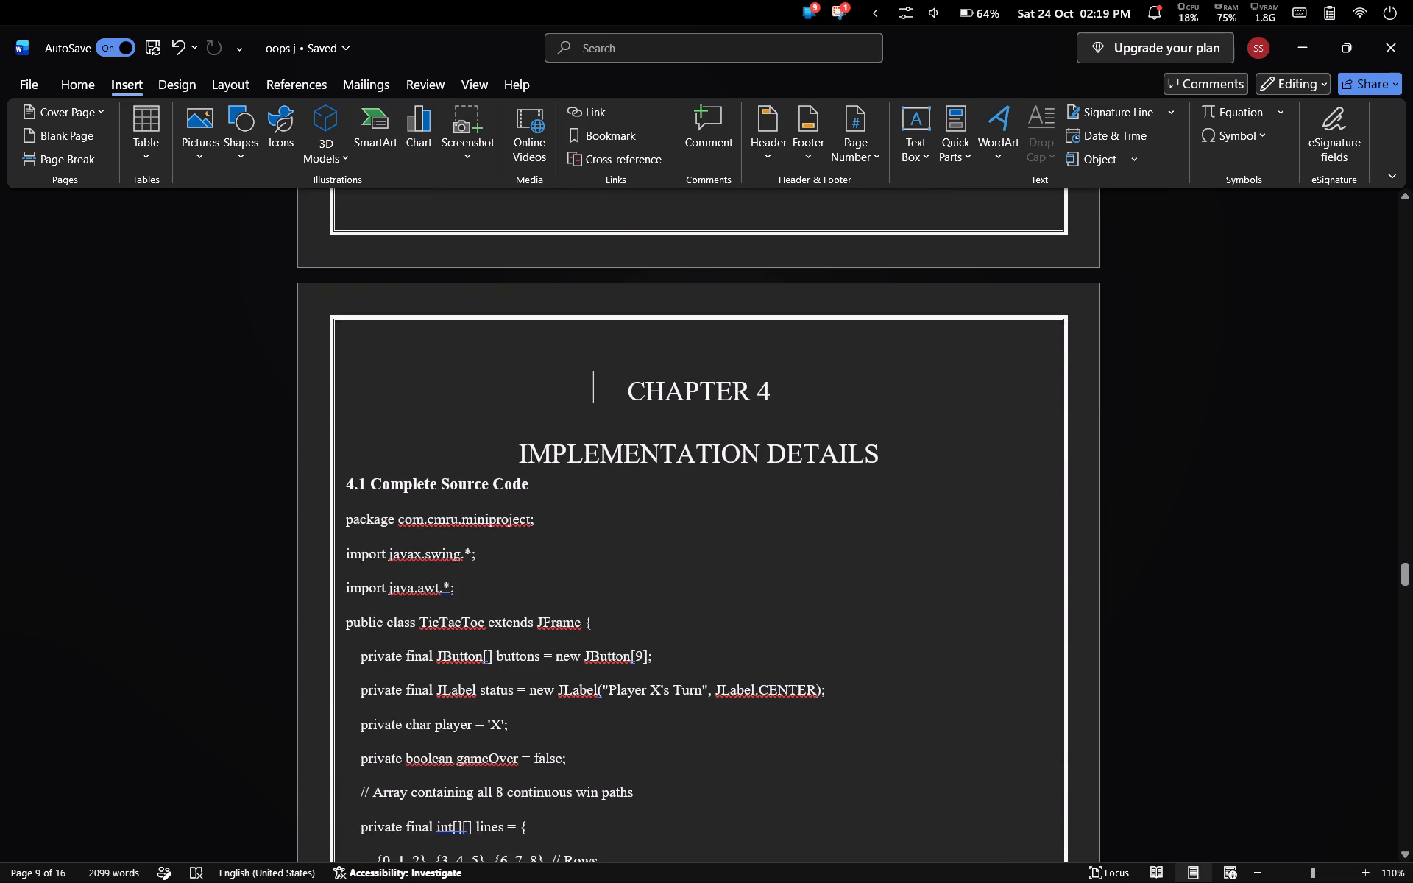
key(Up)
key(Up)
key(Up)
key(Up)
key(Up)
key(Up)
key(Up)
key(Up)
key(Up)
key(Up)
key(Up)
key(Up)
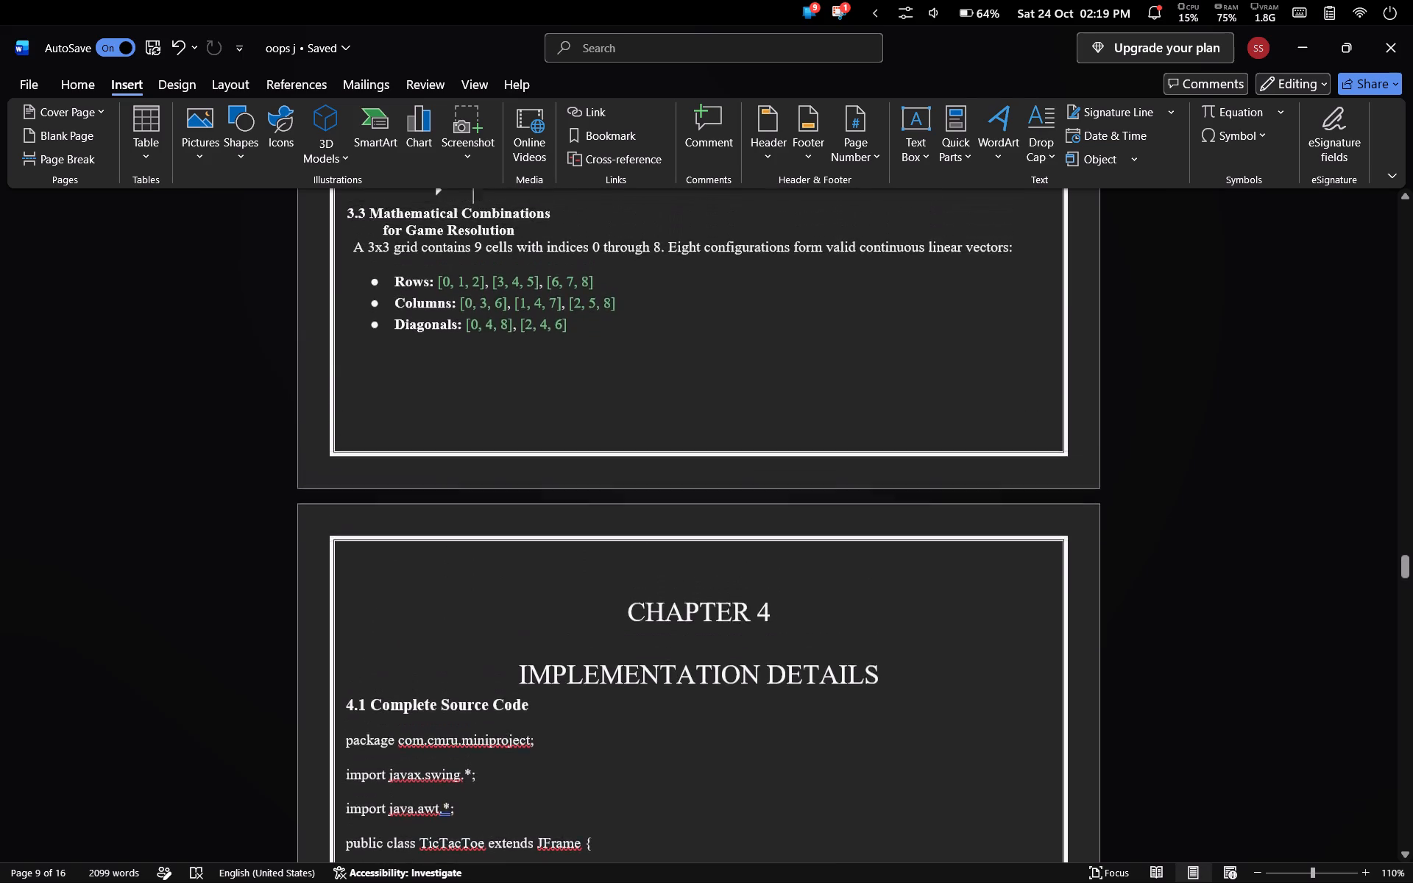
key(Up)
key(Up)
key(Up)
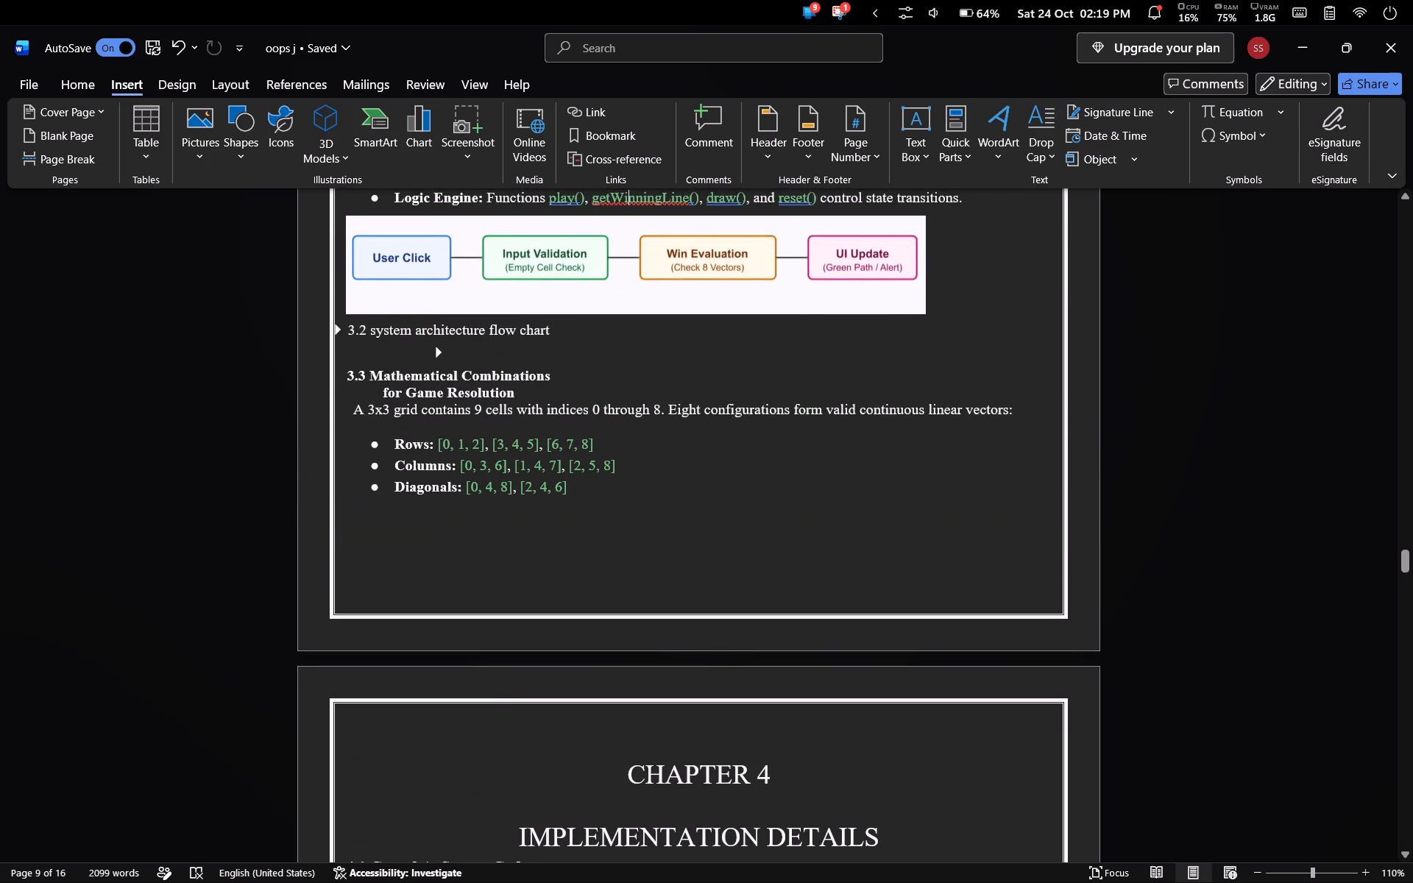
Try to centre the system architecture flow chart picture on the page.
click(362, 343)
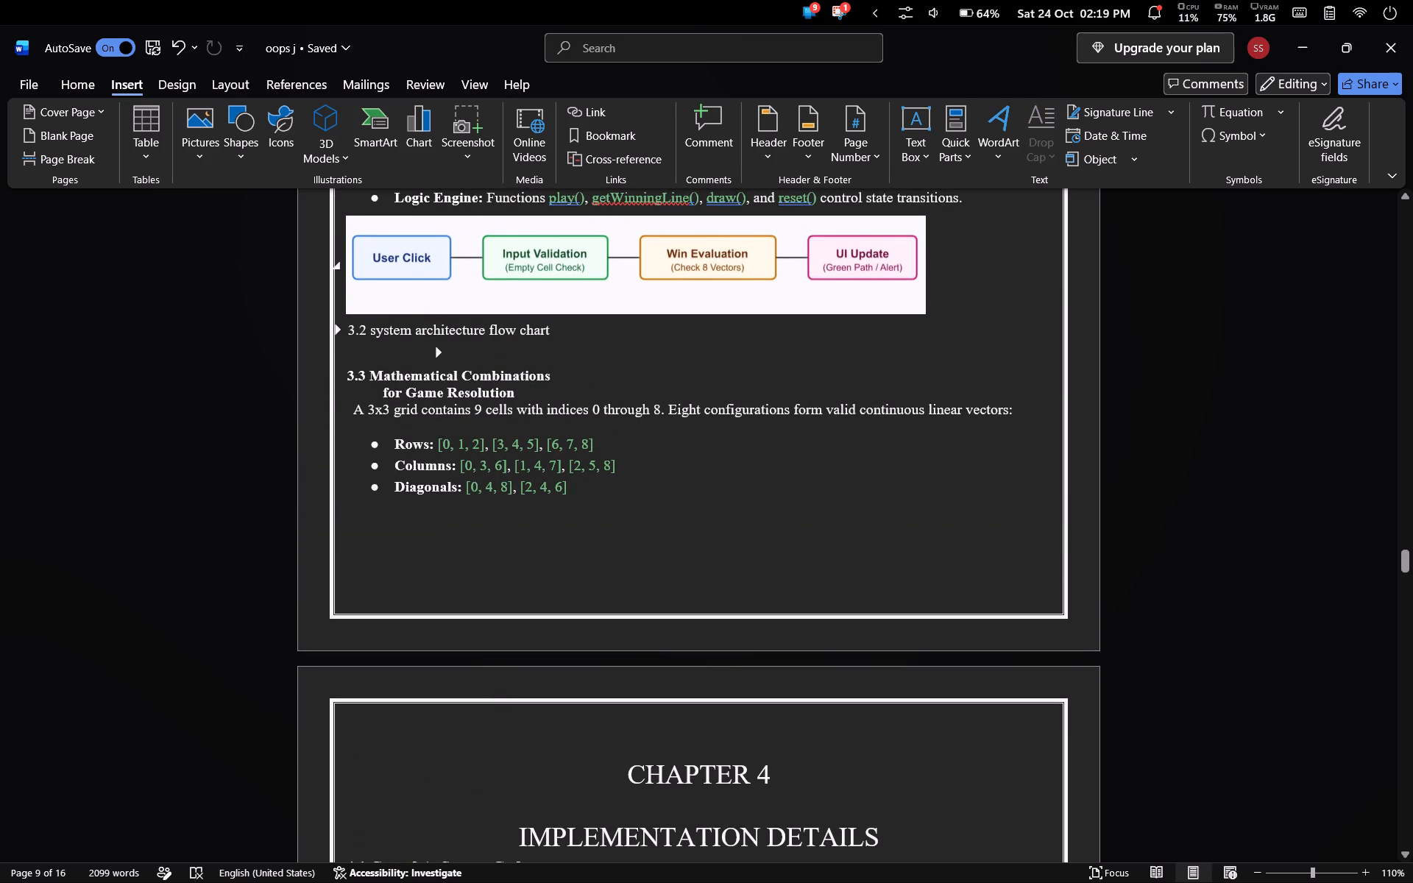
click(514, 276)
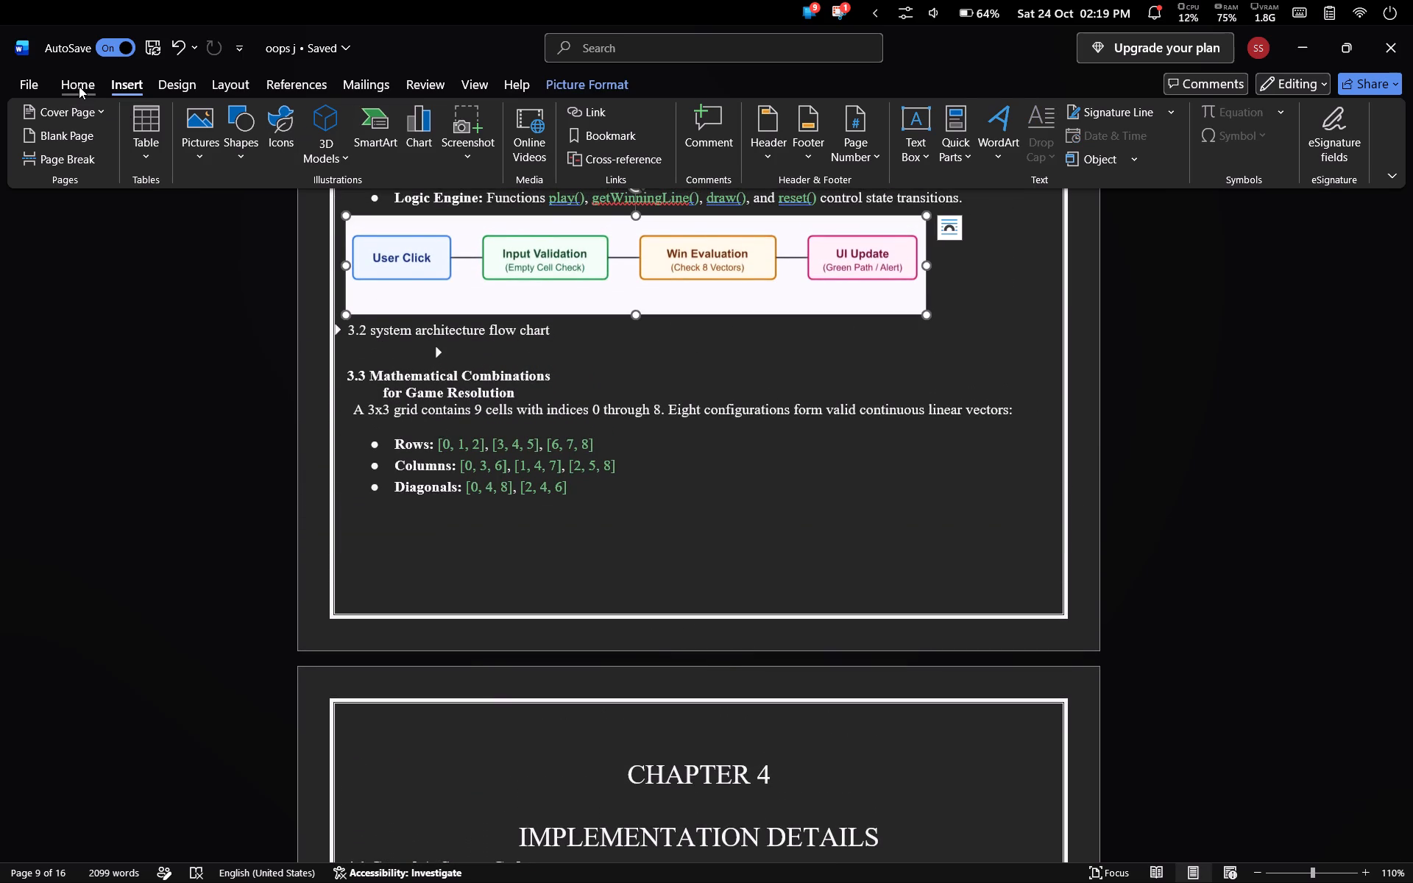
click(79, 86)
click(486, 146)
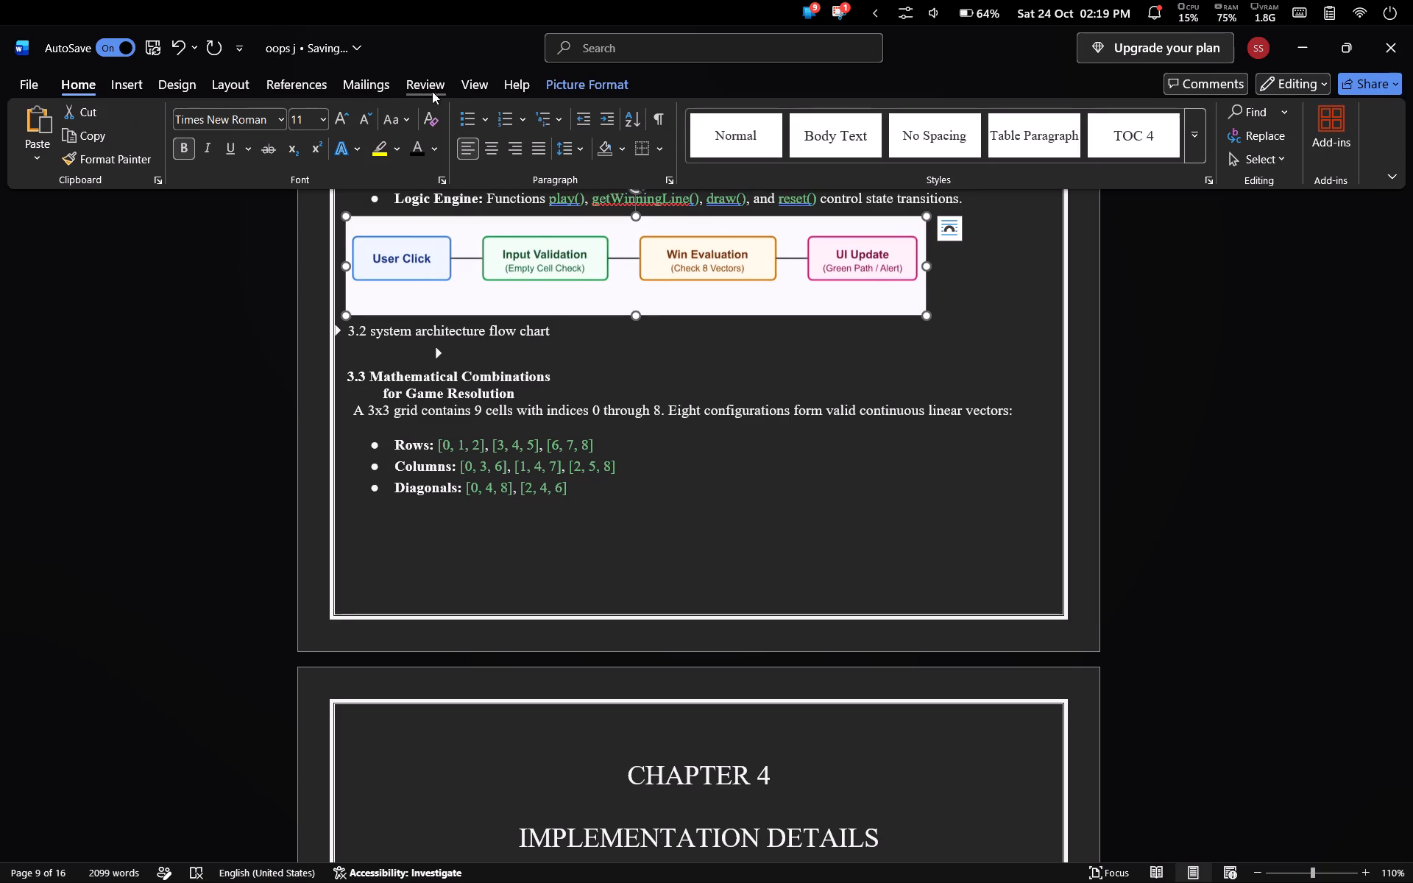
Show the ruler for adjusting the document's indents.
click(414, 85)
click(470, 87)
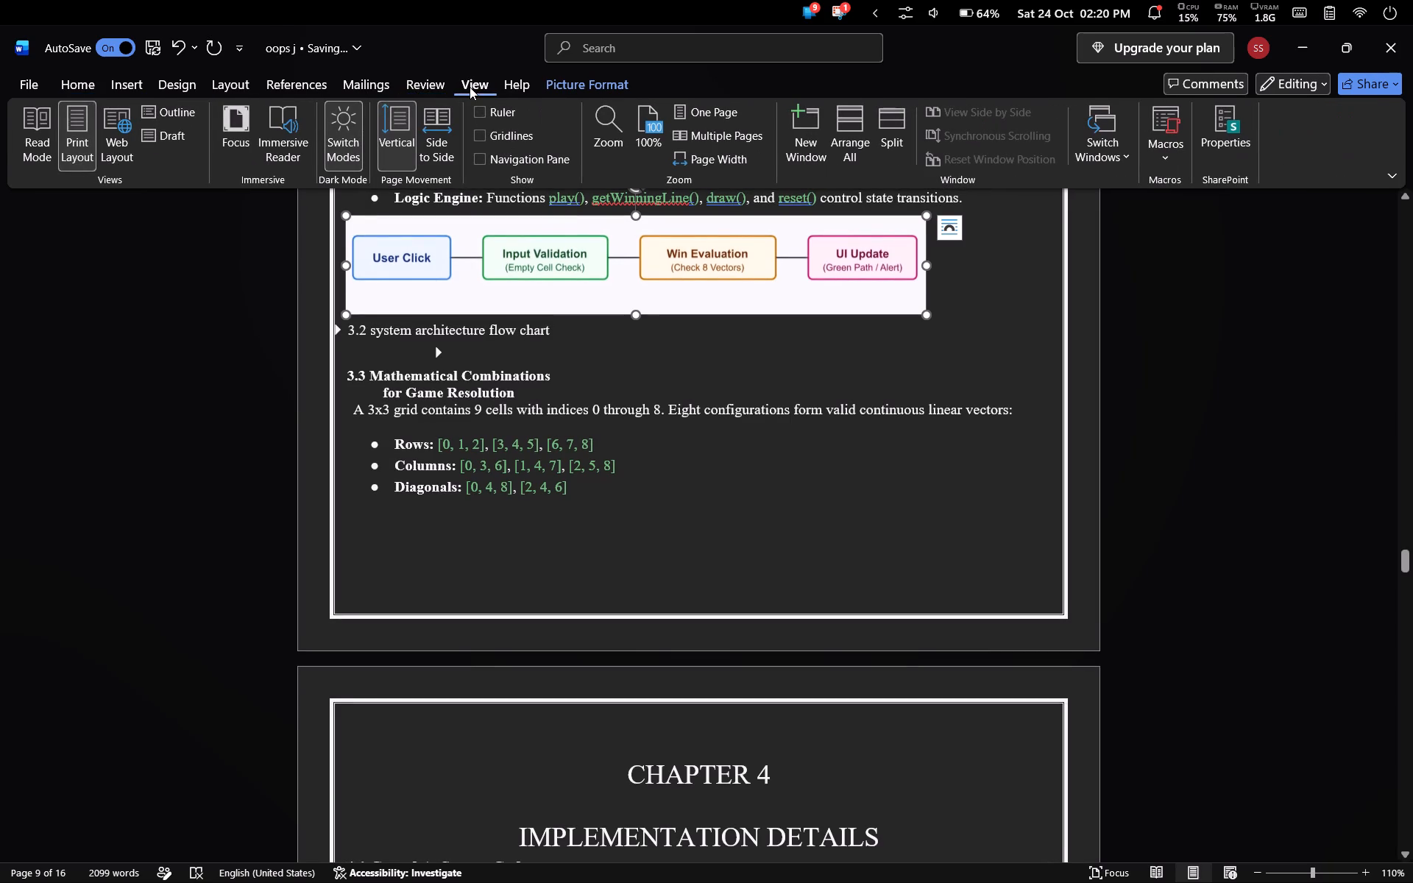
click(479, 112)
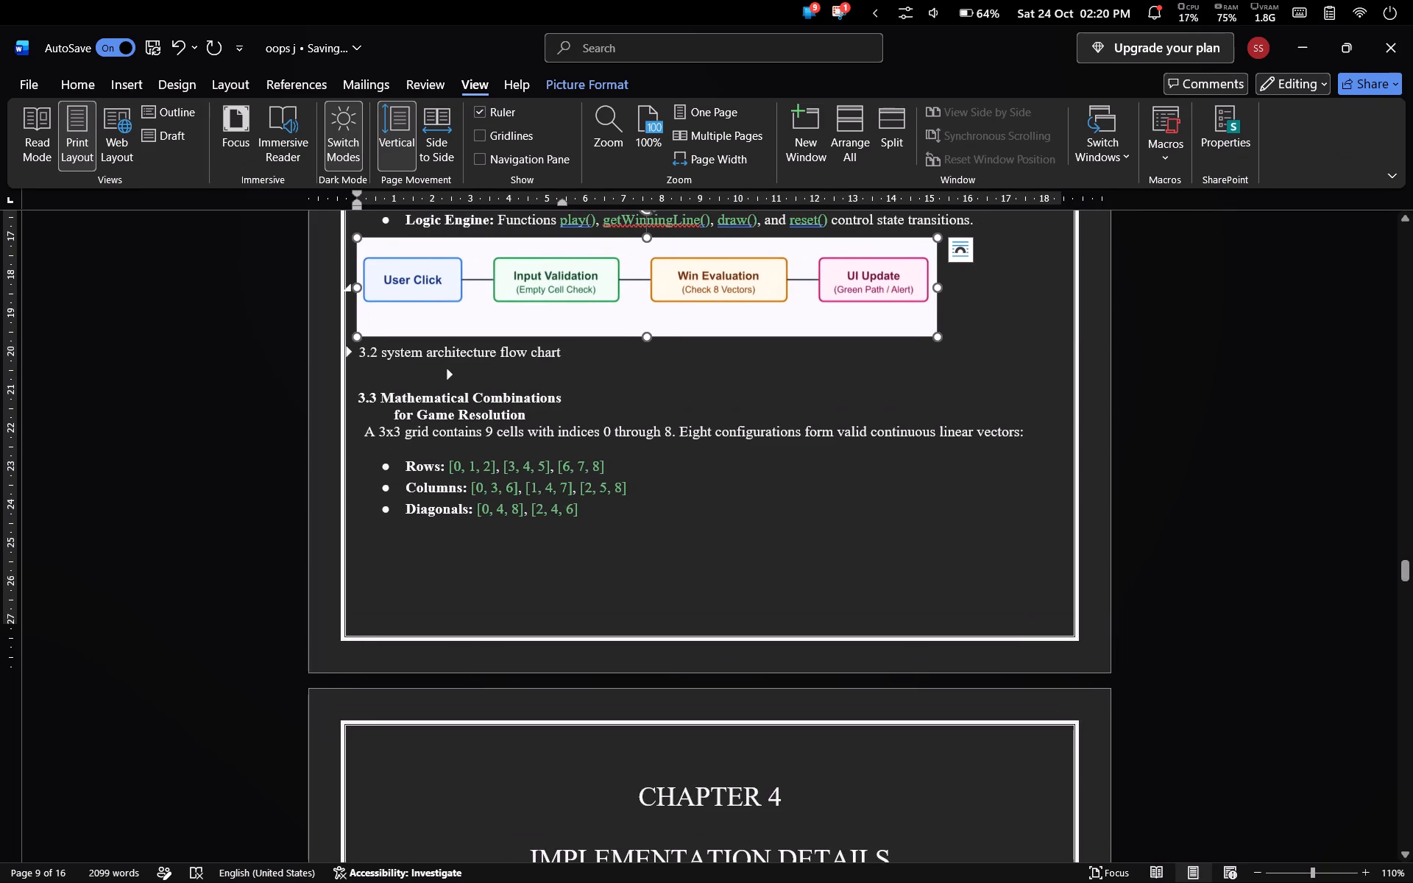
click(358, 215)
click(358, 215)
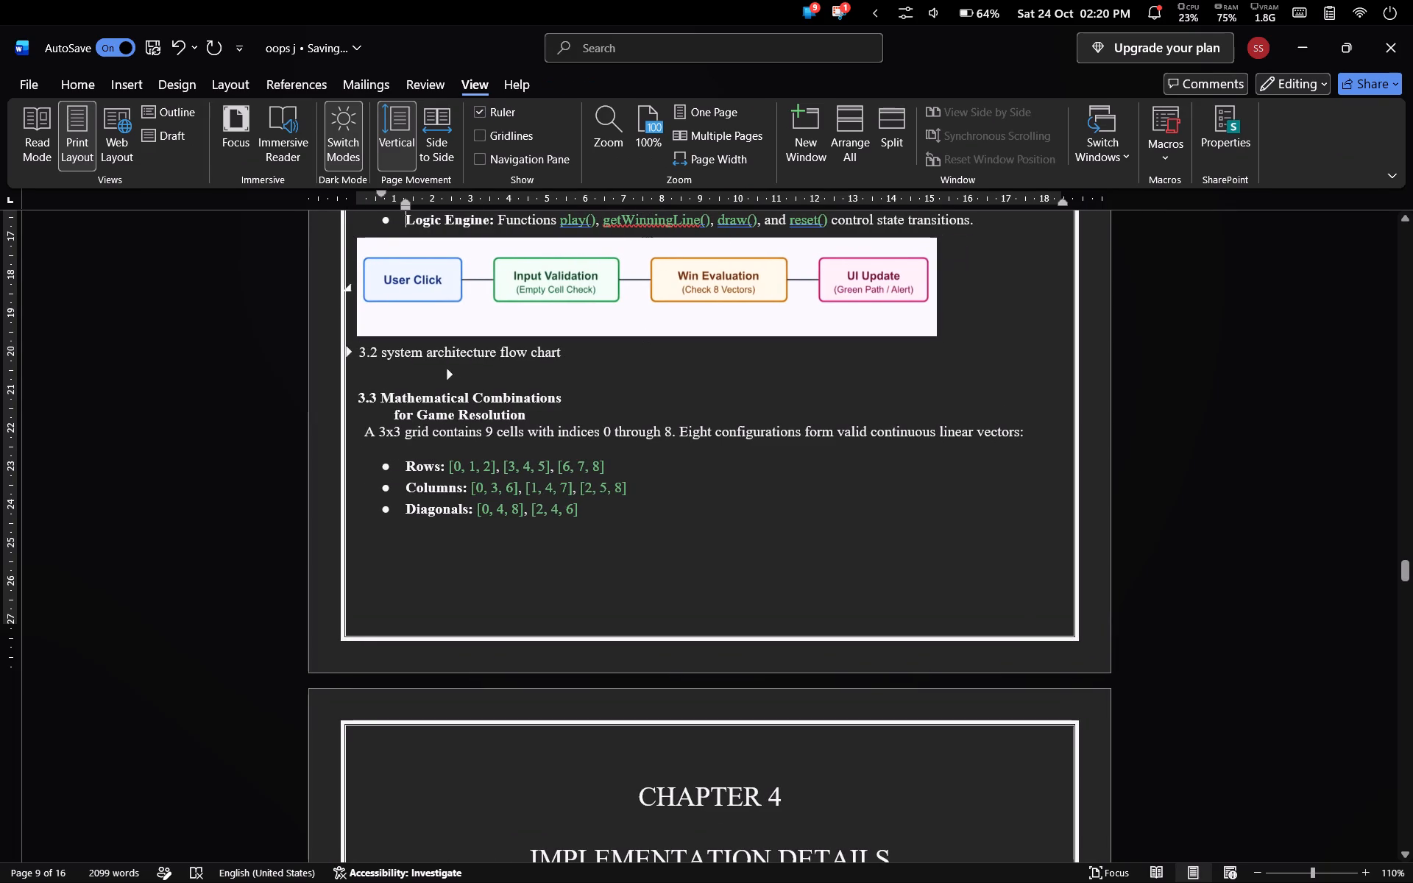
Shift the "3.2 system architecture flow chart" caption under its picture using a left indent of about 2.2 cm and right indent at about 11.5 cm.
click(510, 359)
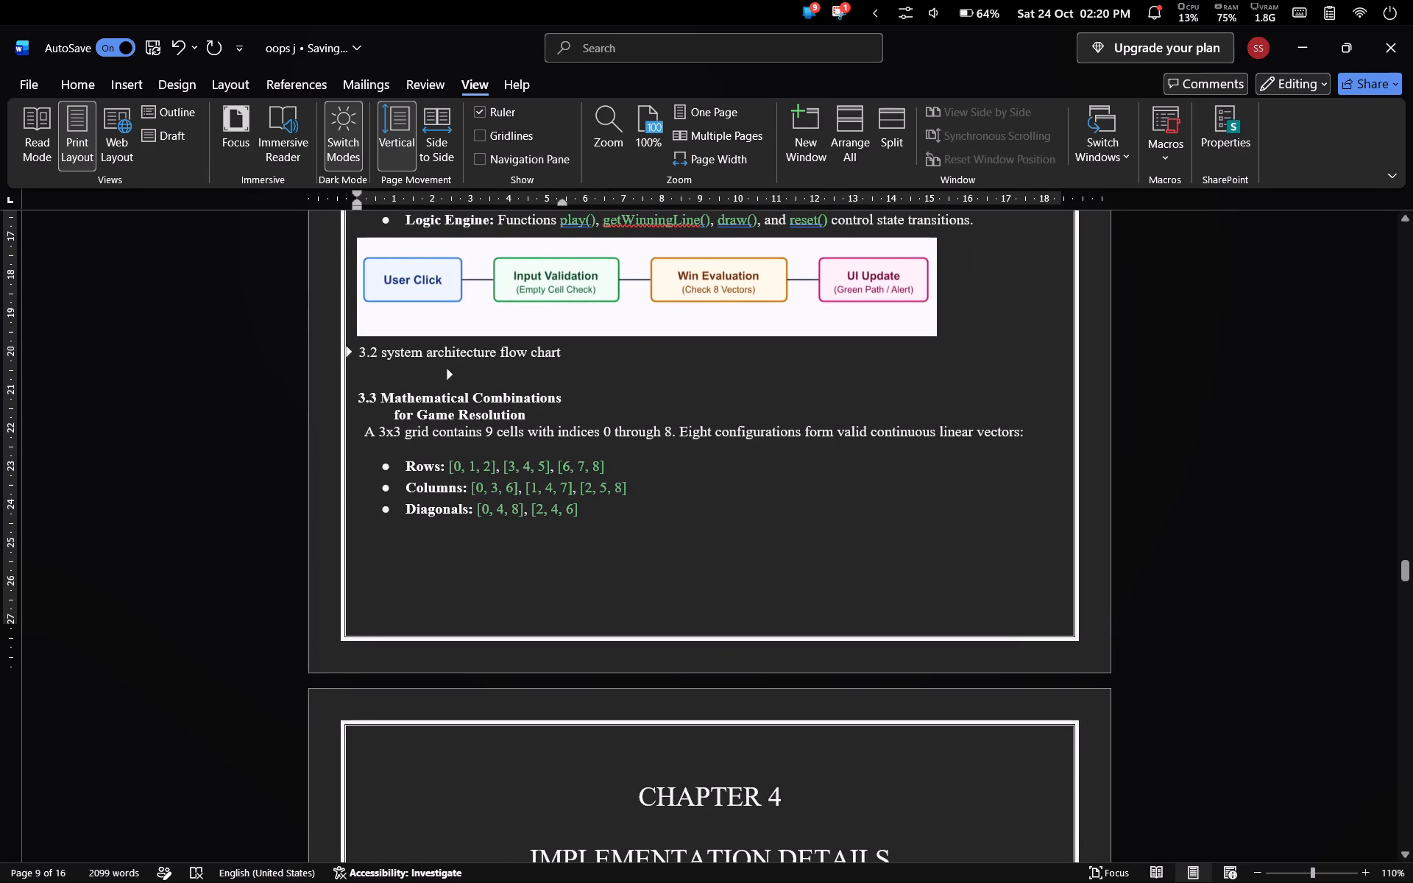
click(364, 352)
drag(354, 205, 365, 205)
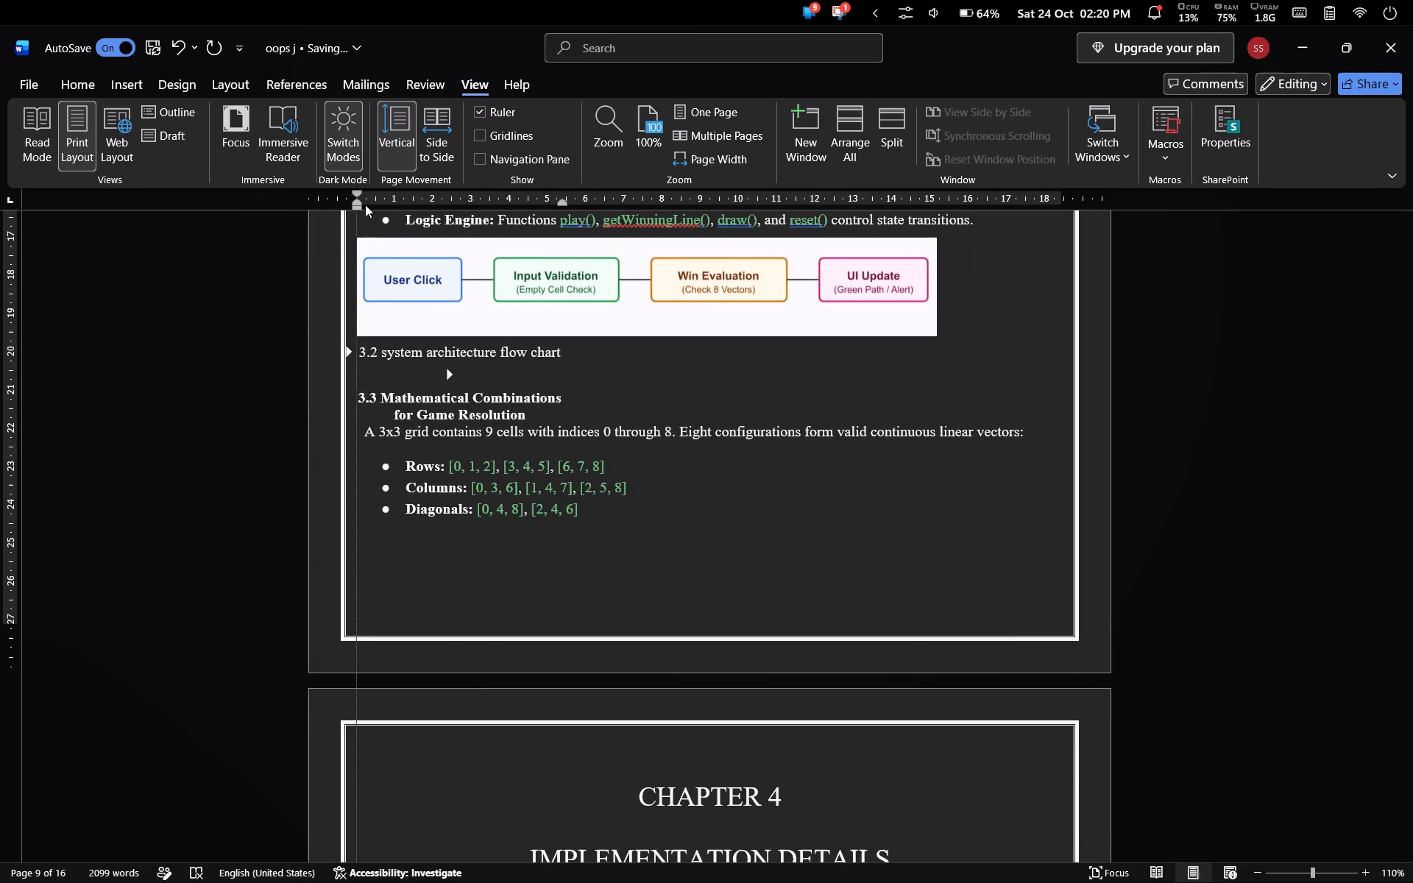
drag(365, 205, 446, 216)
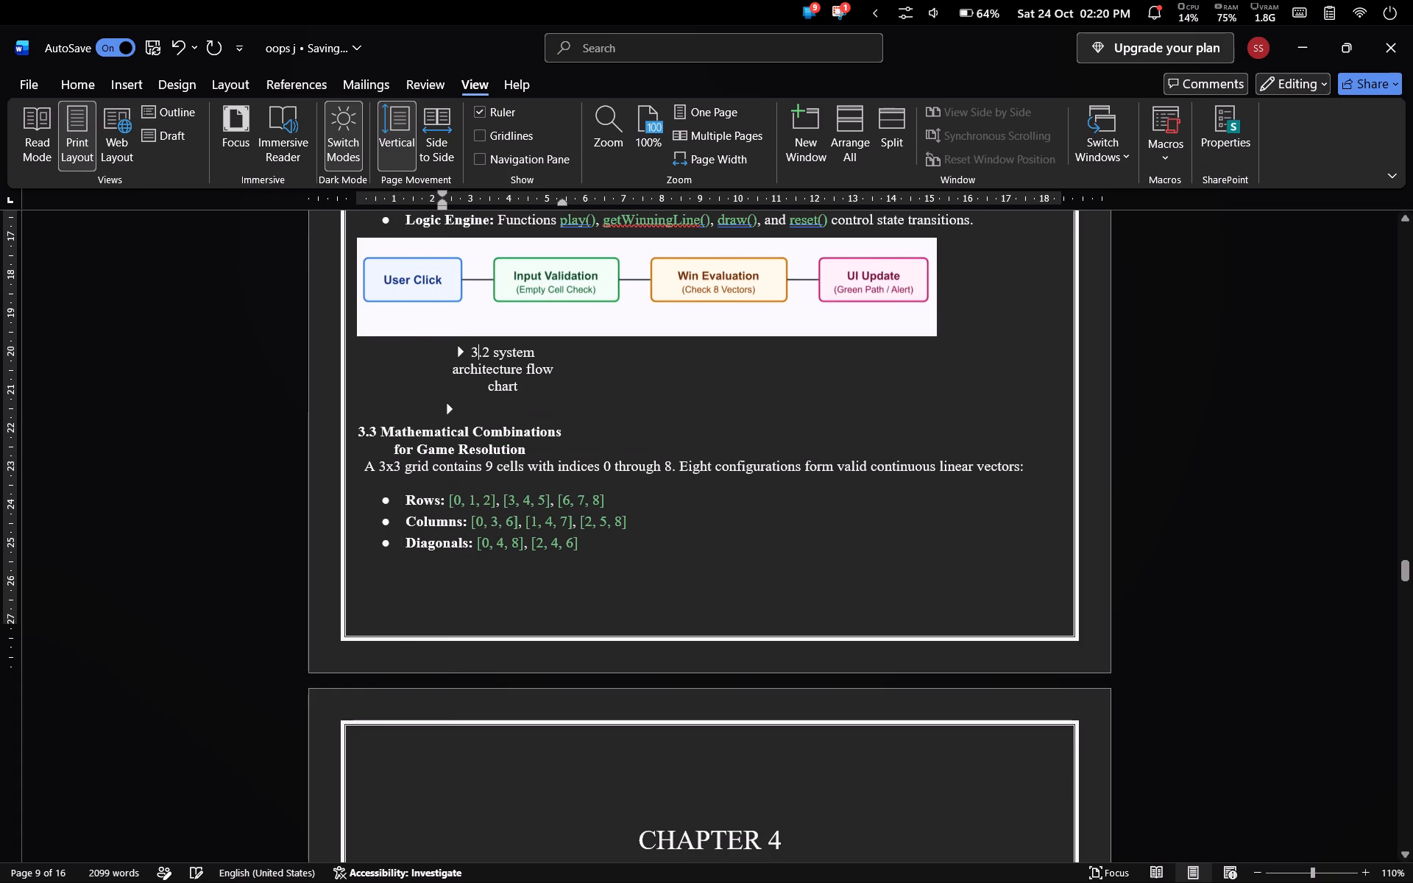
drag(563, 202, 673, 210)
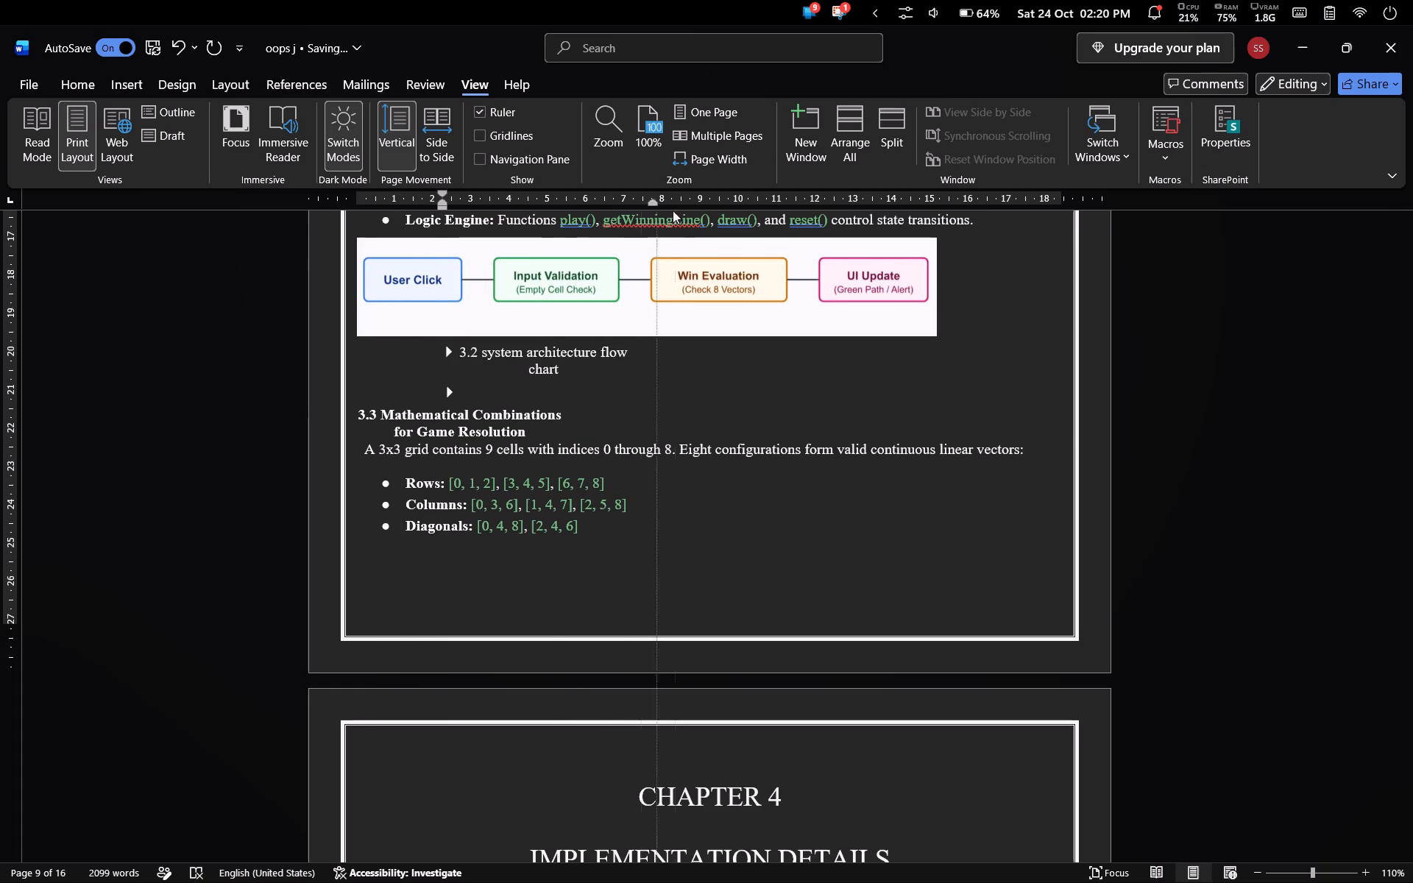
drag(673, 210, 795, 211)
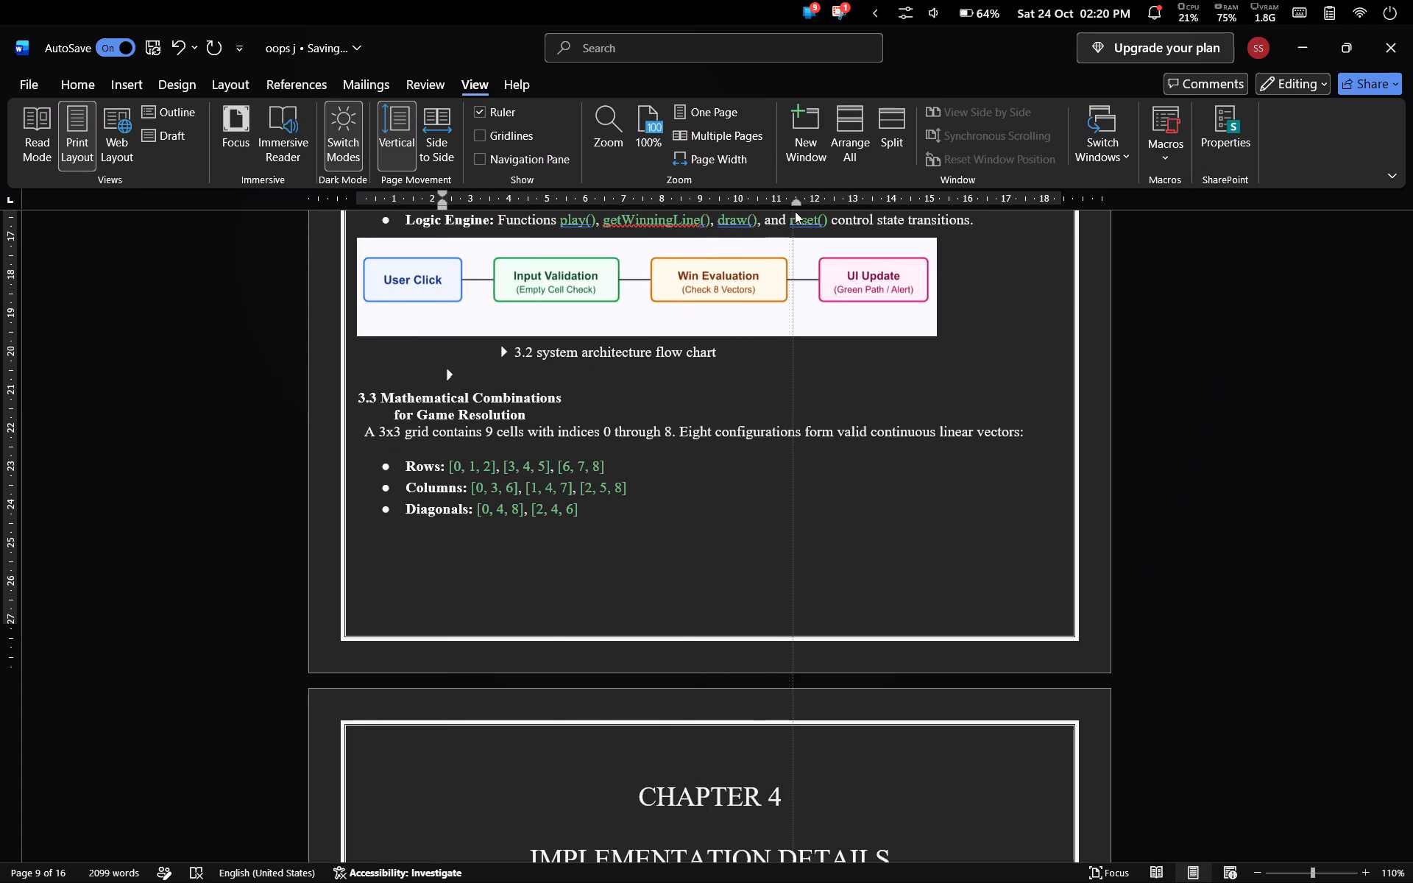
drag(795, 211, 800, 211)
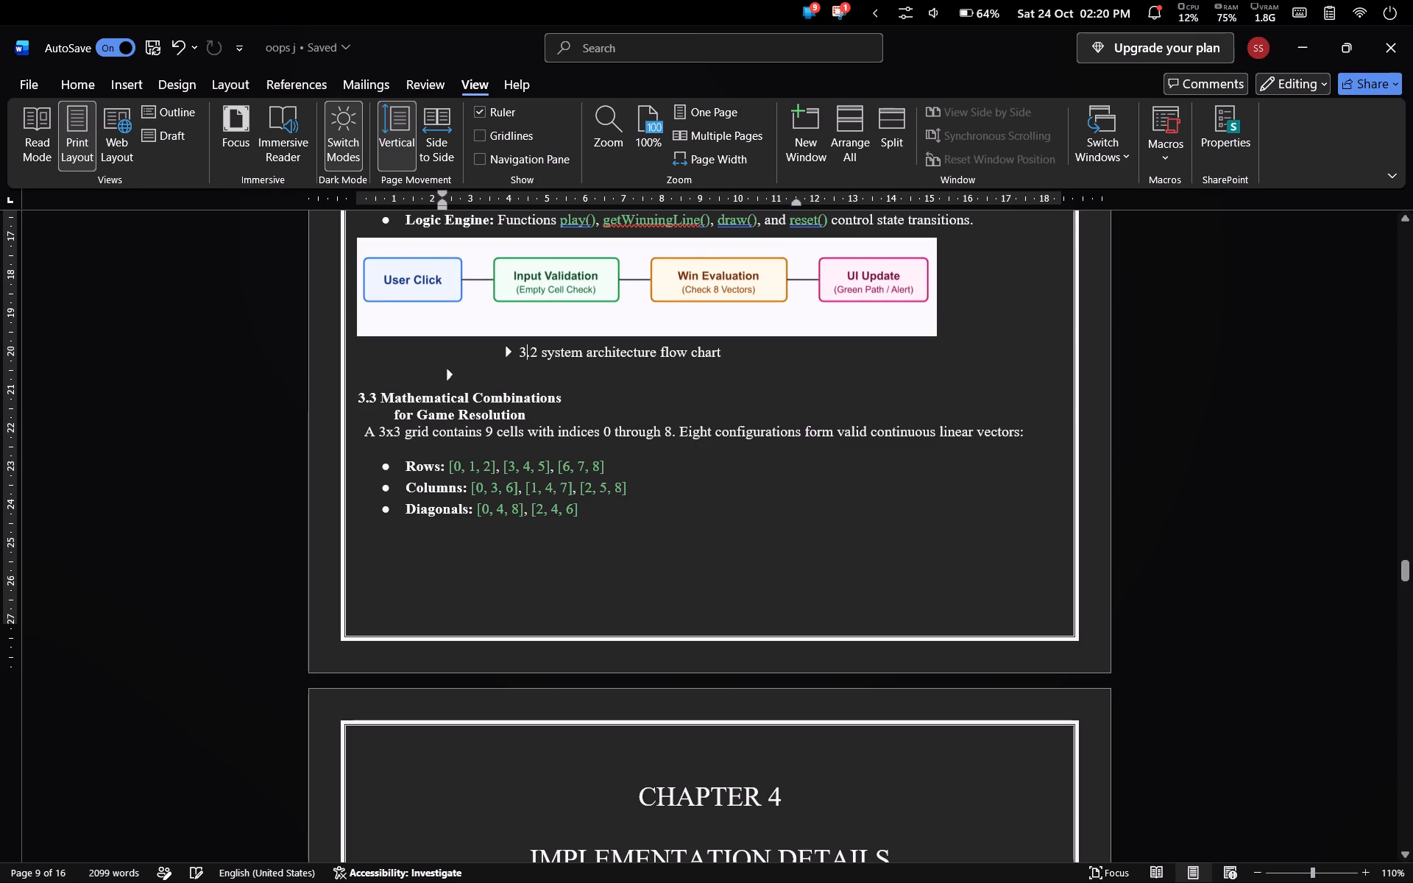
Move the right indent of the flow chart picture's paragraph to about the 7.2 cm mark.
click(609, 275)
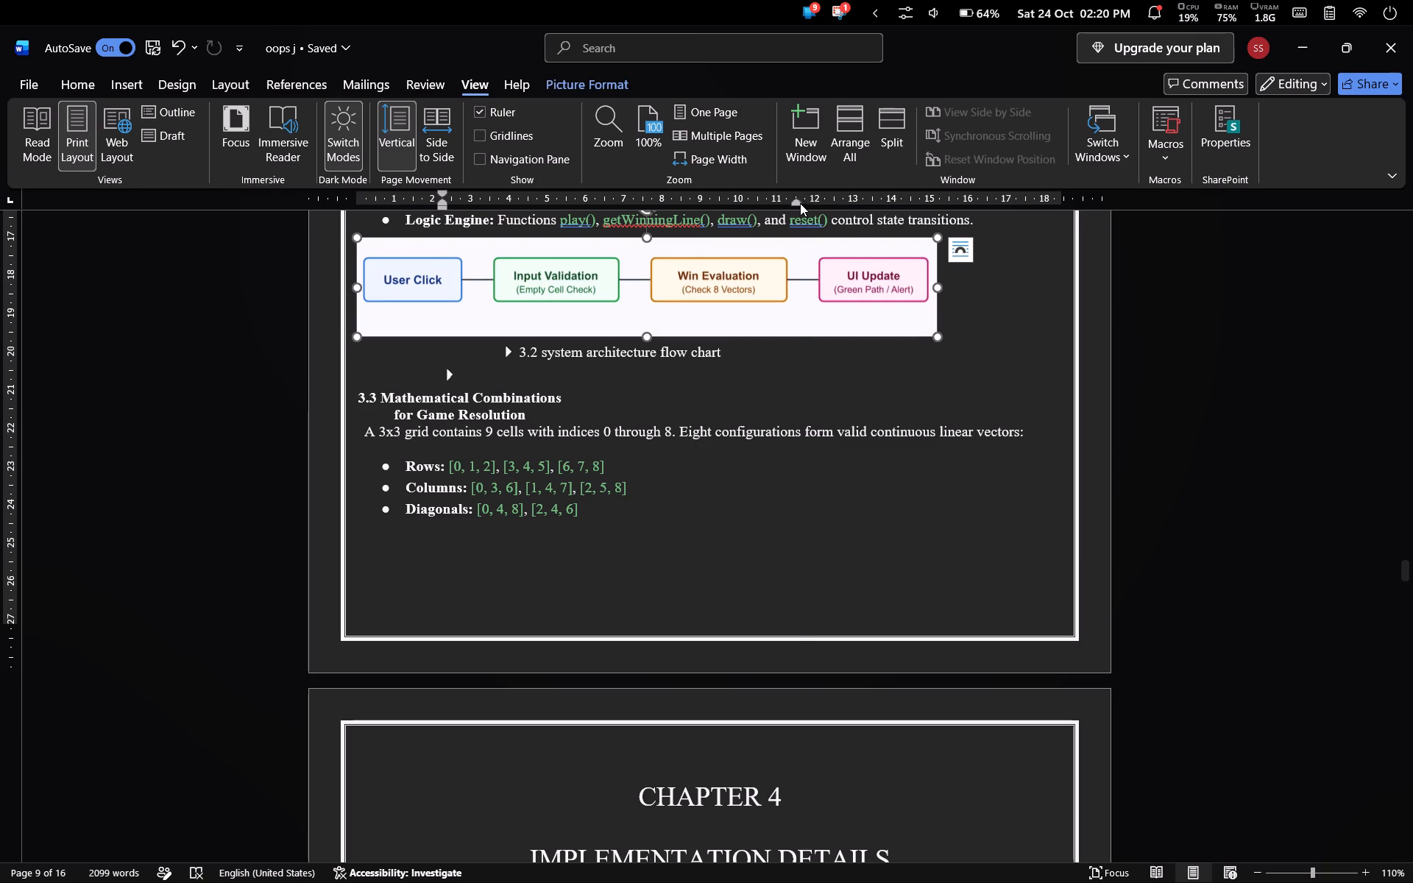
drag(799, 203, 884, 210)
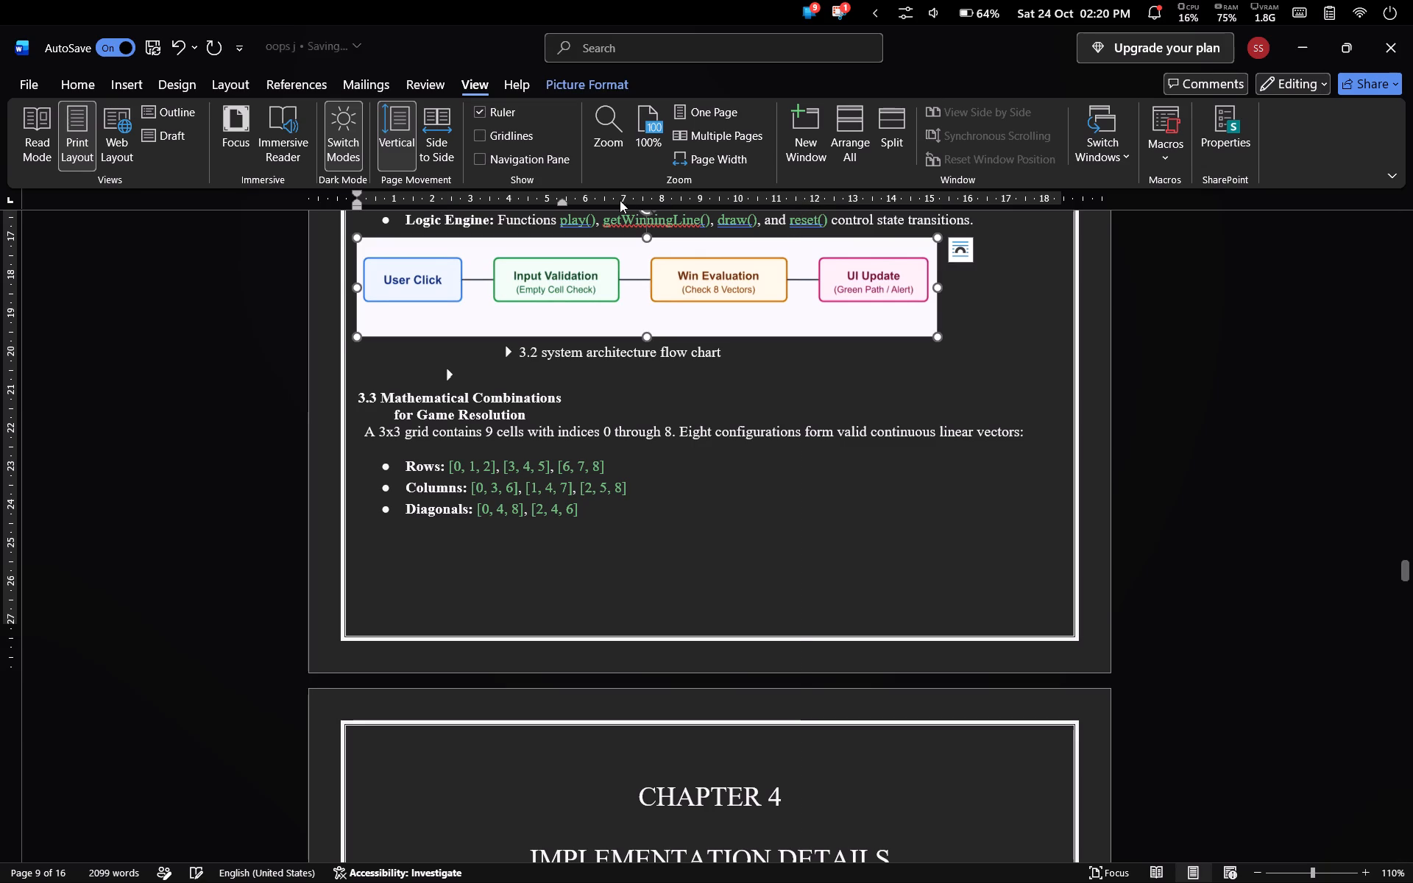
drag(567, 202, 633, 212)
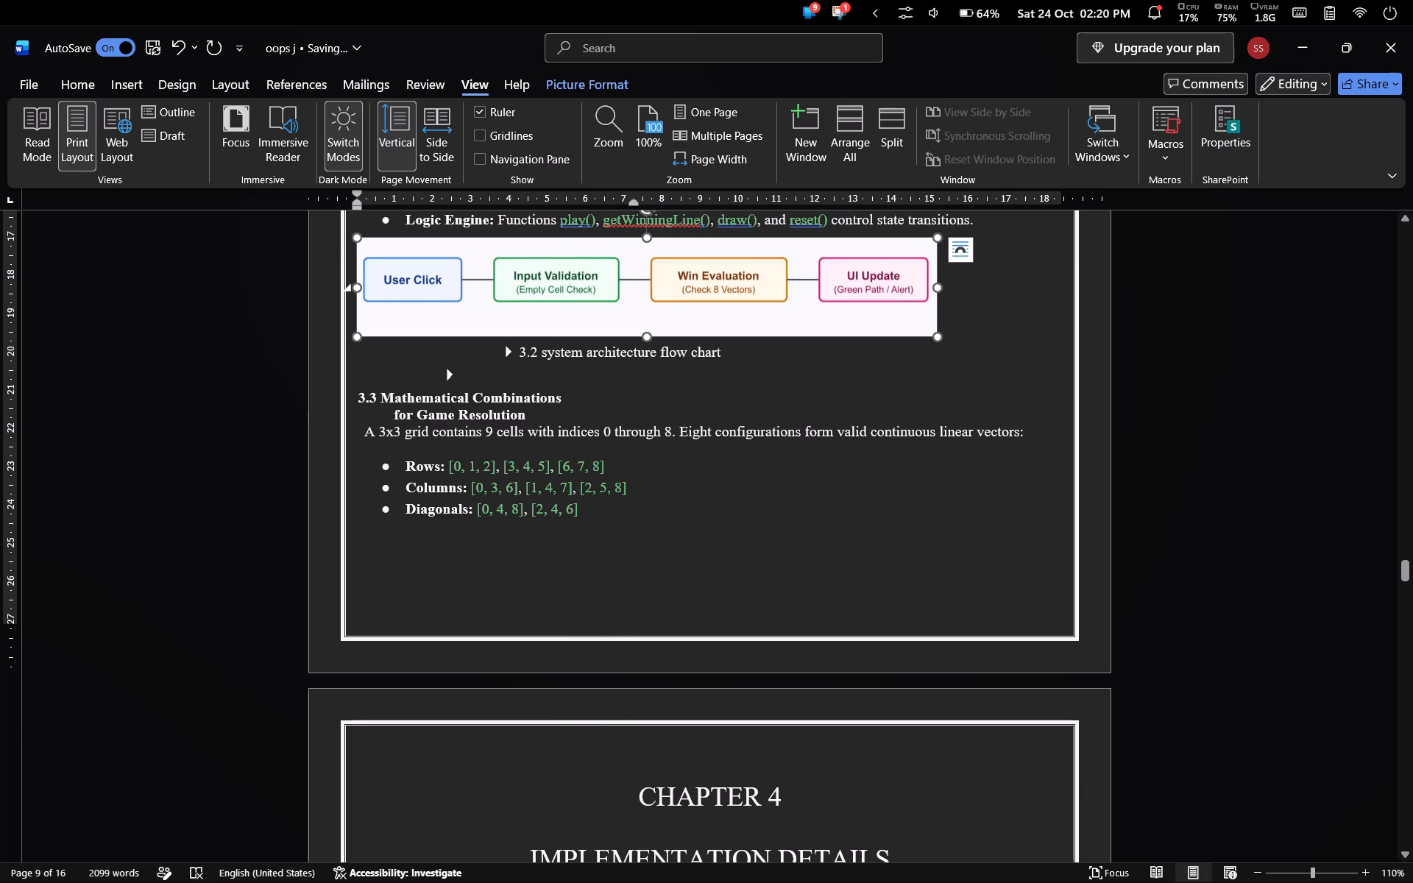
click(962, 251)
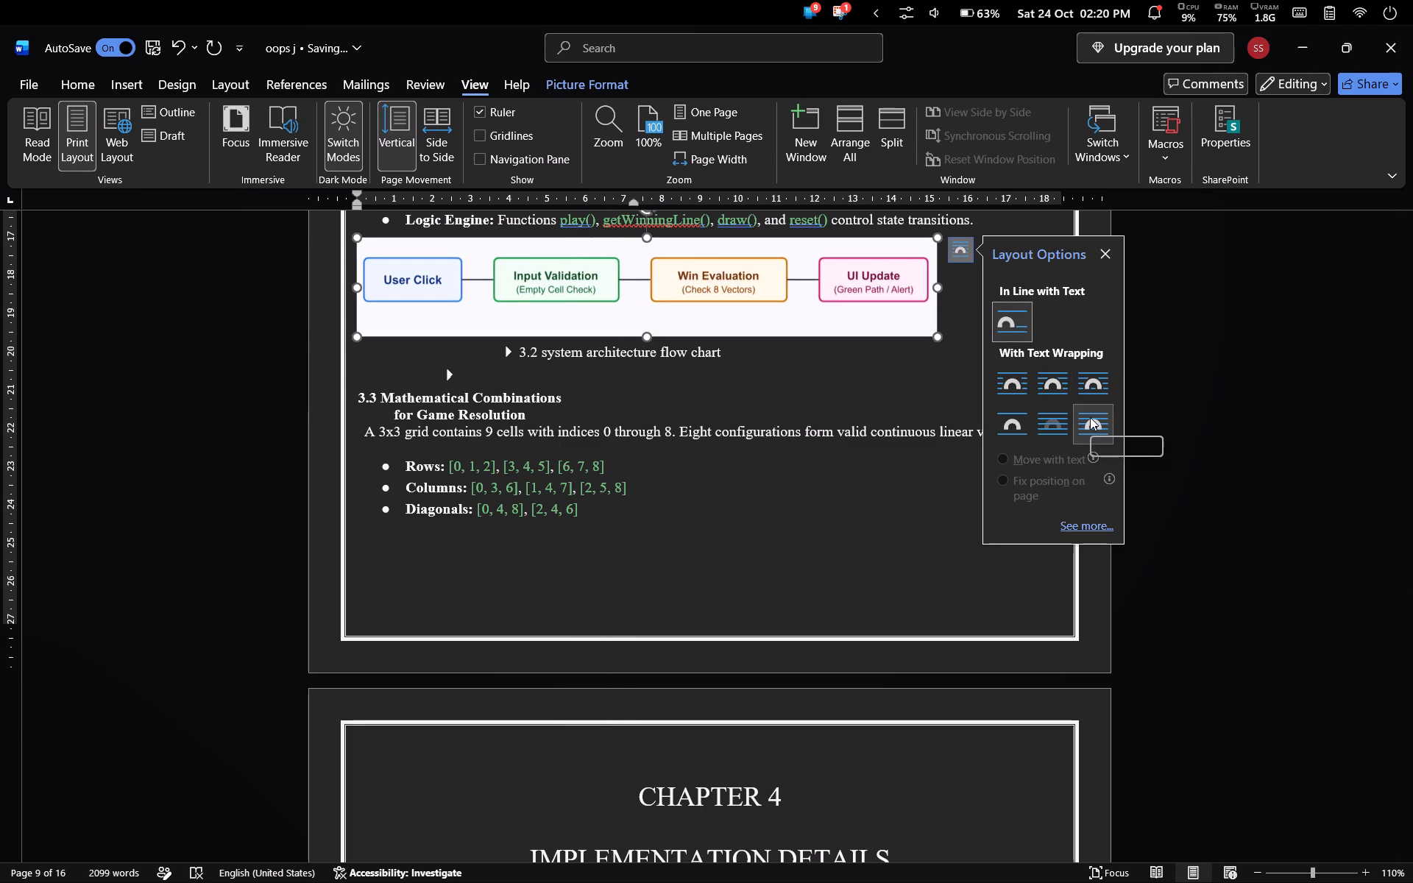
click(744, 350)
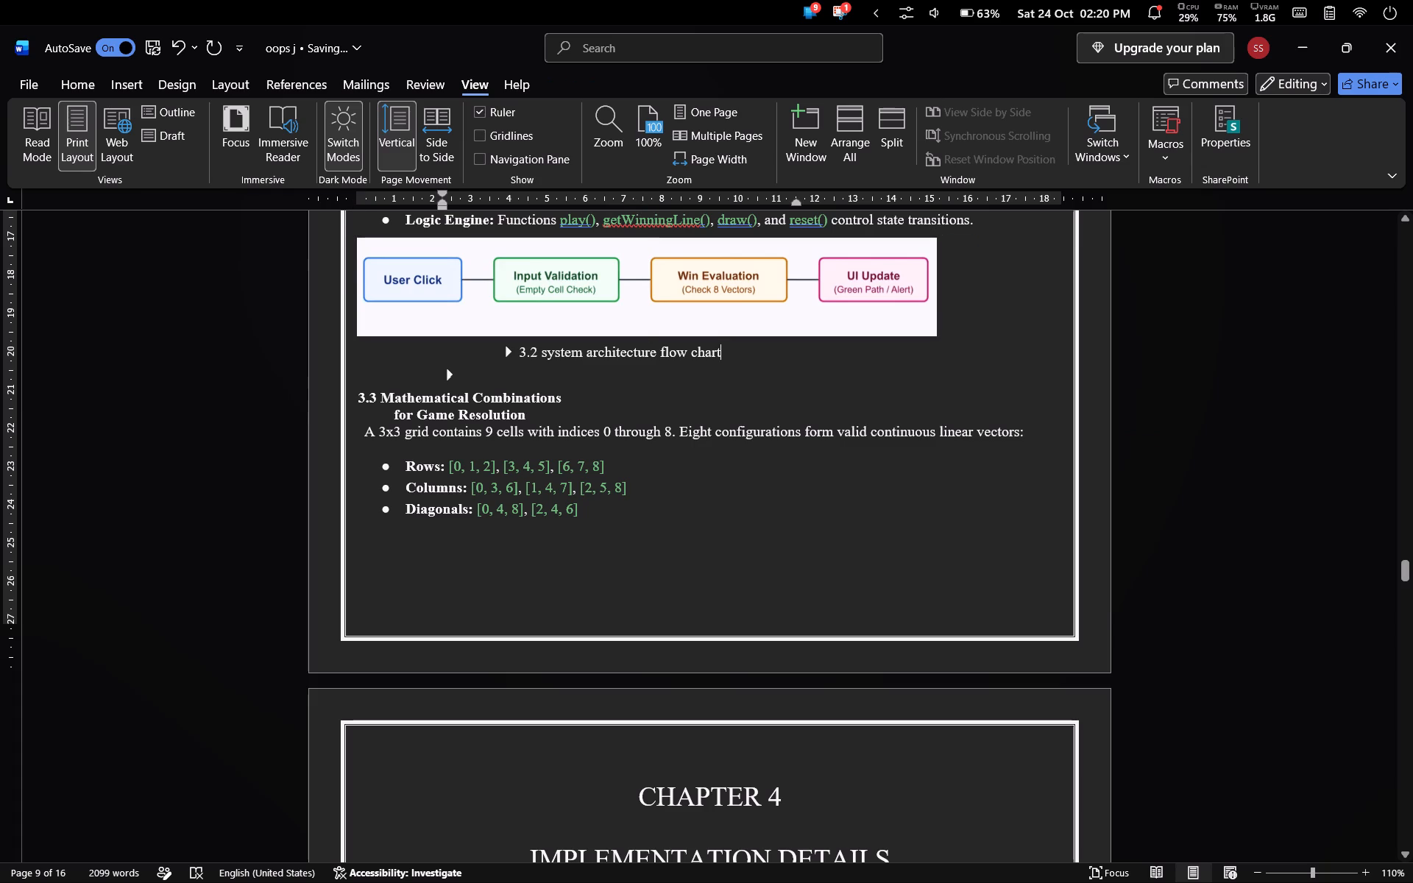
Apply centre alignment to the system architecture flow chart picture.
click(472, 262)
click(76, 84)
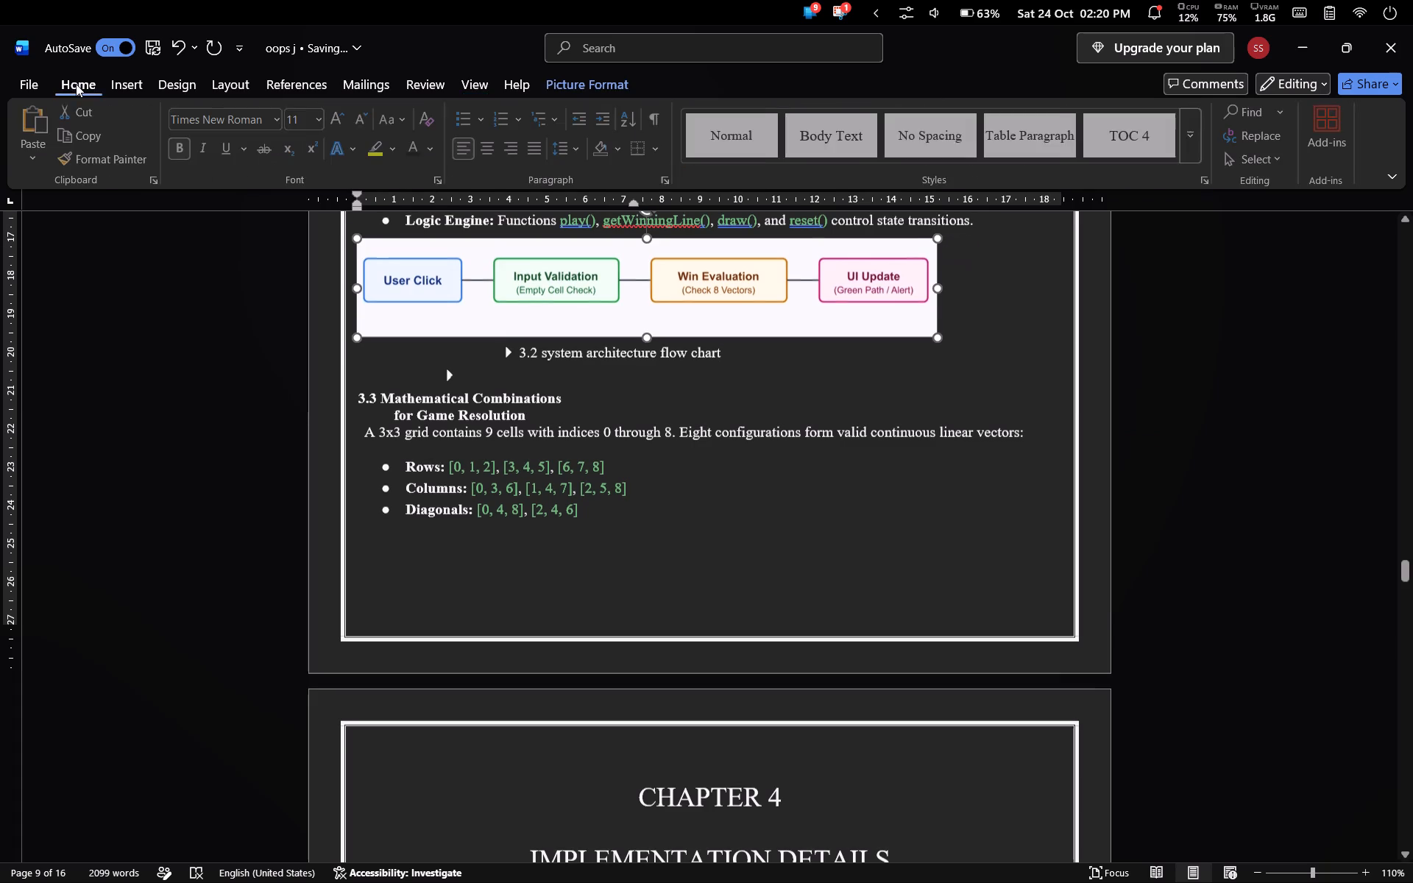
click(486, 153)
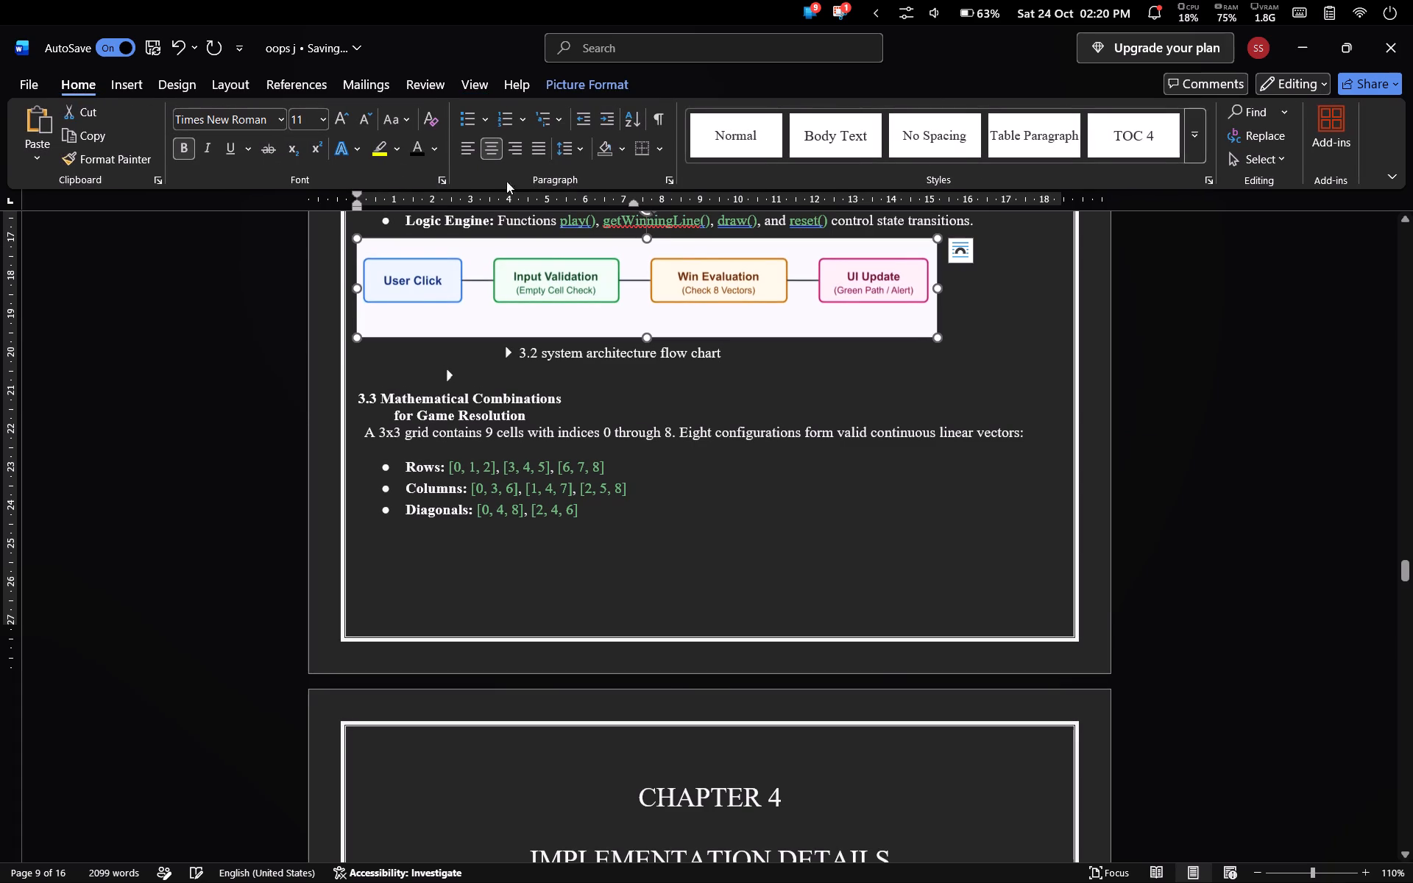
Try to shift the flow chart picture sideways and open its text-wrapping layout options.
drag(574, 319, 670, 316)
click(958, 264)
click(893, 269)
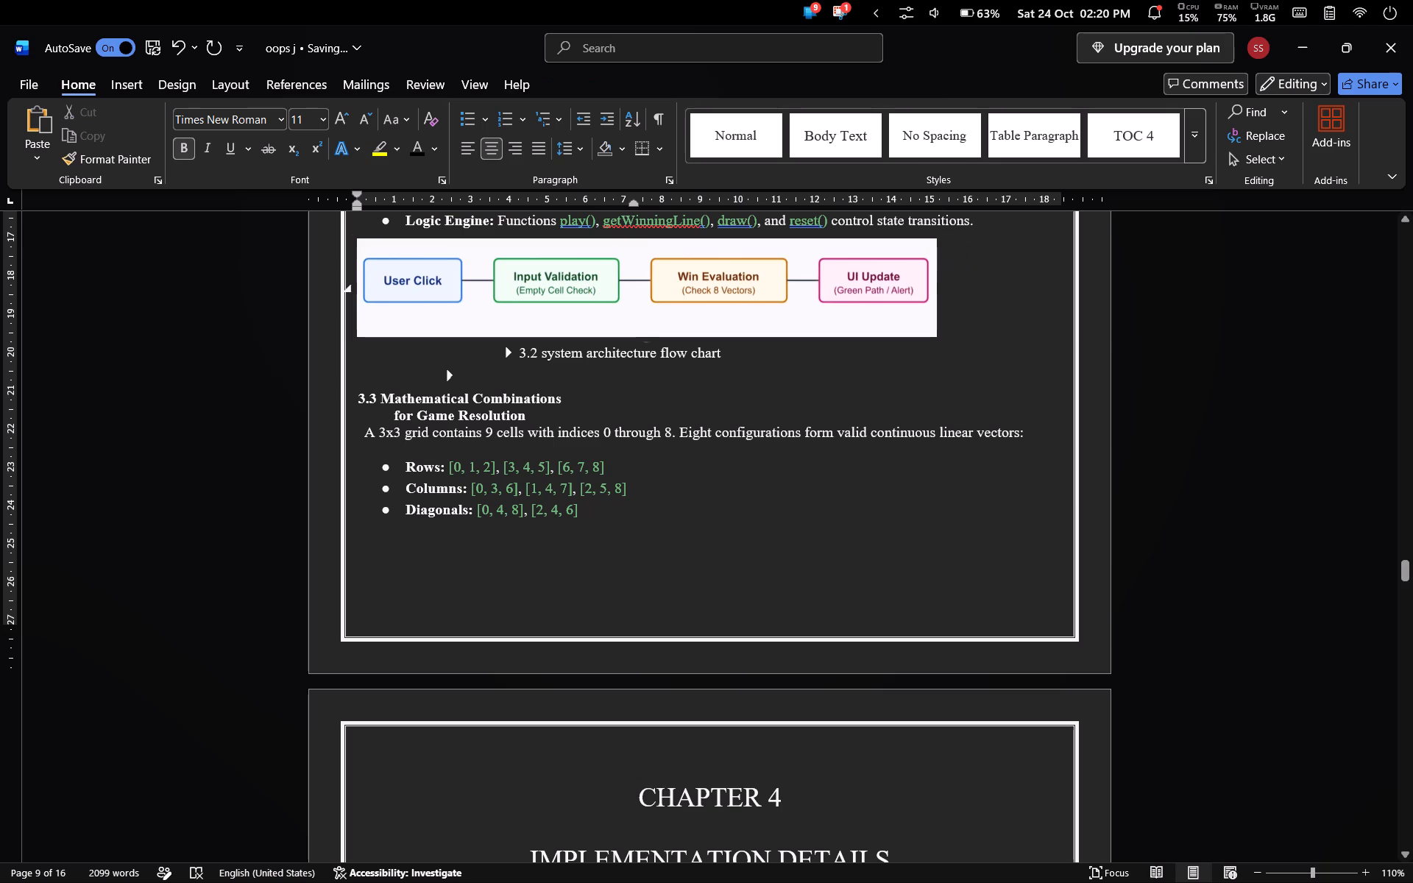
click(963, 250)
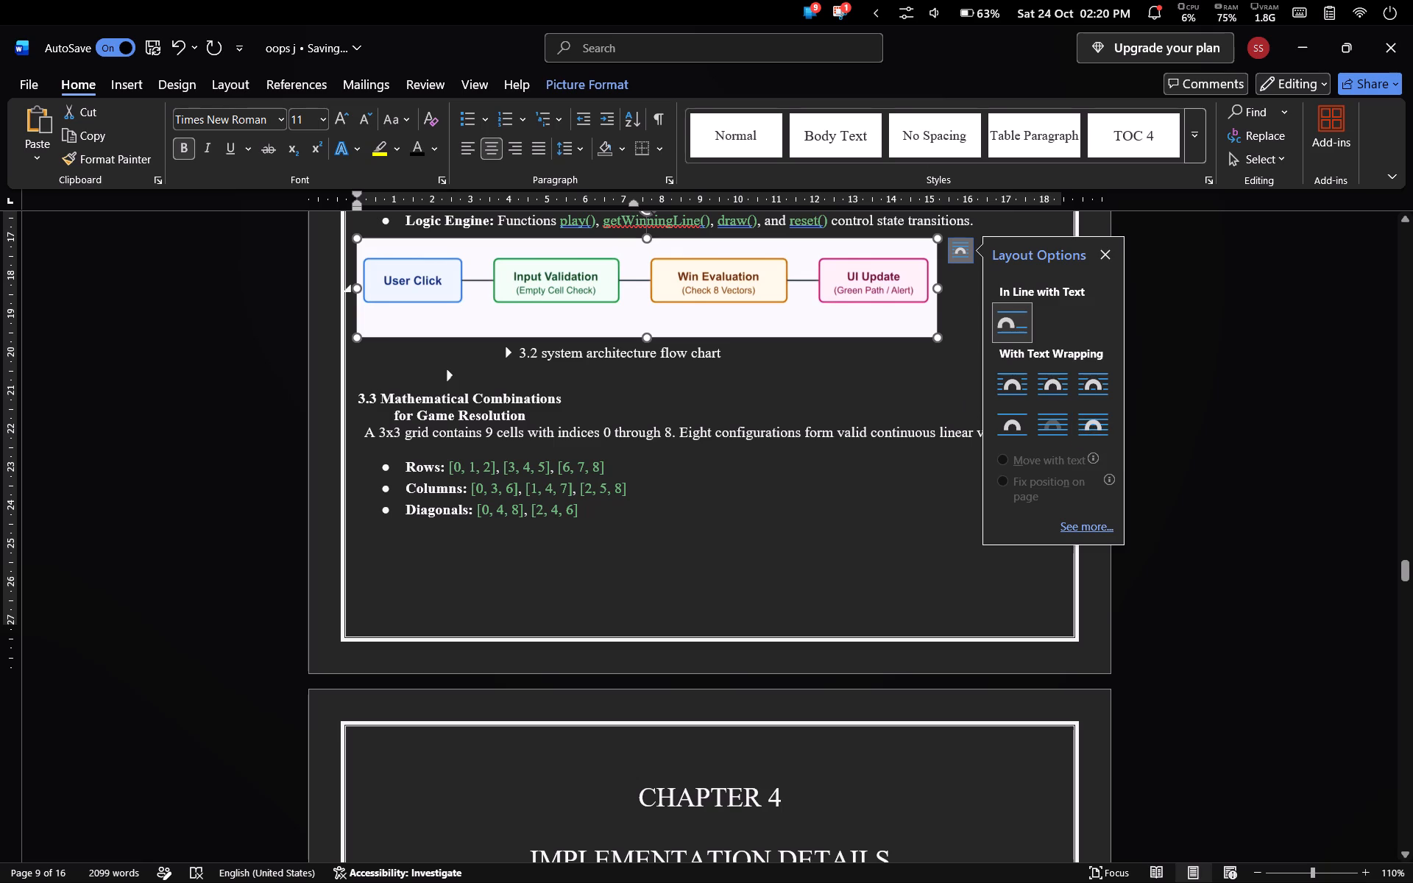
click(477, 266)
Remove the centring from the blank line between the flow chart caption and section 3.3.
click(516, 364)
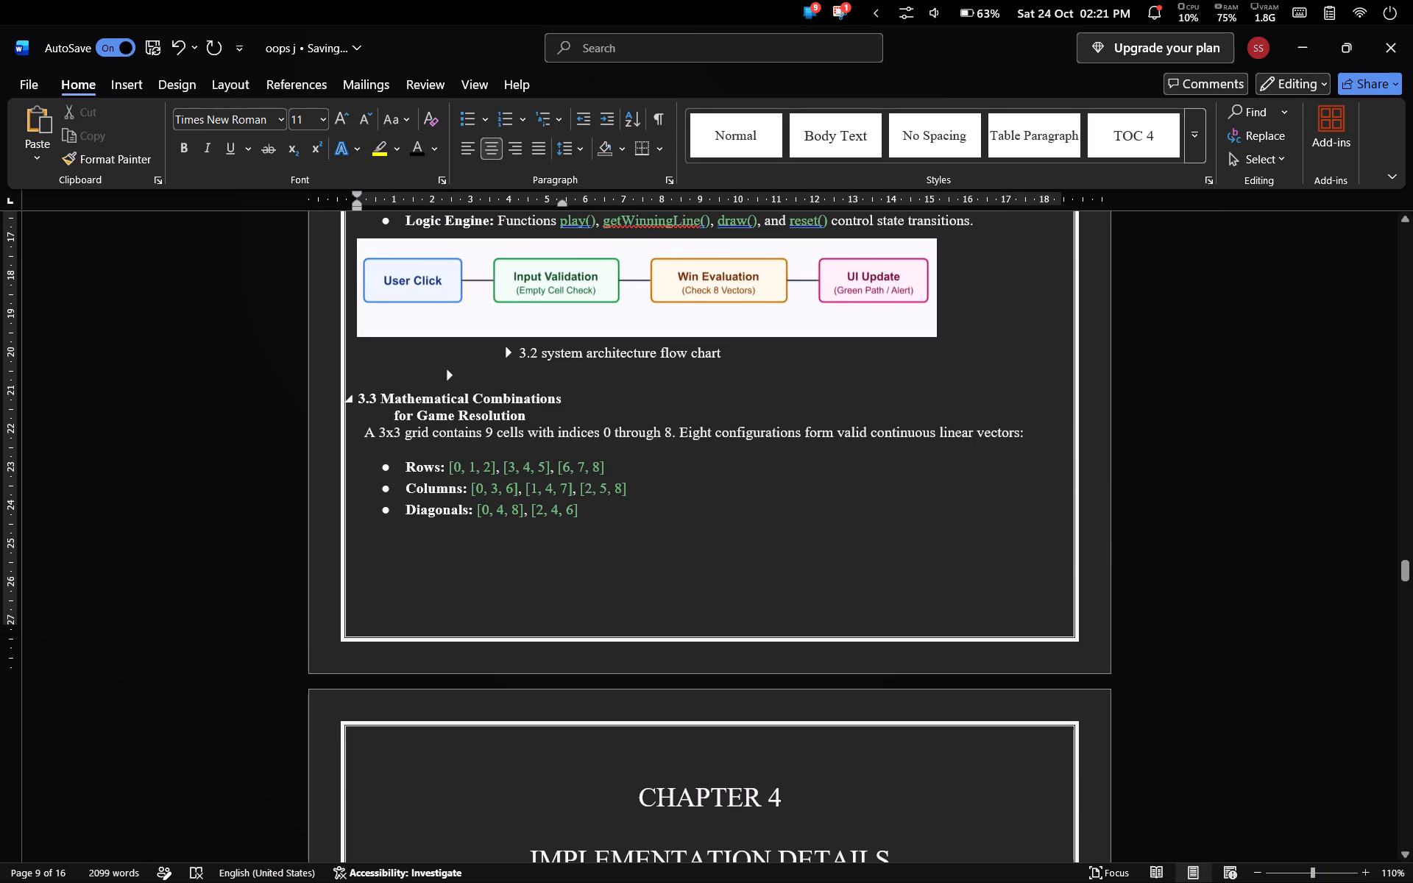
key(BackSpace)
key(BackSpace)
Review the pages backwards from Chapter 3's system design to Chapter 2's literature survey.
key(Down)
key(Down)
key(Down)
key(Down)
scroll(456, 383, down, 1)
key(Down)
key(Down)
key(Down)
key(Down)
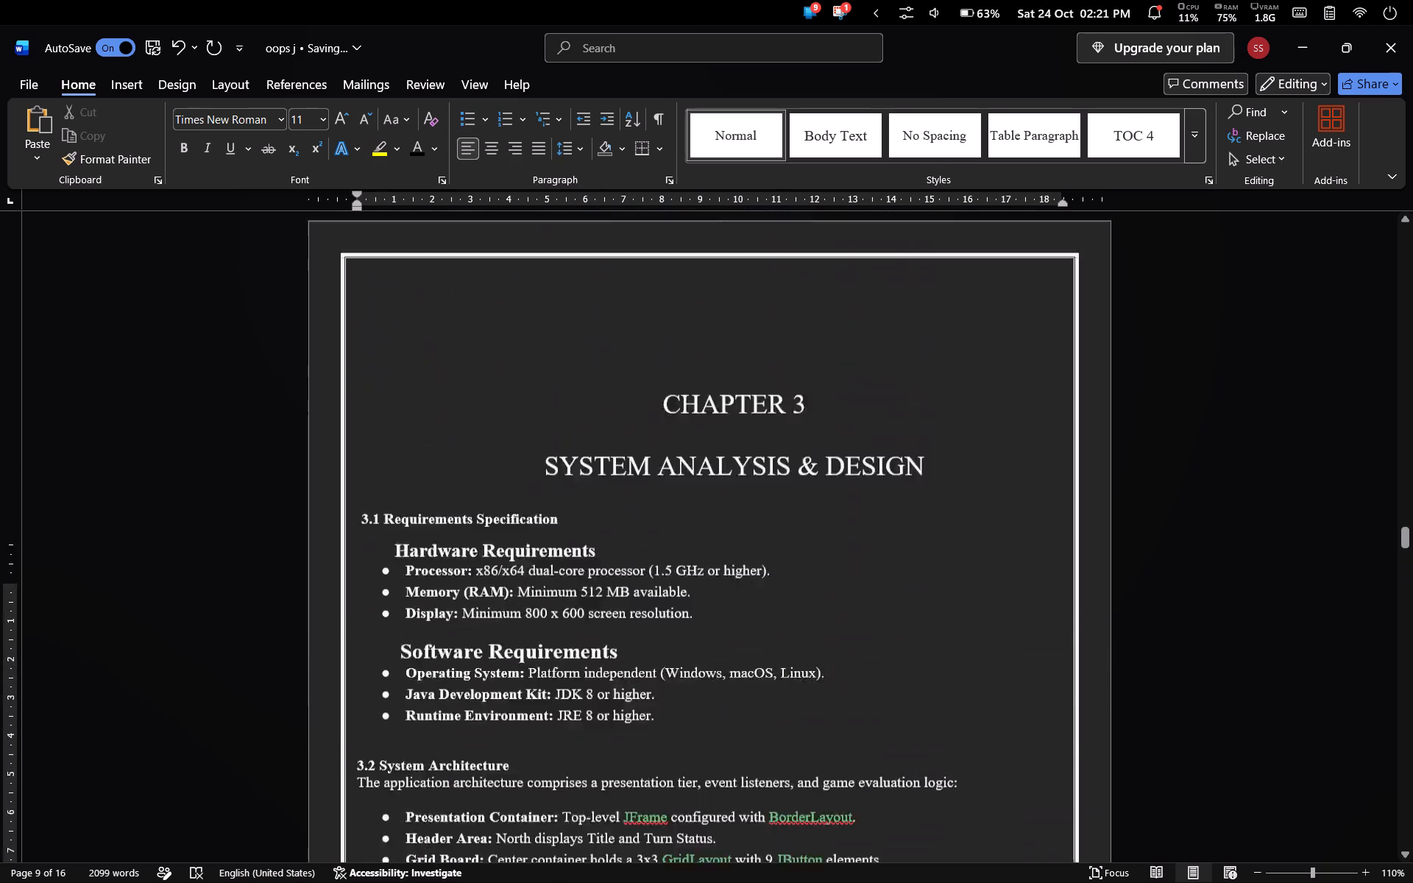
scroll(456, 383, down, 1)
key(Up)
key(Up)
key(Up)
key(Up)
key(Up)
key(Up)
key(Up)
key(Up)
key(Up)
key(Up)
key(Up)
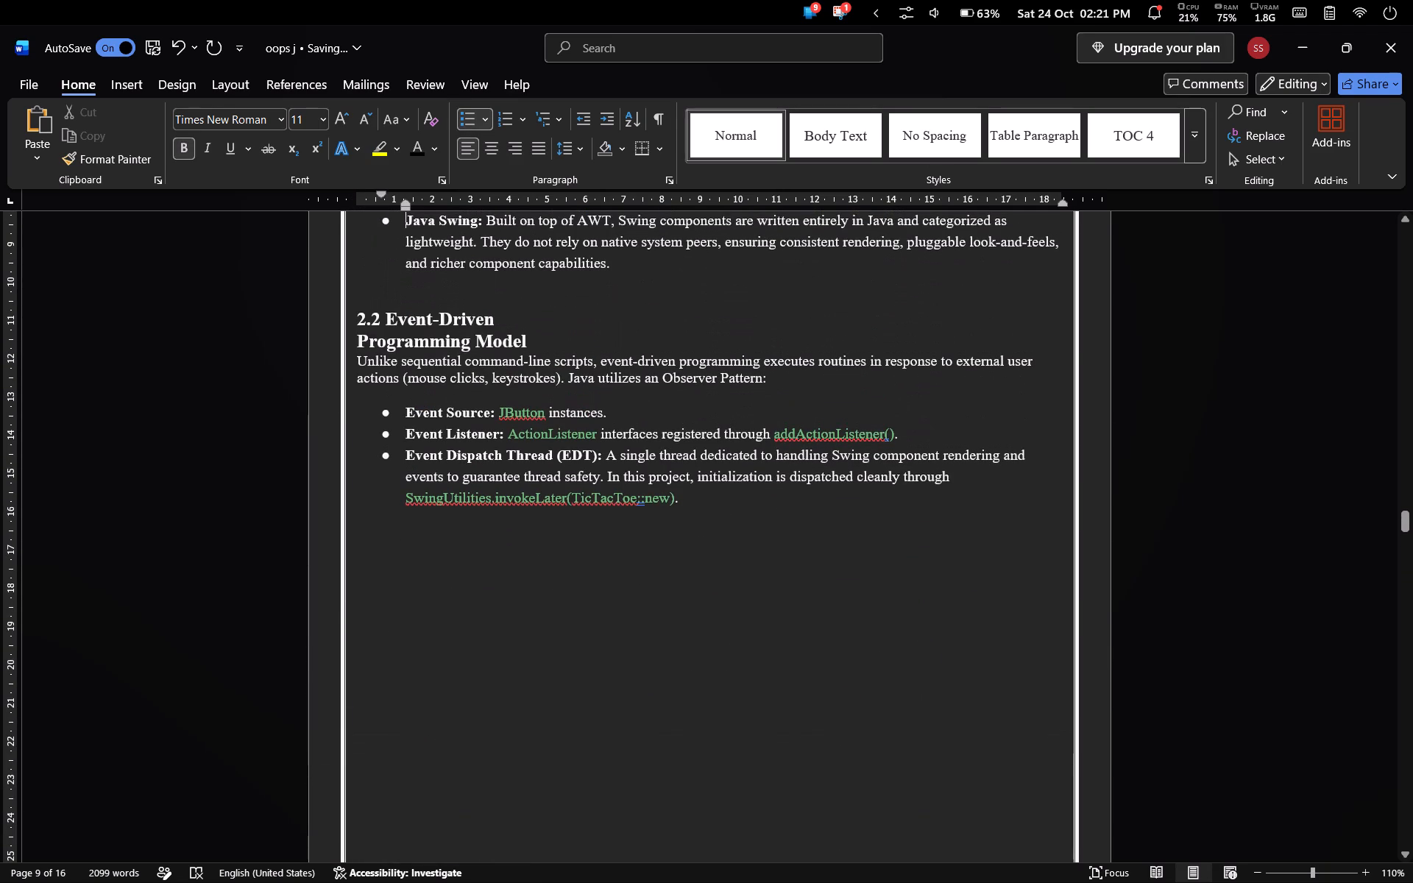
key(Up)
key(Up)
key(Up)
key(Up)
key(Up)
key(Up)
key(Up)
key(Up)
key(Up)
key(Up)
key(Up)
key(Up)
key(Up)
key(Up)
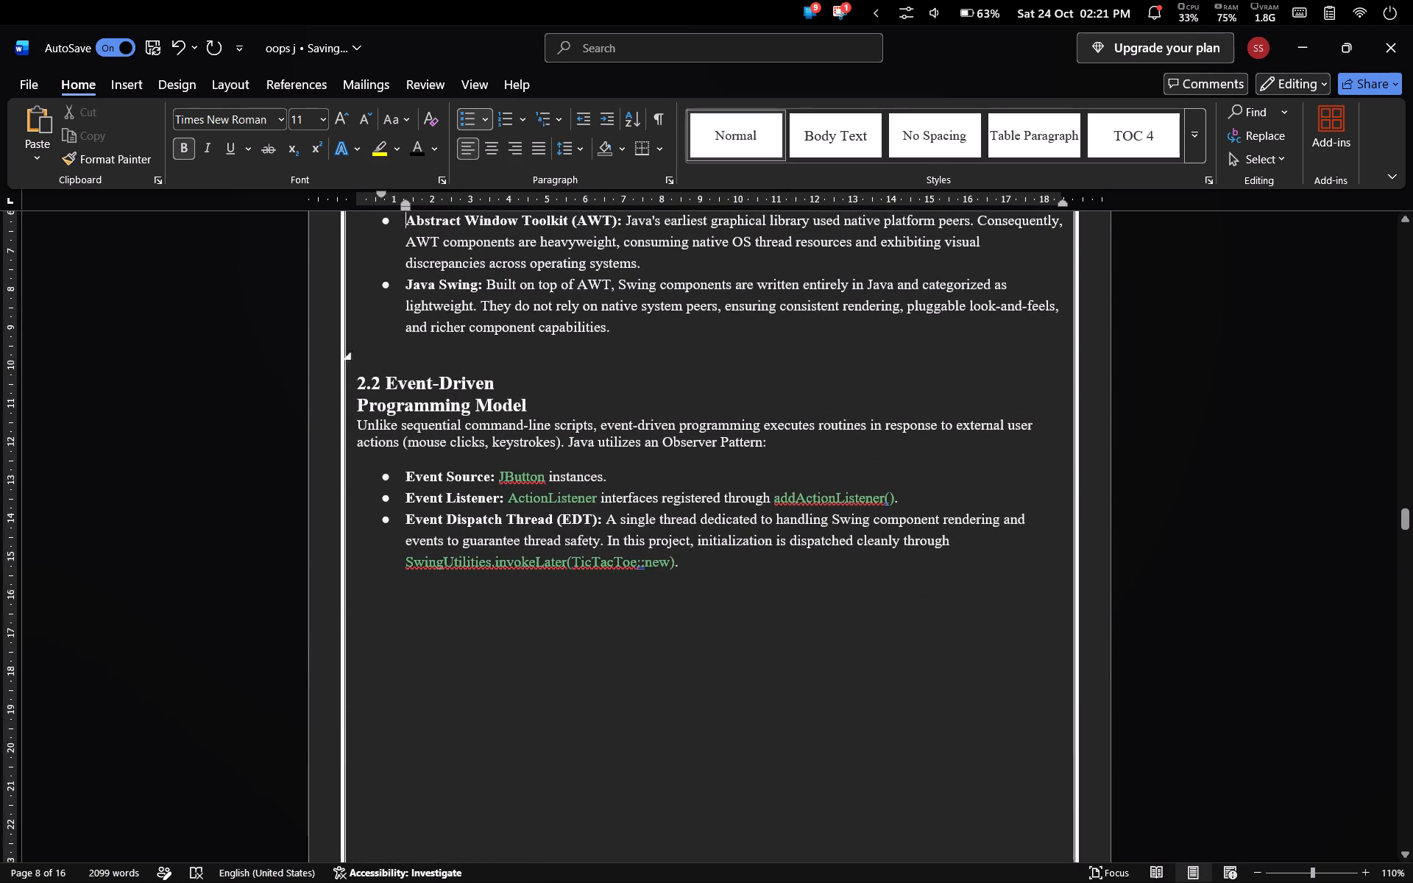
key(Up)
Review the layout from Chapter 2's opening page through Chapter 3's requirements to the start of the system architecture section.
key(Down)
key(Down)
key(Down)
key(Down)
key(Down)
key(Down)
key(Down)
key(Down)
key(Down)
key(Down)
key(Down)
key(Down)
key(Down)
key(Down)
key(Down)
key(Down)
key(Down)
key(Down)
key(Down)
key(Down)
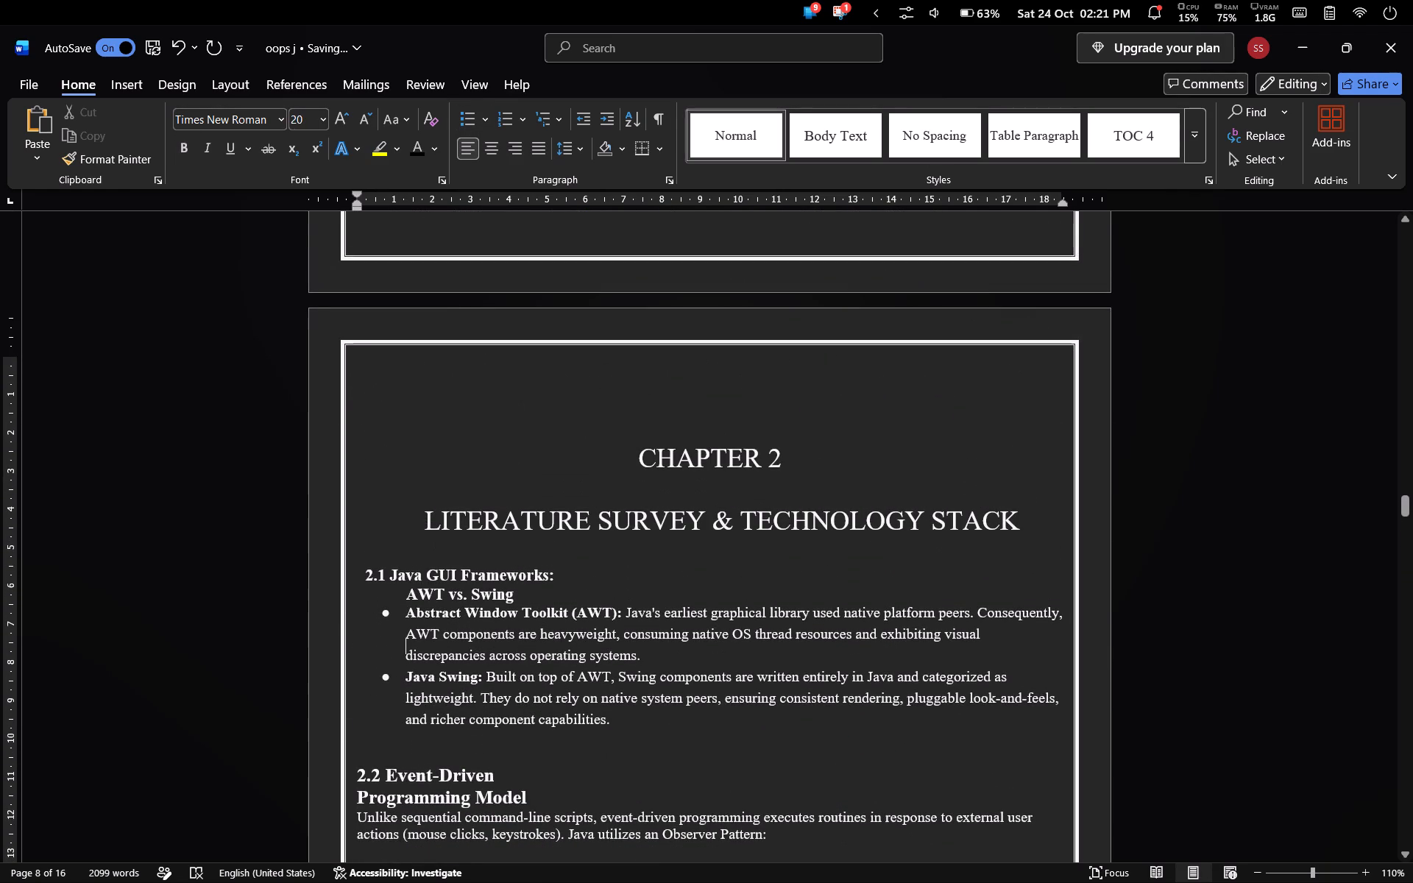
key(Down)
key(Down)
key(Down)
key(Down)
key(Down)
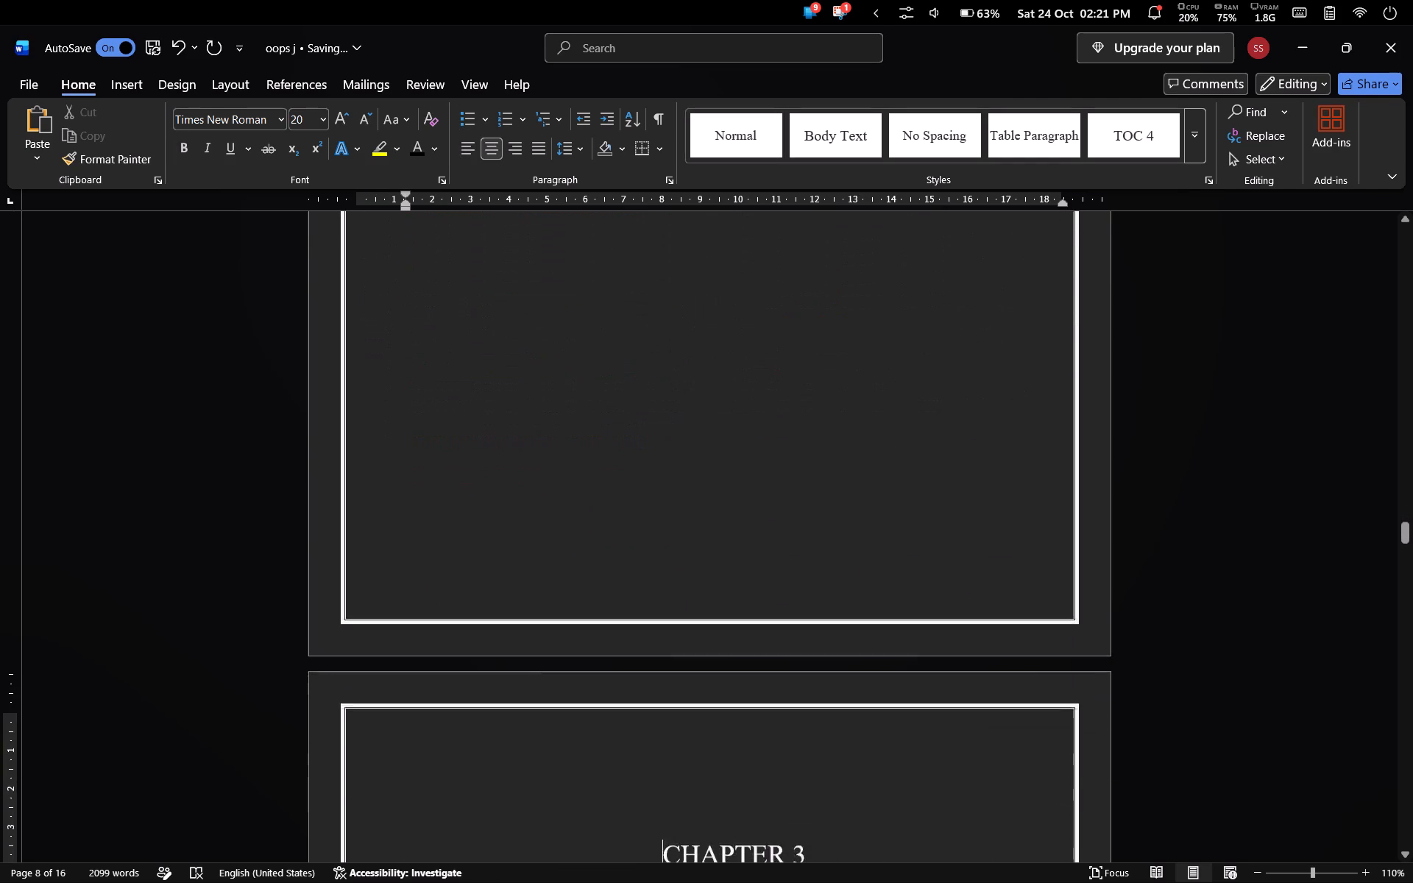
key(Down)
key(Down)
key(Down)
key(Down)
key(Down)
key(Down)
key(Down)
key(Down)
key(Down)
key(Down)
key(Down)
key(Down)
key(Down)
key(Down)
key(Down)
key(Down)
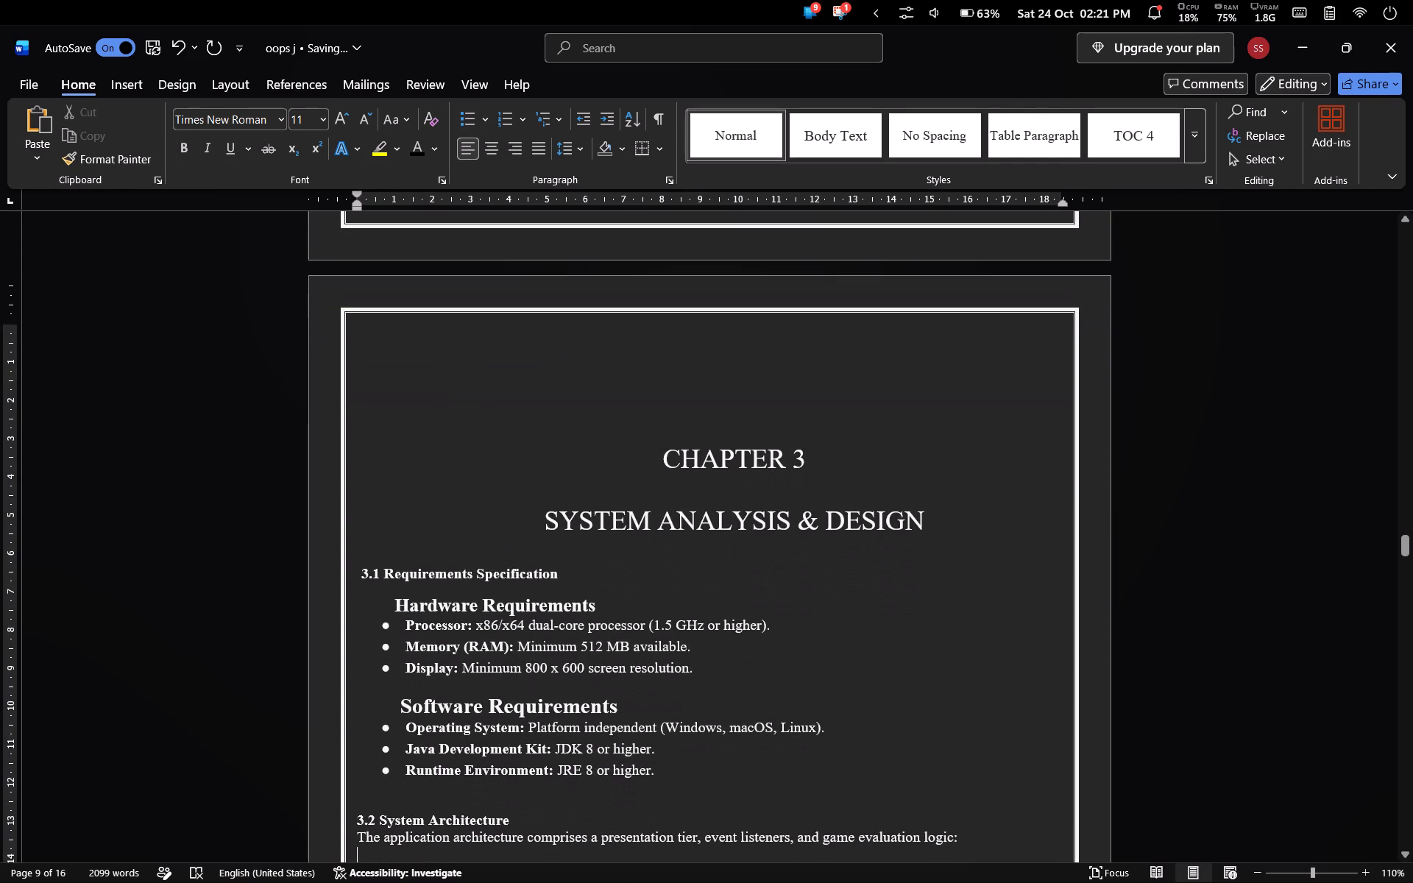
Delete the blank space above the CHAPTER 3 heading to bring it up to the top of its page.
key(Down)
key(Down)
key(Down)
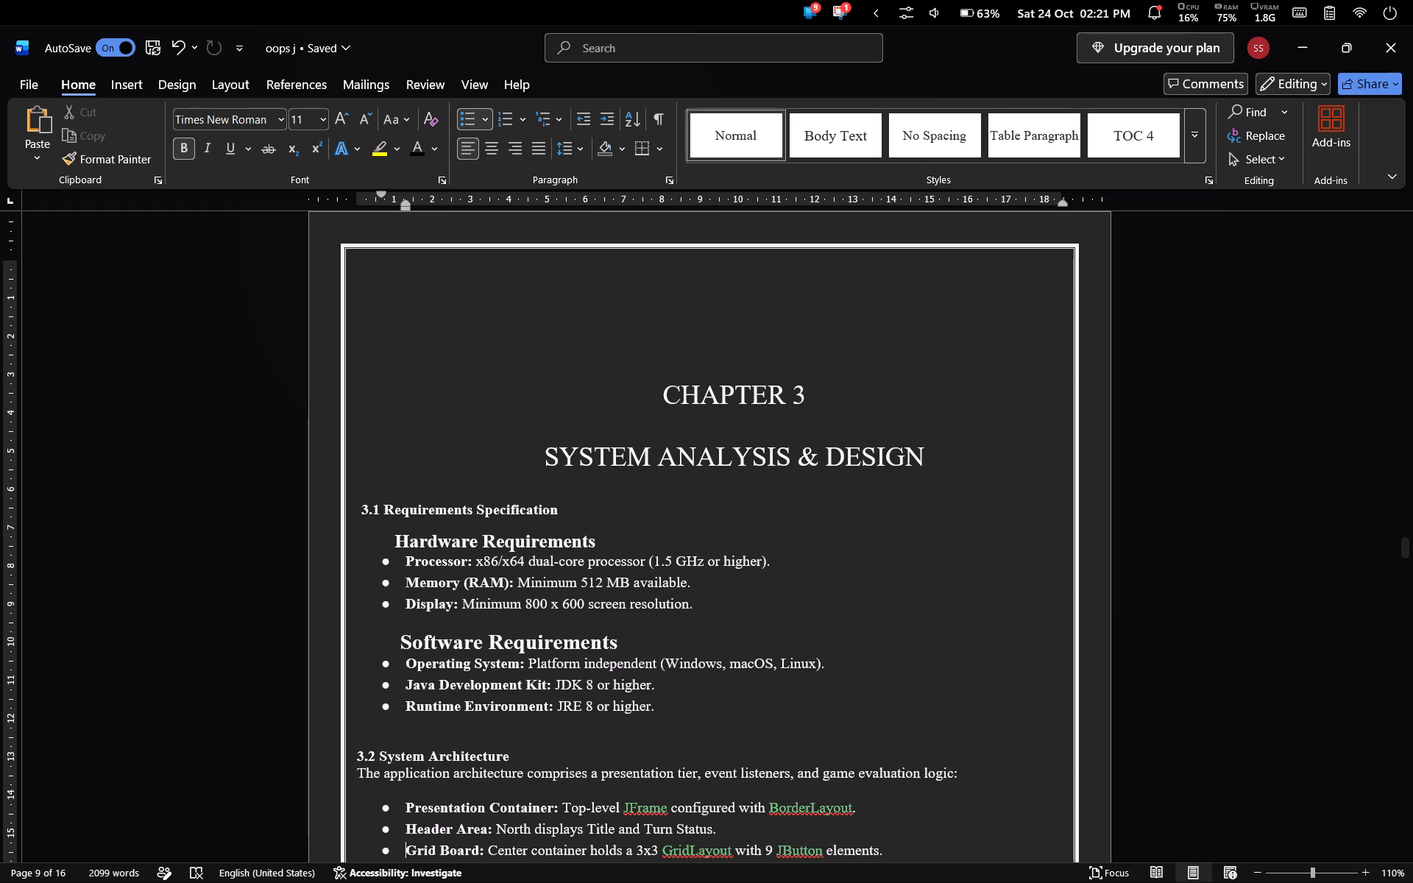
key(Down)
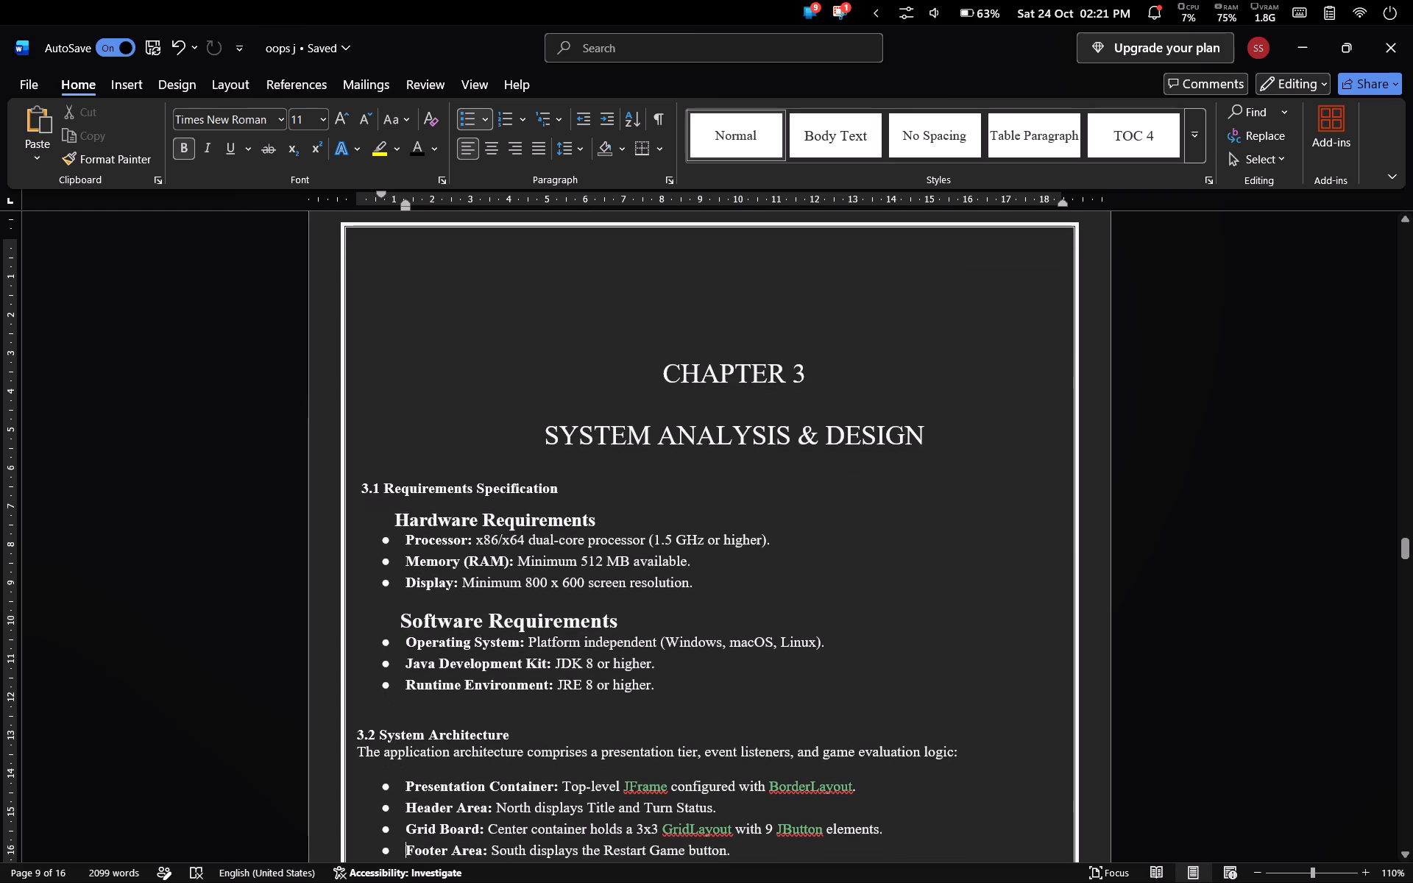
key(Up)
key(Up)
key(Up)
click(587, 285)
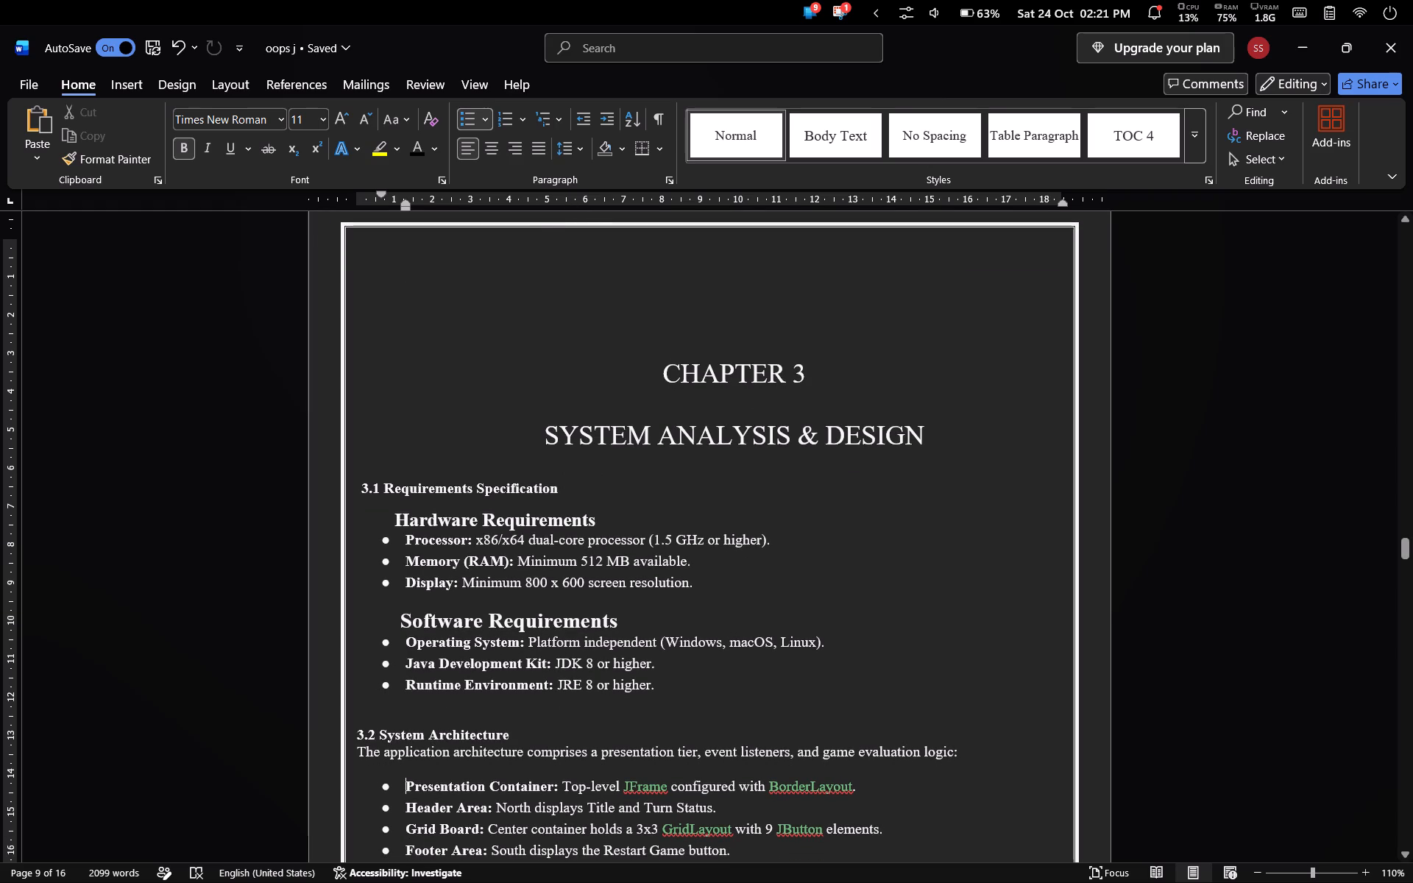
key(BackSpace)
key(BackSpace)
key(BackSpace)
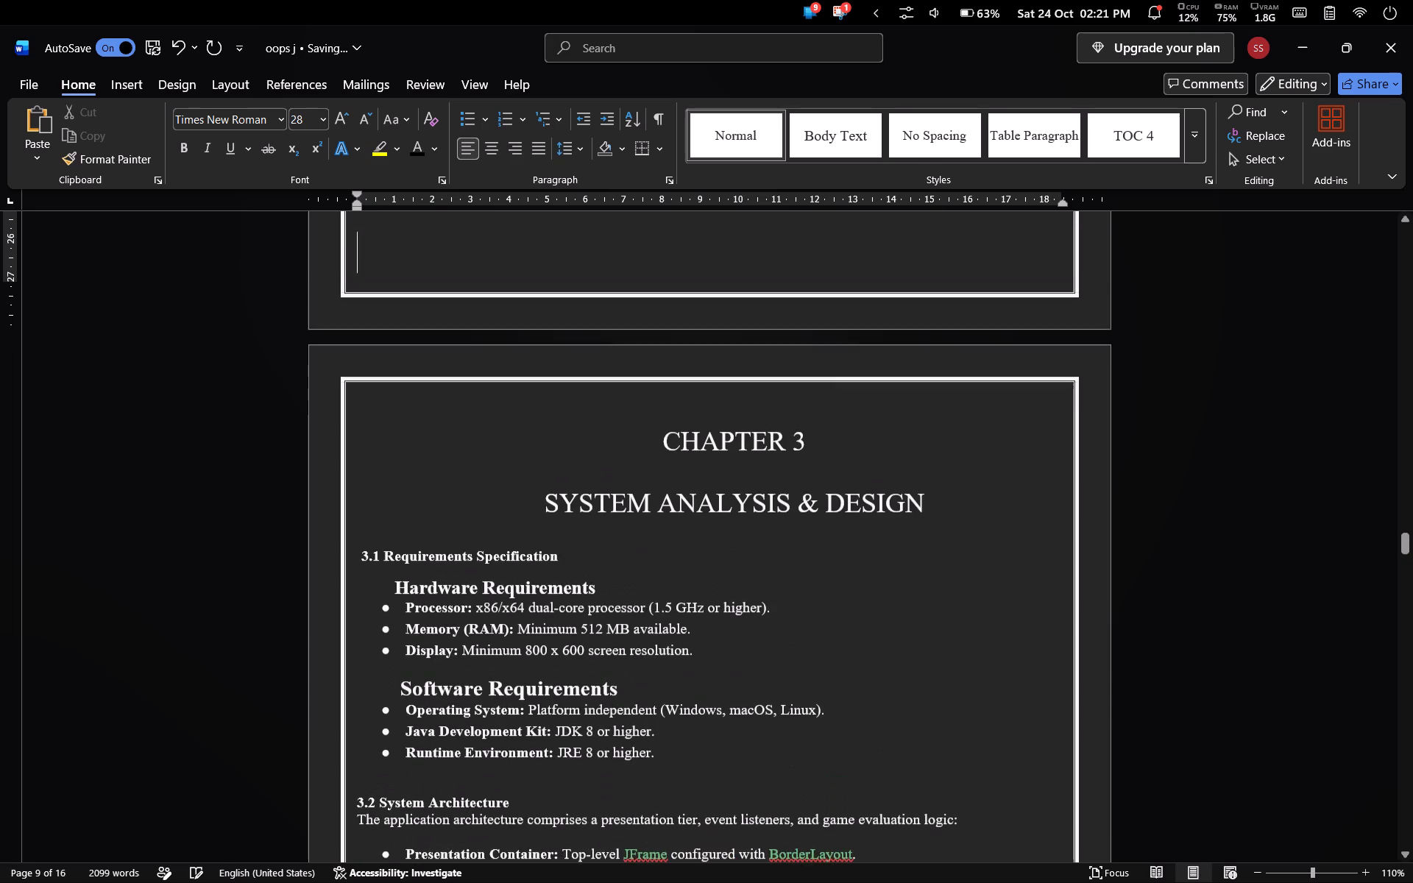
Insert a blank line above the CHAPTER 4 heading to move it onto the IMPLEMENTATION DETAILS page.
key(Down)
key(Down)
key(Down)
key(Down)
key(Down)
key(Down)
key(Down)
key(Down)
key(Down)
key(Down)
key(Down)
key(Down)
key(Down)
key(Down)
key(Down)
key(Down)
key(Down)
key(Down)
key(Down)
key(Down)
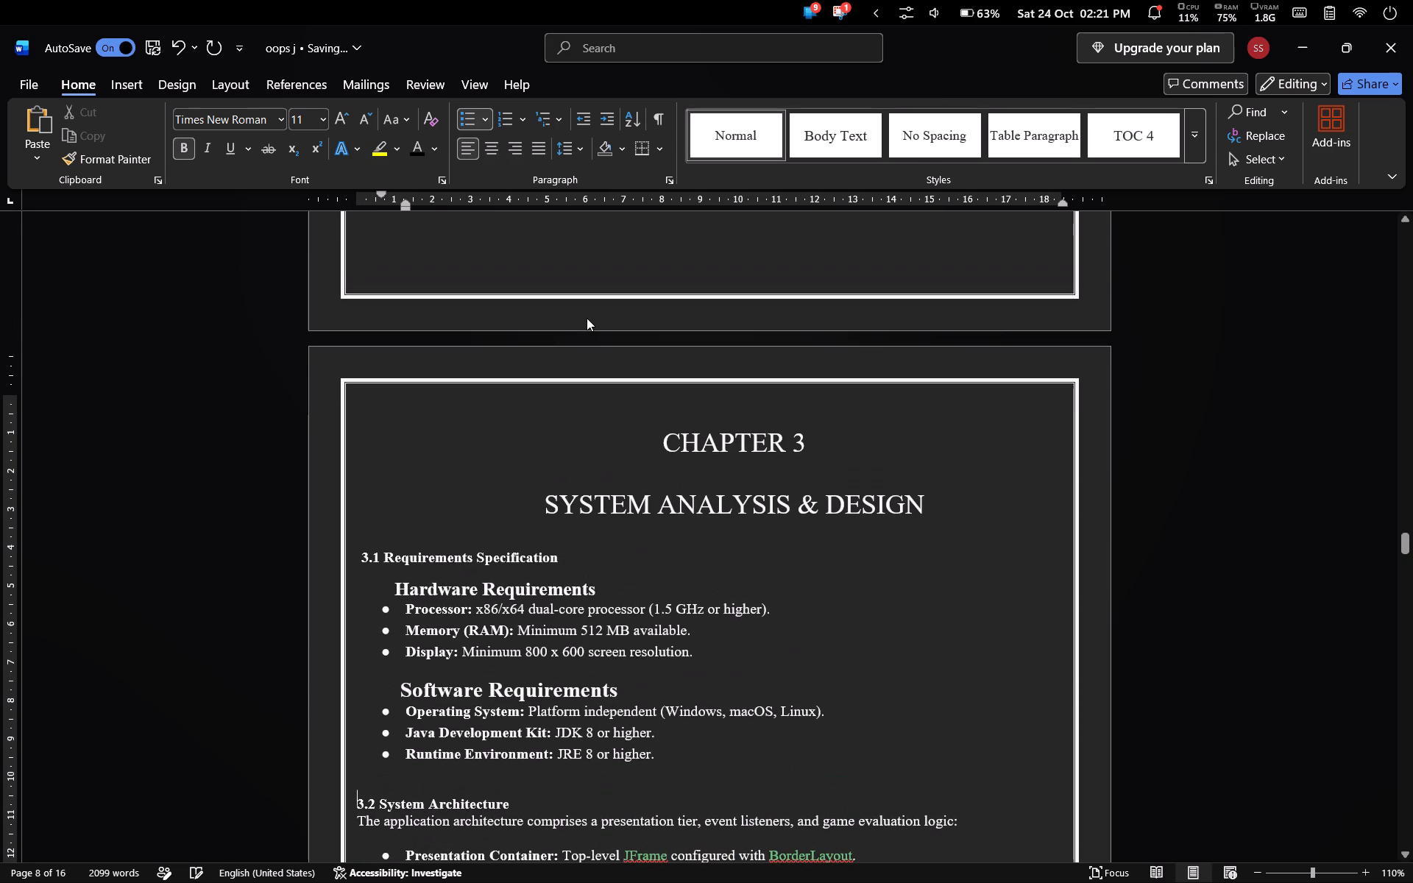
key(Up)
key(Up)
key(Up)
key(Up)
key(Up)
key(Up)
key(Up)
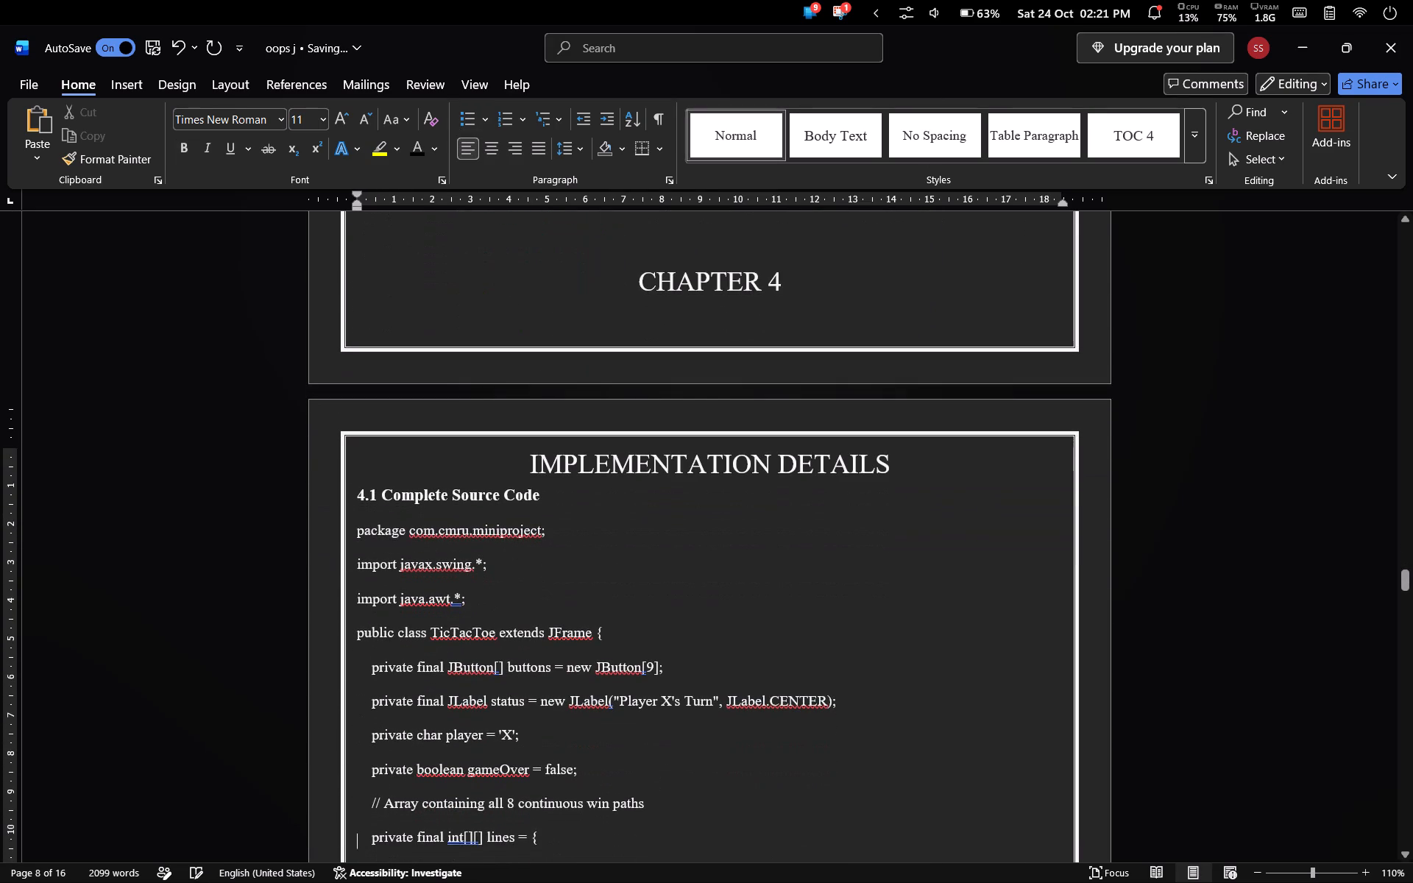
click(620, 243)
key(Return)
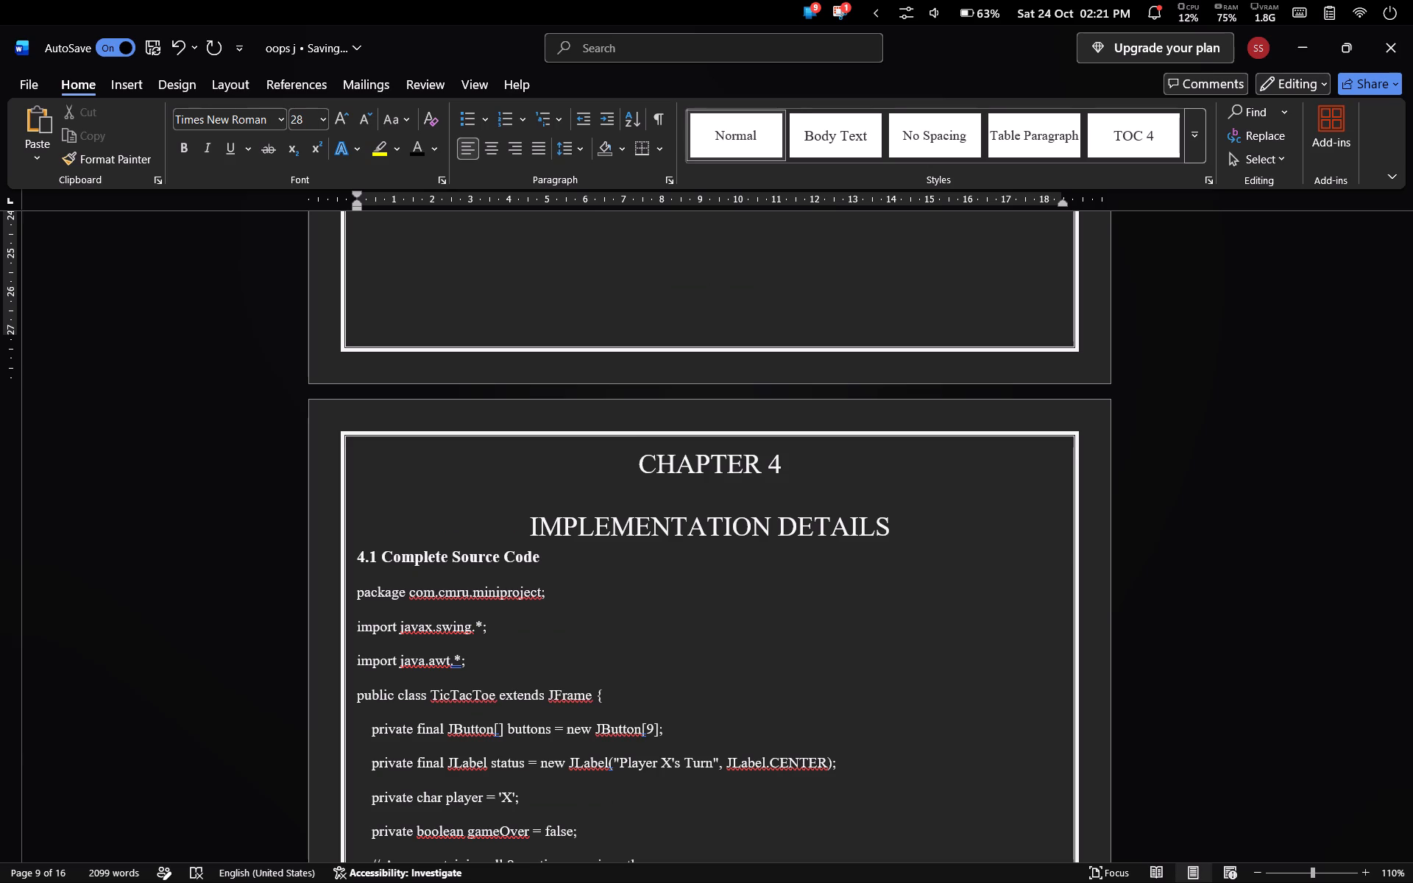
Remove the blank line between CHAPTER 4 and IMPLEMENTATION DETAILS.
key(Down)
key(Down)
key(BackSpace)
key(BackSpace)
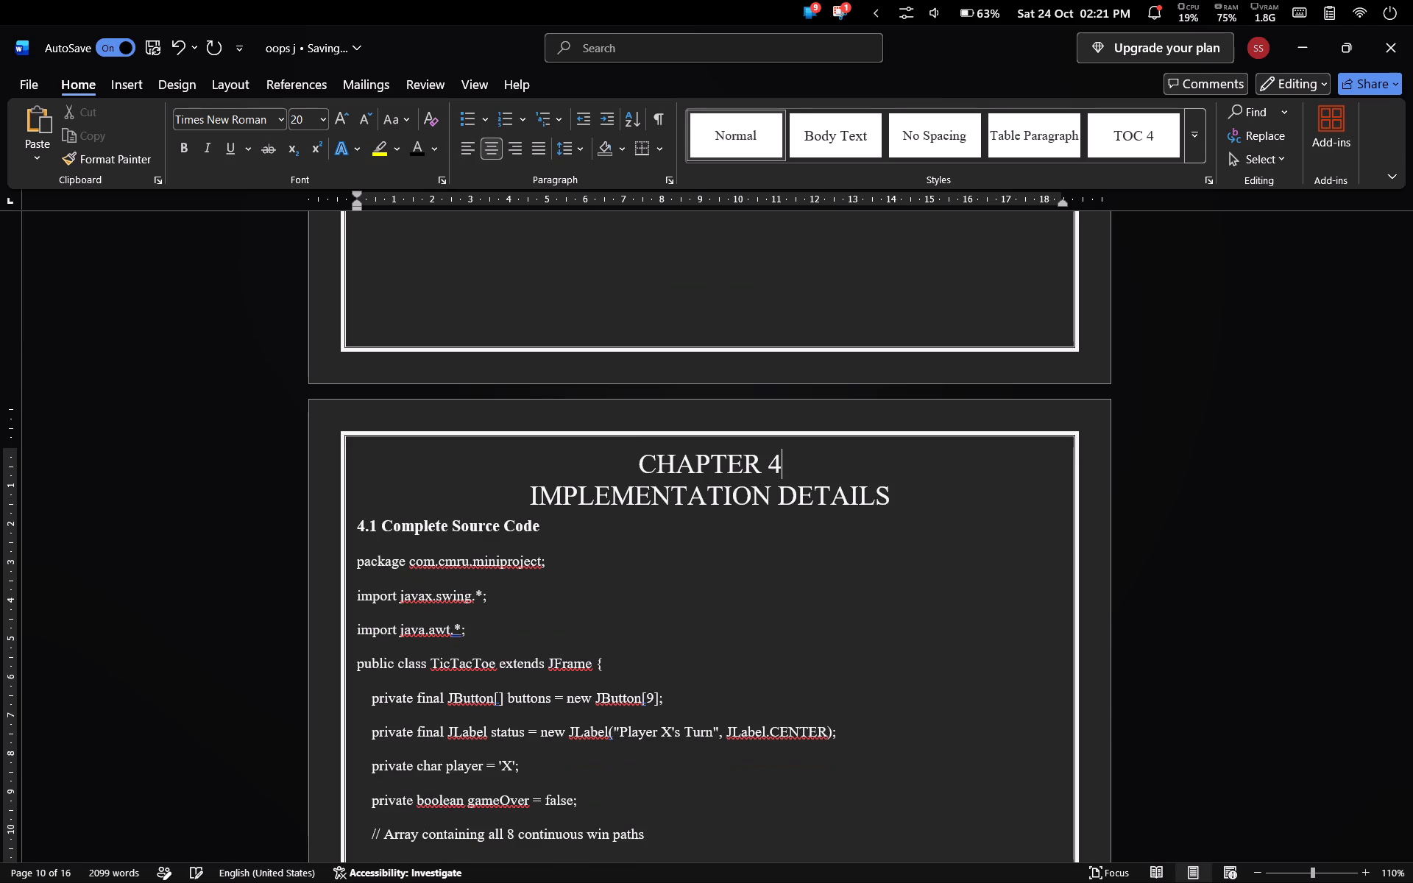
Insert a blank line between the IMPLEMENTATION DETAILS title and the 4.1 Complete Source Code heading.
key(Right)
key(Right)
key(Right)
key(Down)
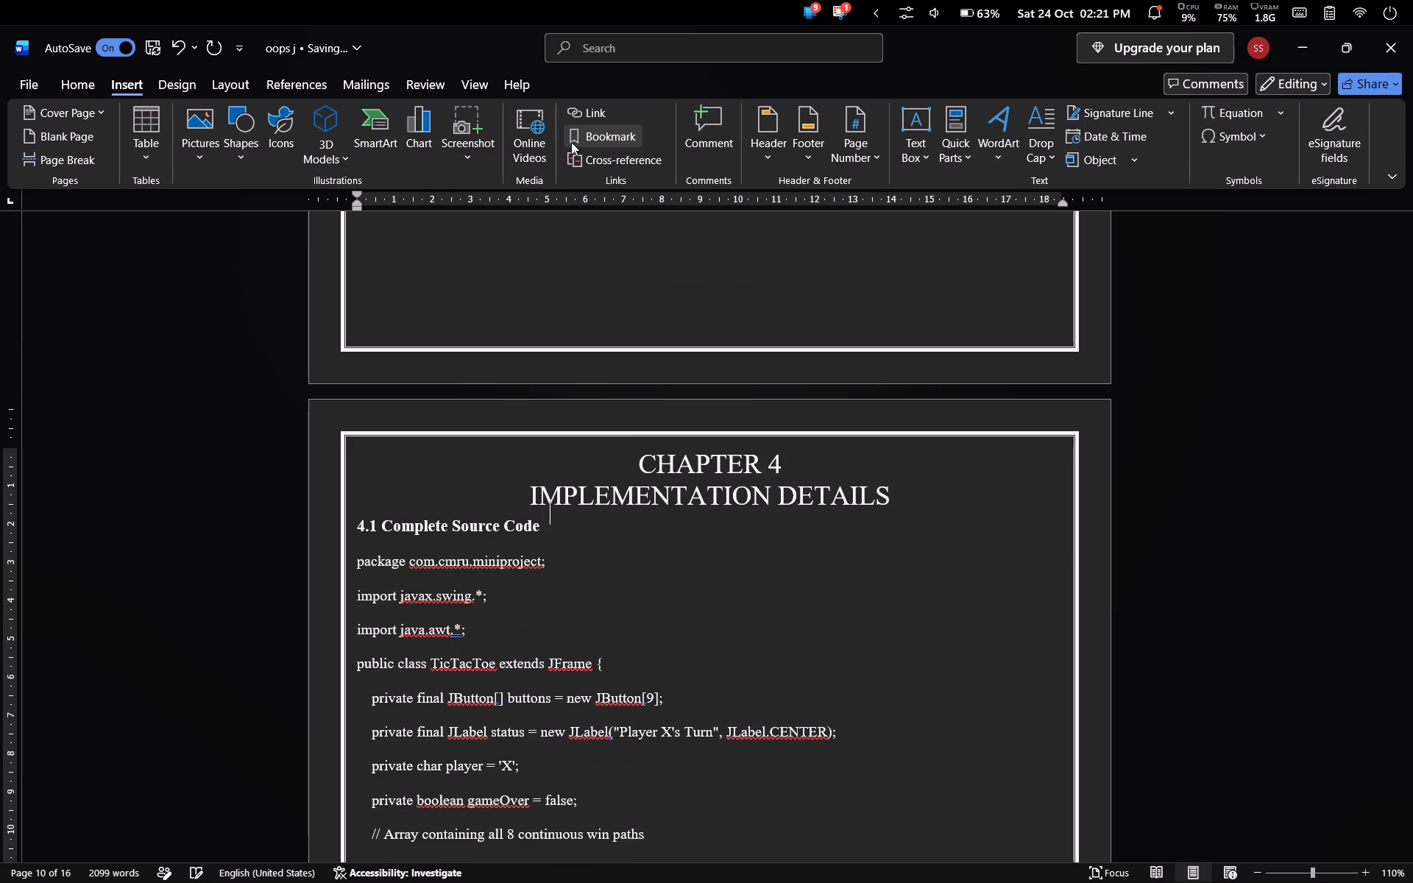
key(Left)
key(Left)
key(Left)
key(Left)
key(Left)
key(Left)
key(Left)
key(Left)
key(Left)
key(Left)
key(Left)
key(Left)
key(Left)
key(Left)
key(Left)
key(Left)
key(Left)
key(Left)
key(Left)
key(Left)
key(Left)
key(Left)
key(Left)
key(Left)
key(Return)
Go through the source code pages and insert a blank line above the CHAPTER 5 heading to move it onto the TESTING & RESULTS page.
key(Right)
key(Down)
key(Down)
key(Down)
key(Down)
key(Down)
key(Down)
key(Down)
key(Down)
key(Down)
key(Down)
key(Down)
key(Down)
key(Down)
key(Down)
key(Down)
key(Down)
key(Down)
key(Down)
key(Down)
key(Down)
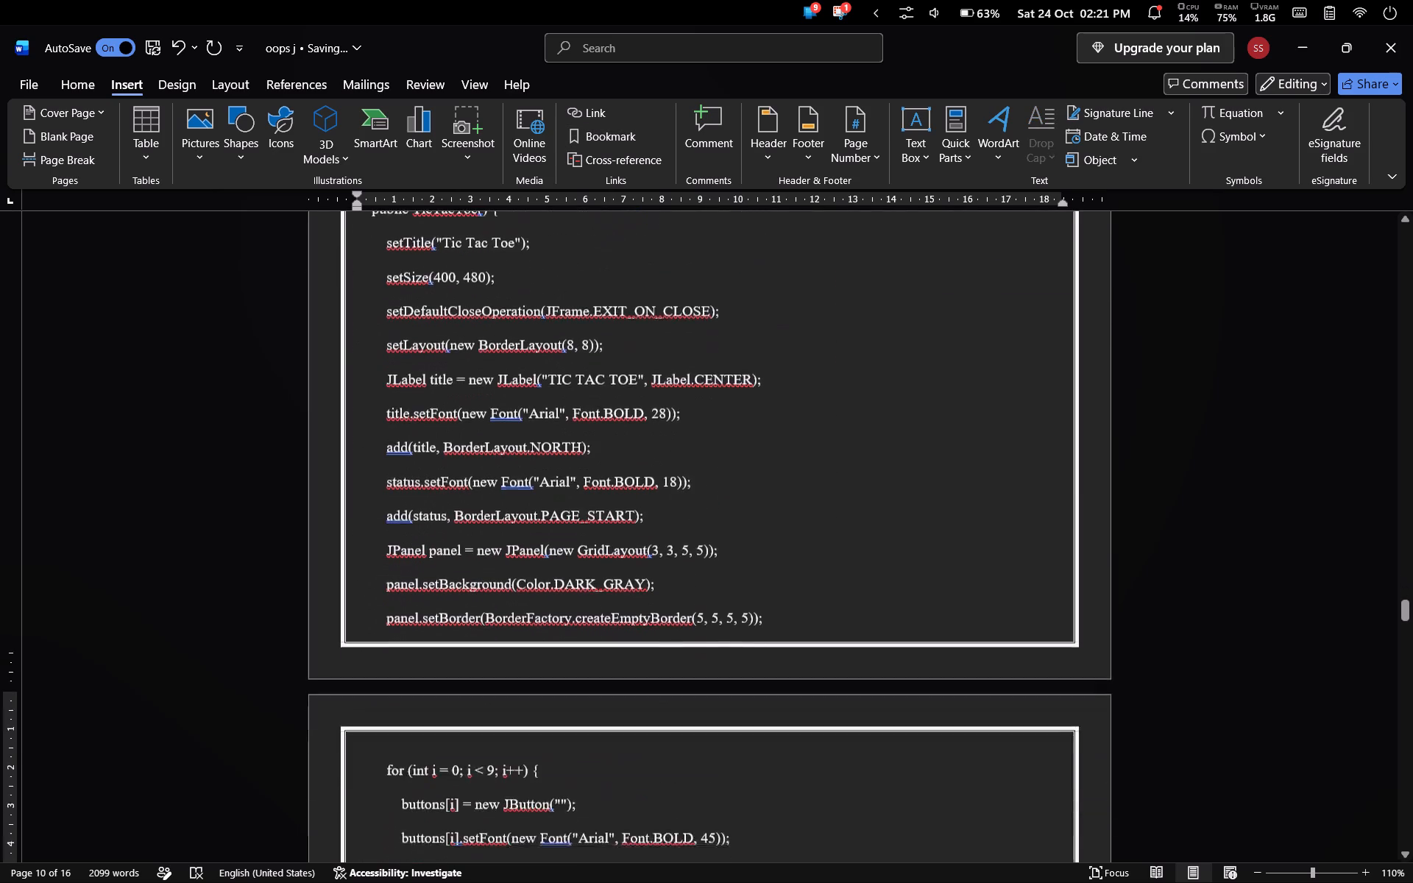
ctrl+scroll(573, 367, up, 1)
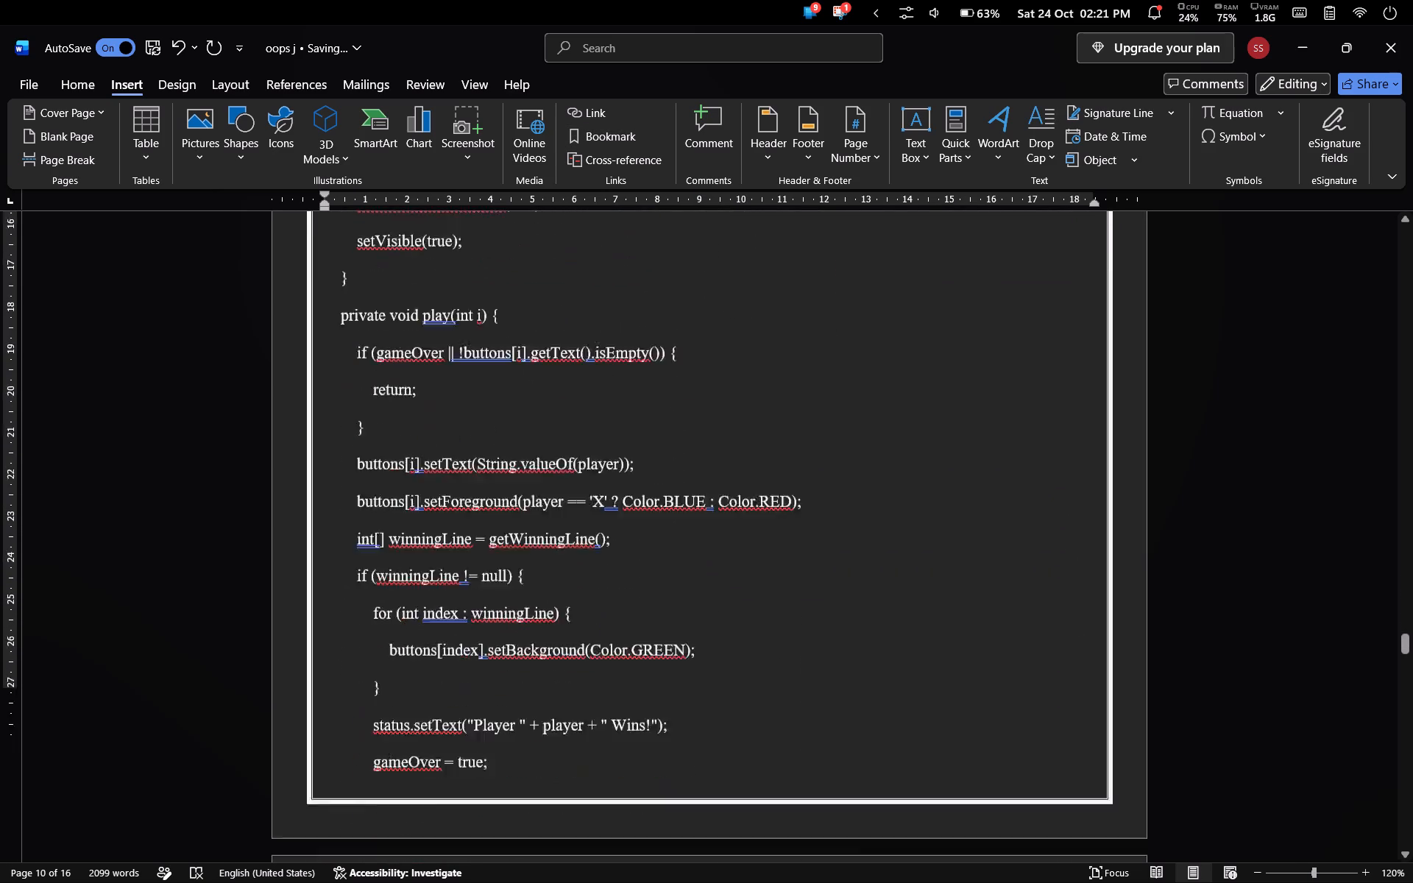
scroll(573, 367, down, 2)
scroll(573, 367, up, 2)
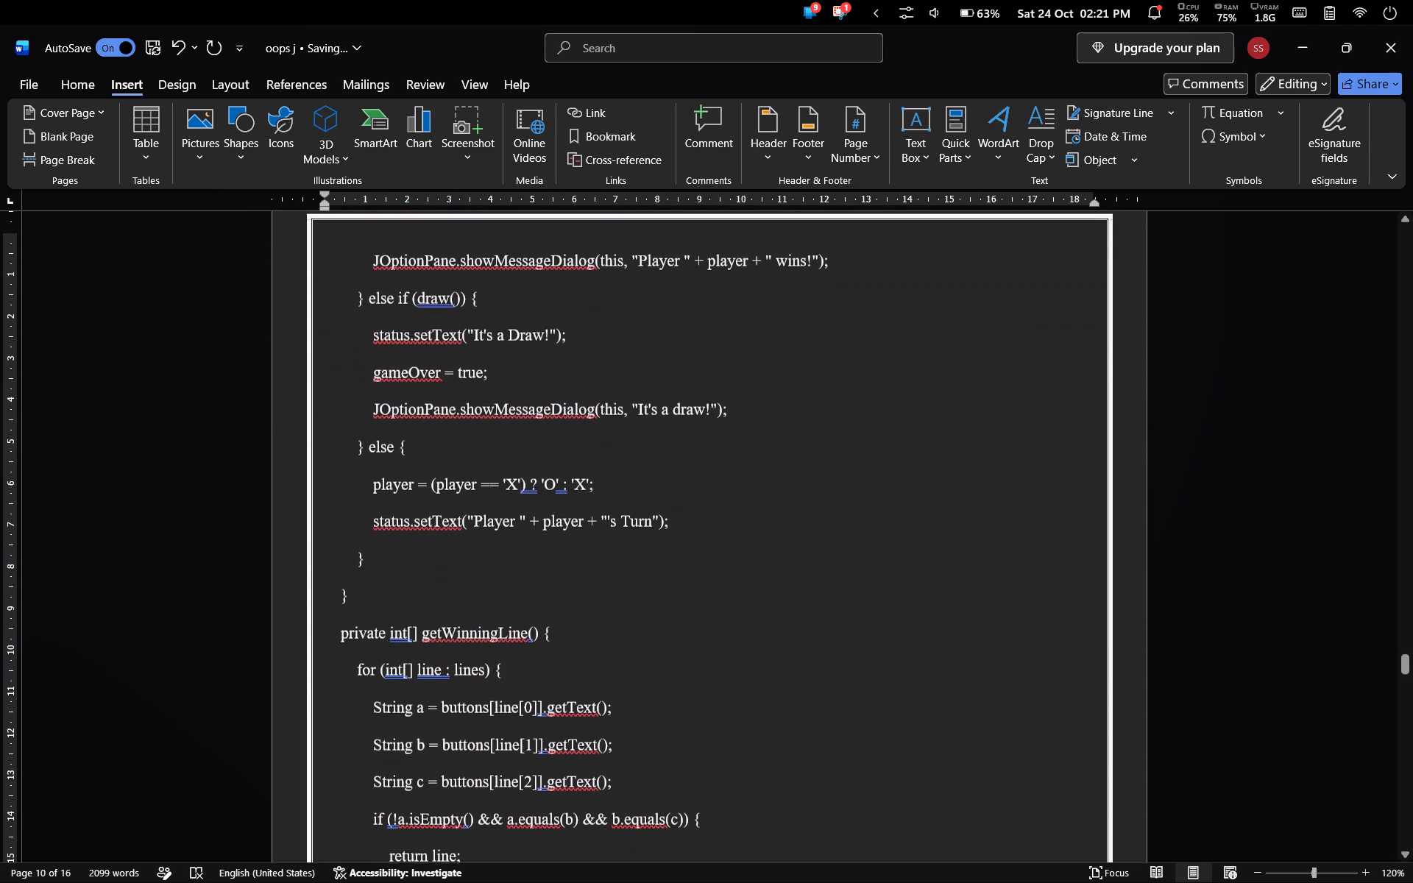
scroll(573, 367, down, 1)
scroll(573, 367, up, 1)
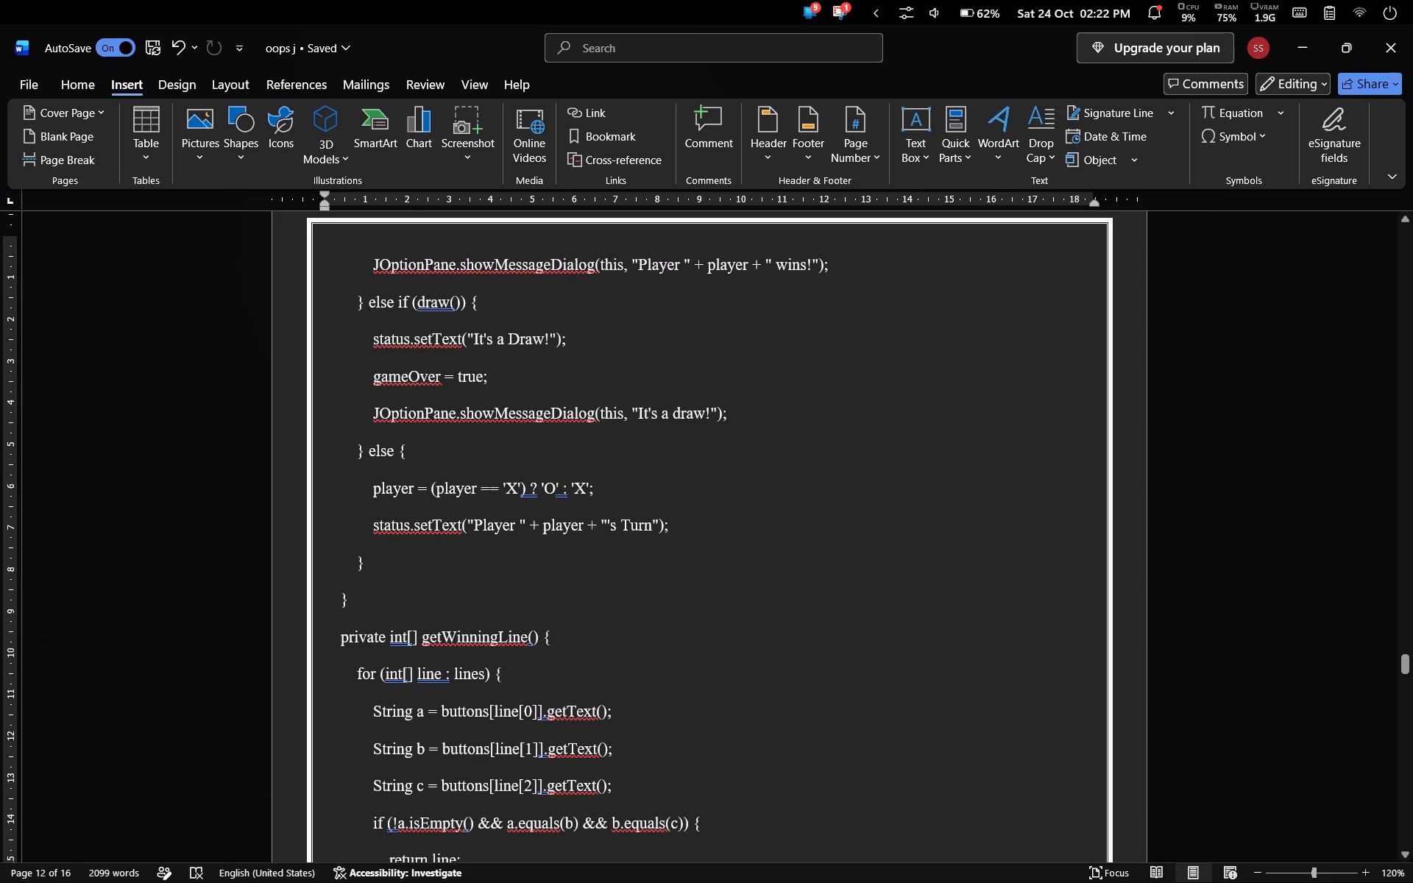
scroll(679, 439, down, 9)
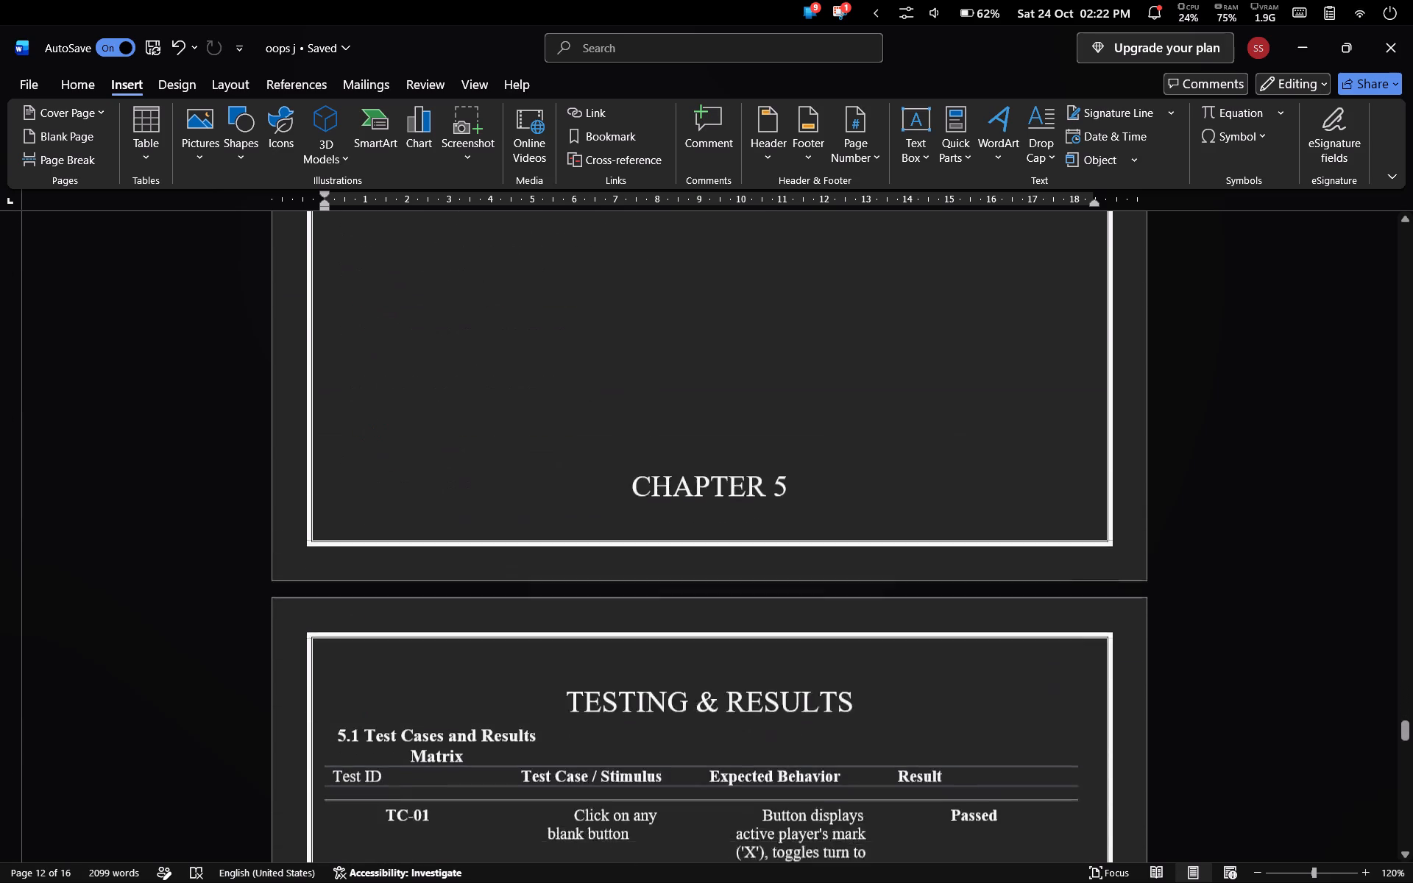
scroll(679, 439, down, 2)
click(614, 372)
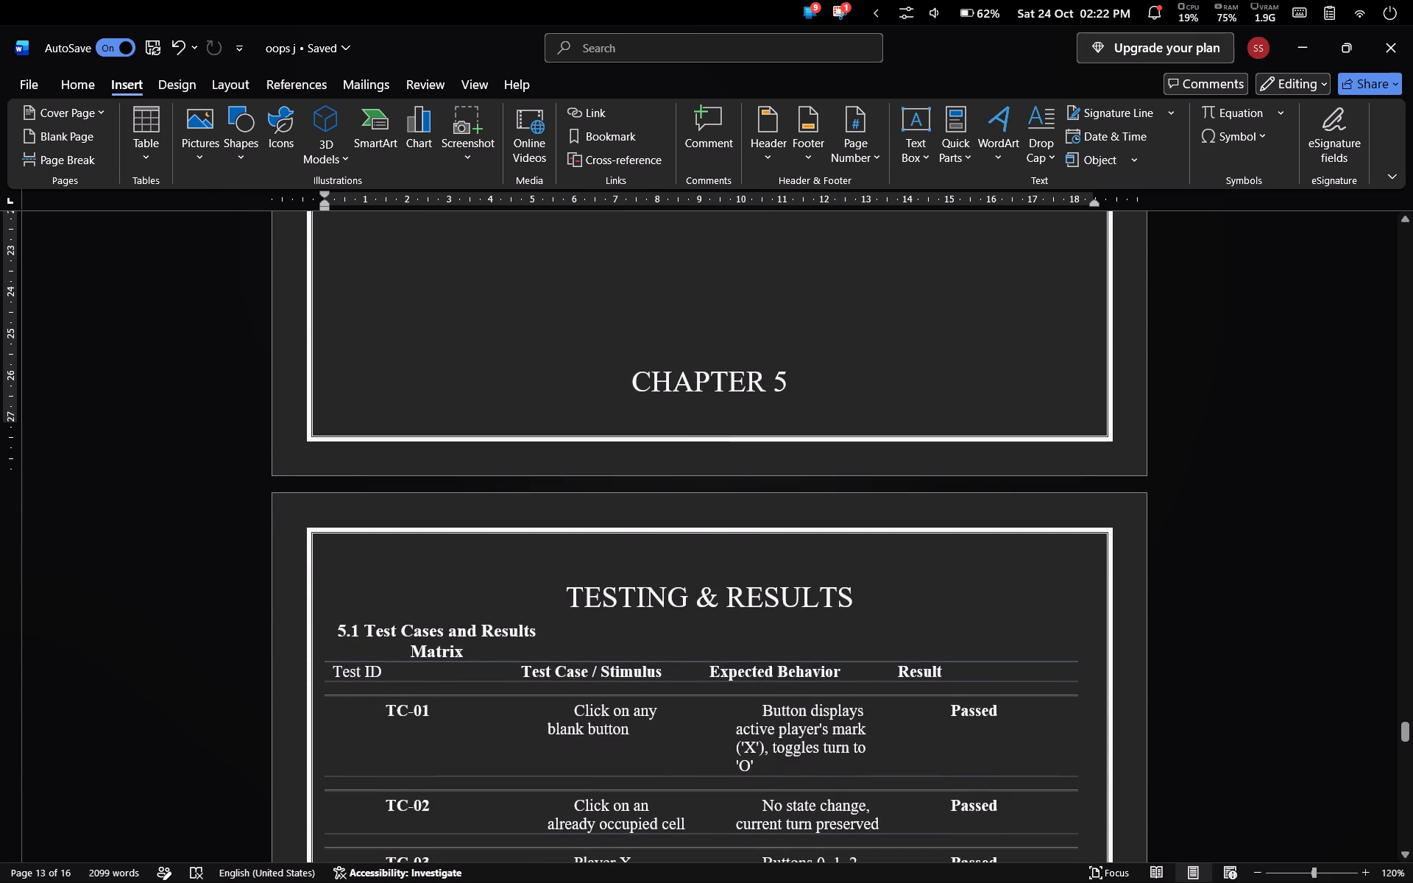
key(Return)
Review the layout of Chapter 6 and the References, and check the game screenshots and caption below Chapter 5's test case table.
scroll(614, 372, down, 6)
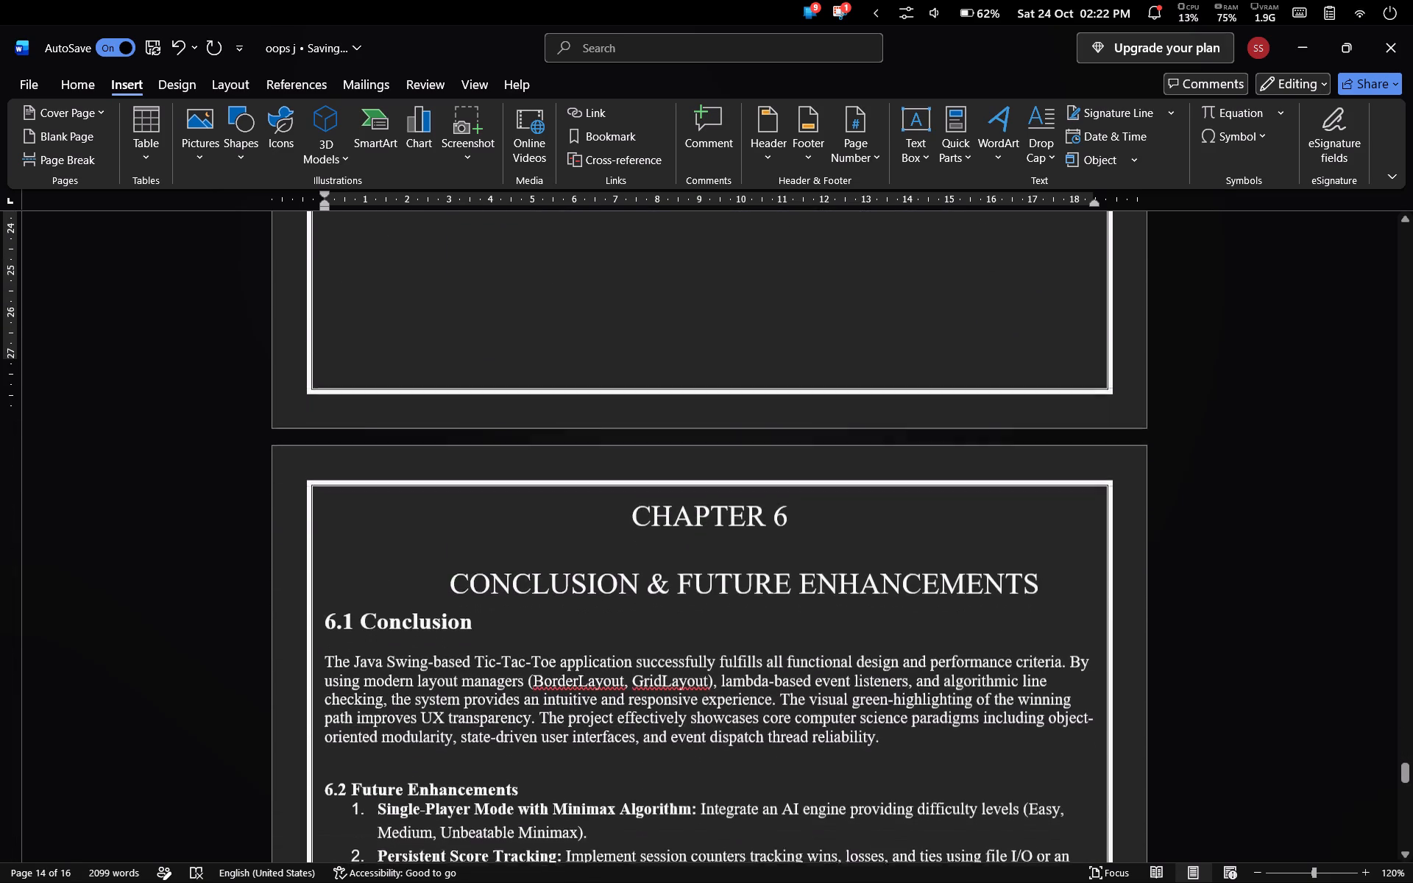
scroll(614, 372, down, 10)
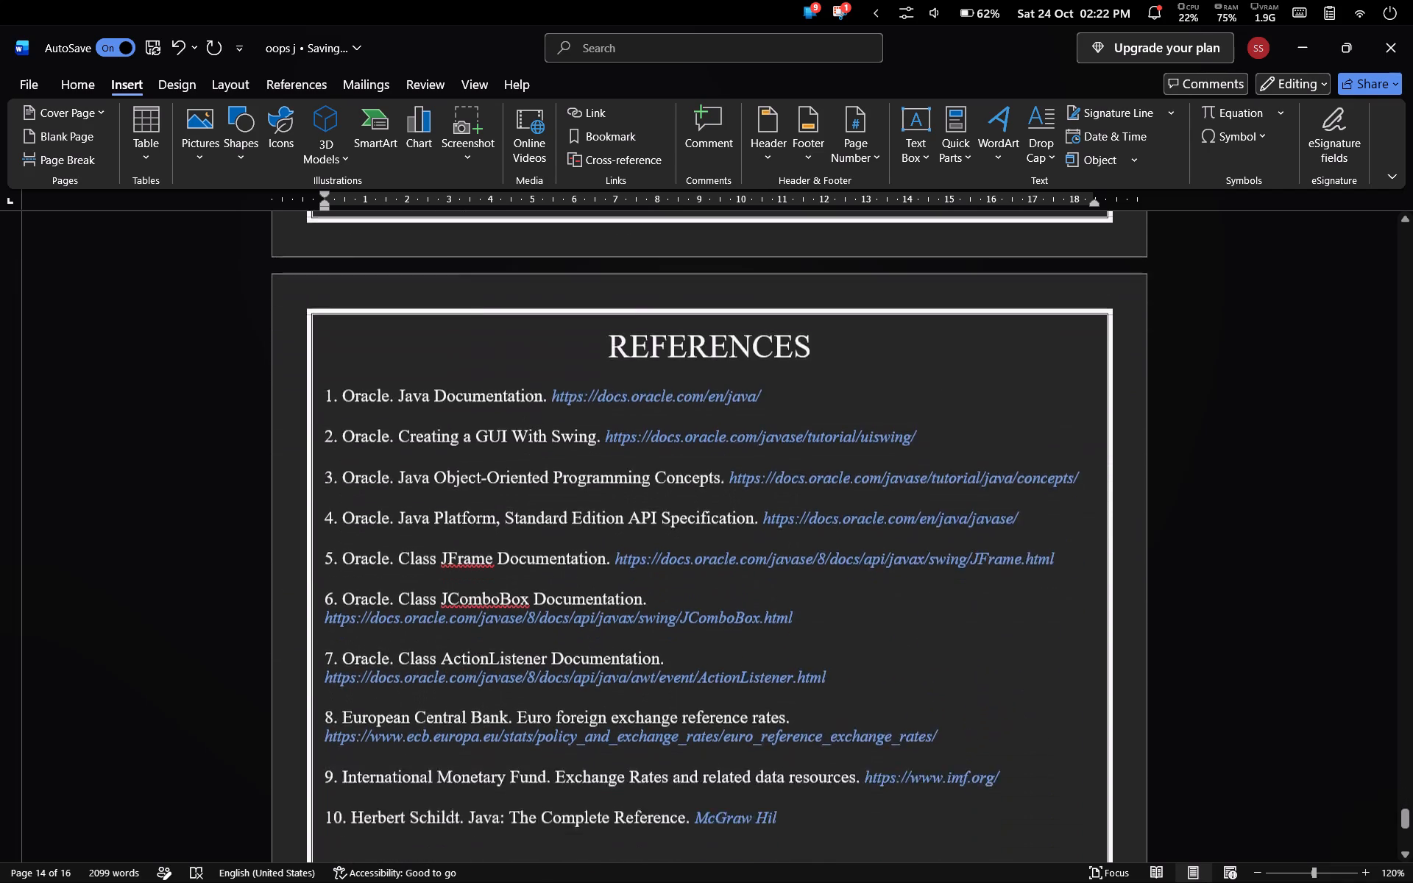
scroll(614, 372, down, 2)
scroll(614, 372, up, 10)
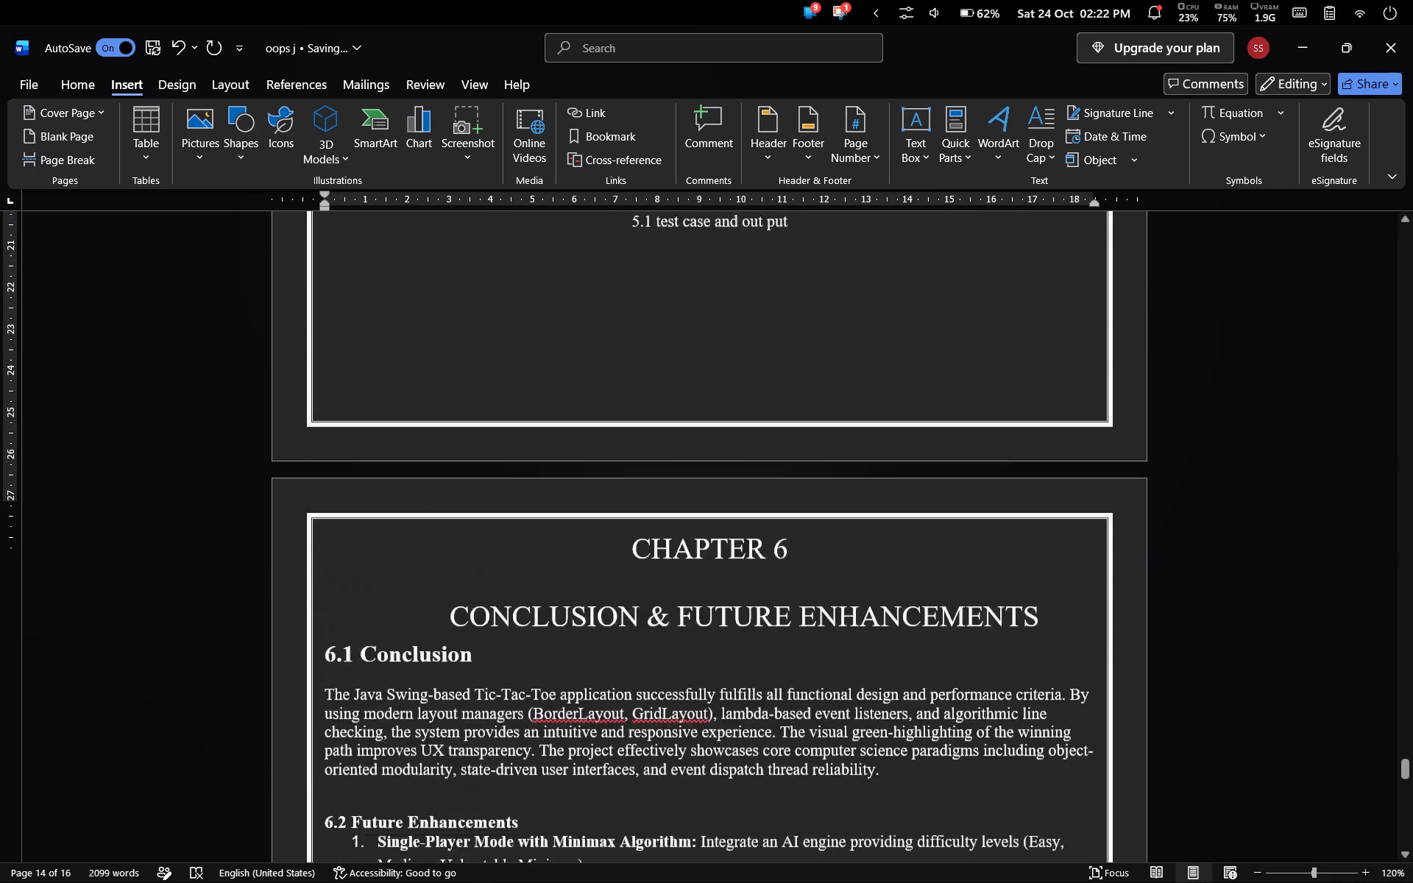
scroll(614, 372, up, 2)
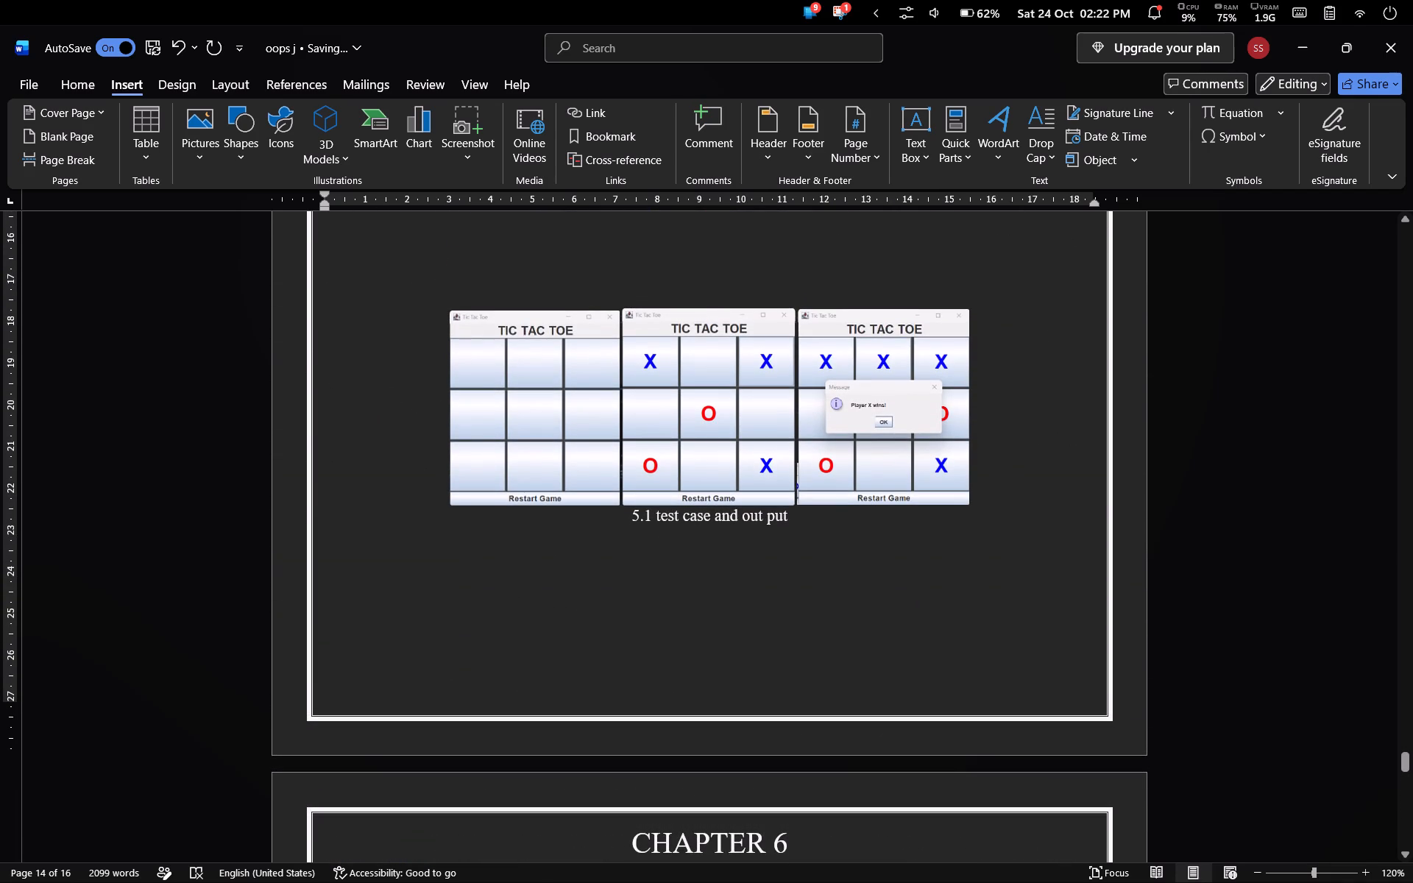
click(589, 387)
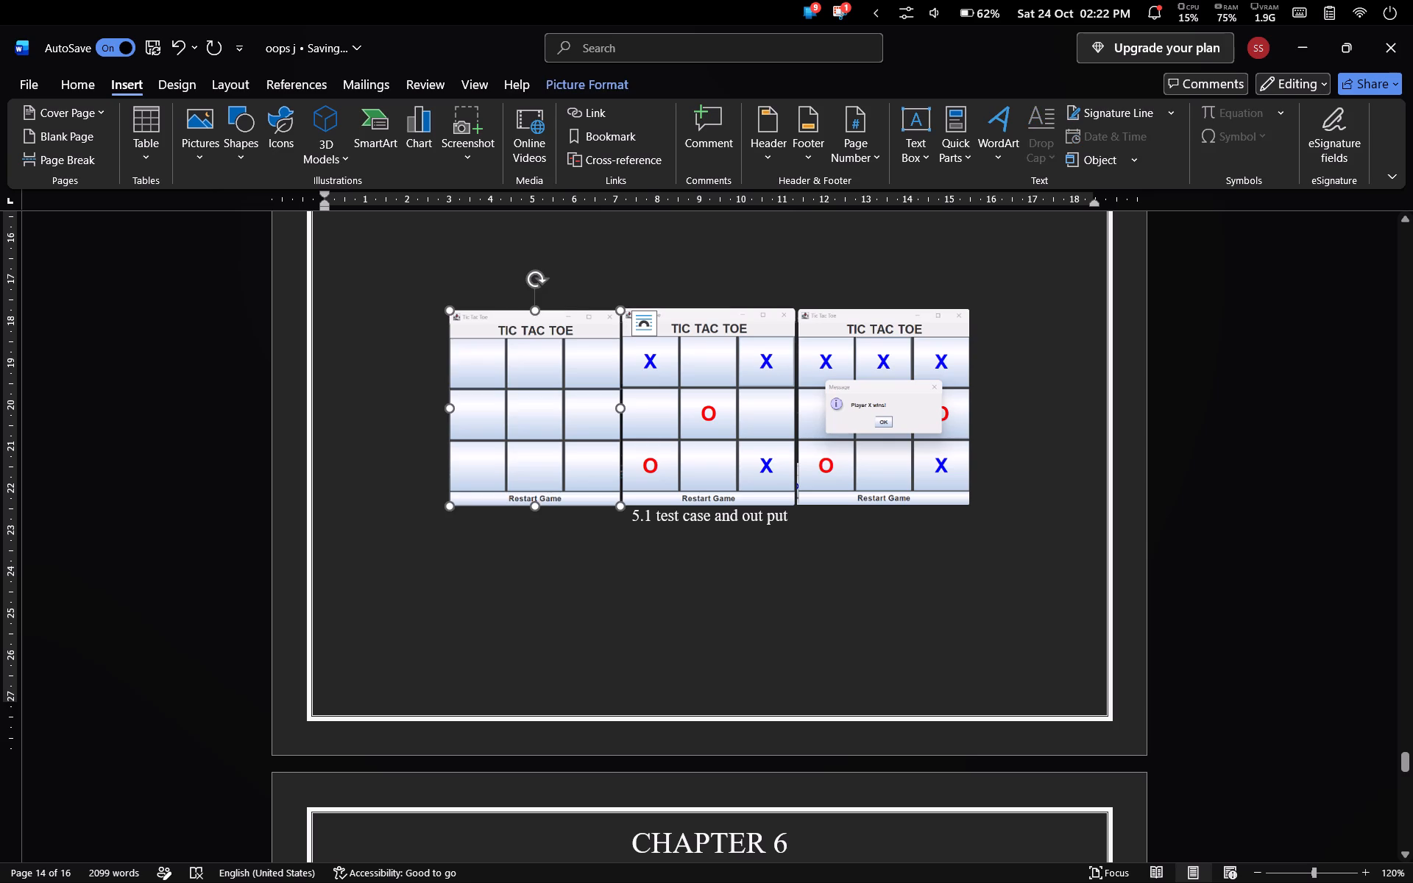
scroll(806, 471, up, 3)
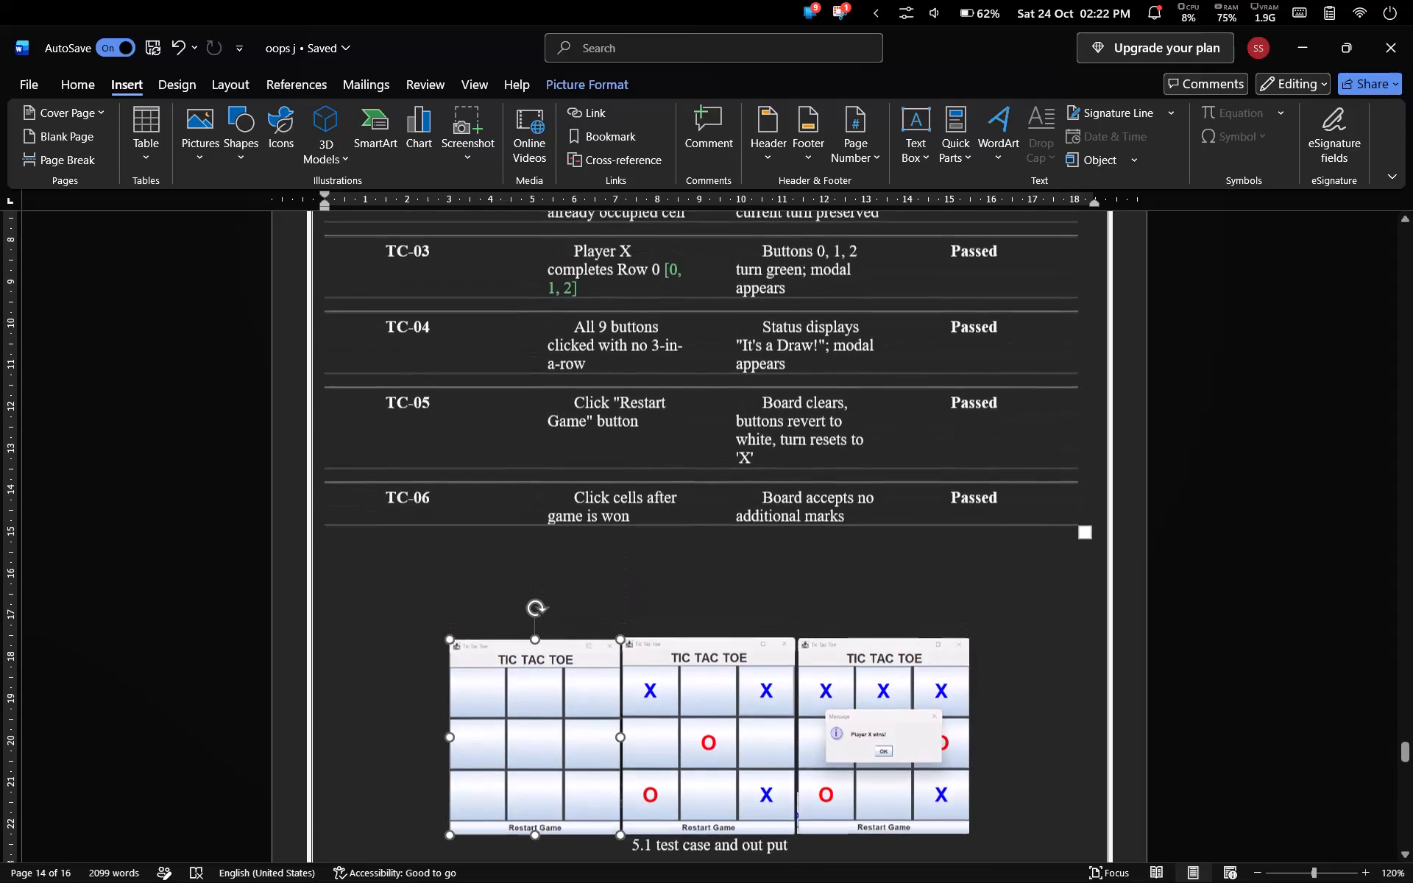
Review the report backwards to the cover page, and check the front matter from the cover through the table of contents to Chapter 1.
scroll(806, 471, up, 20)
scroll(806, 471, up, 1)
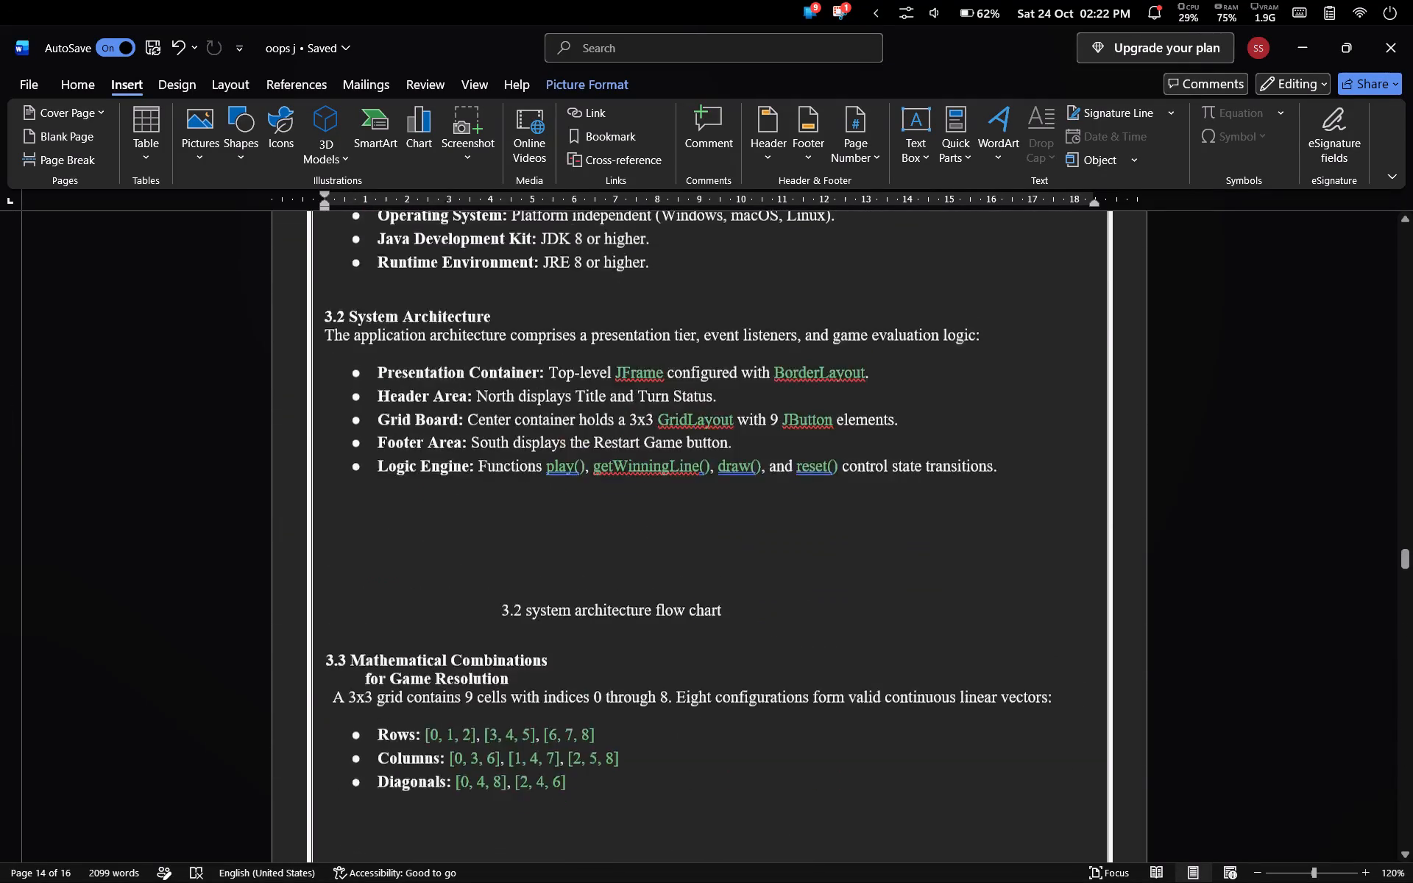
scroll(806, 471, up, 12)
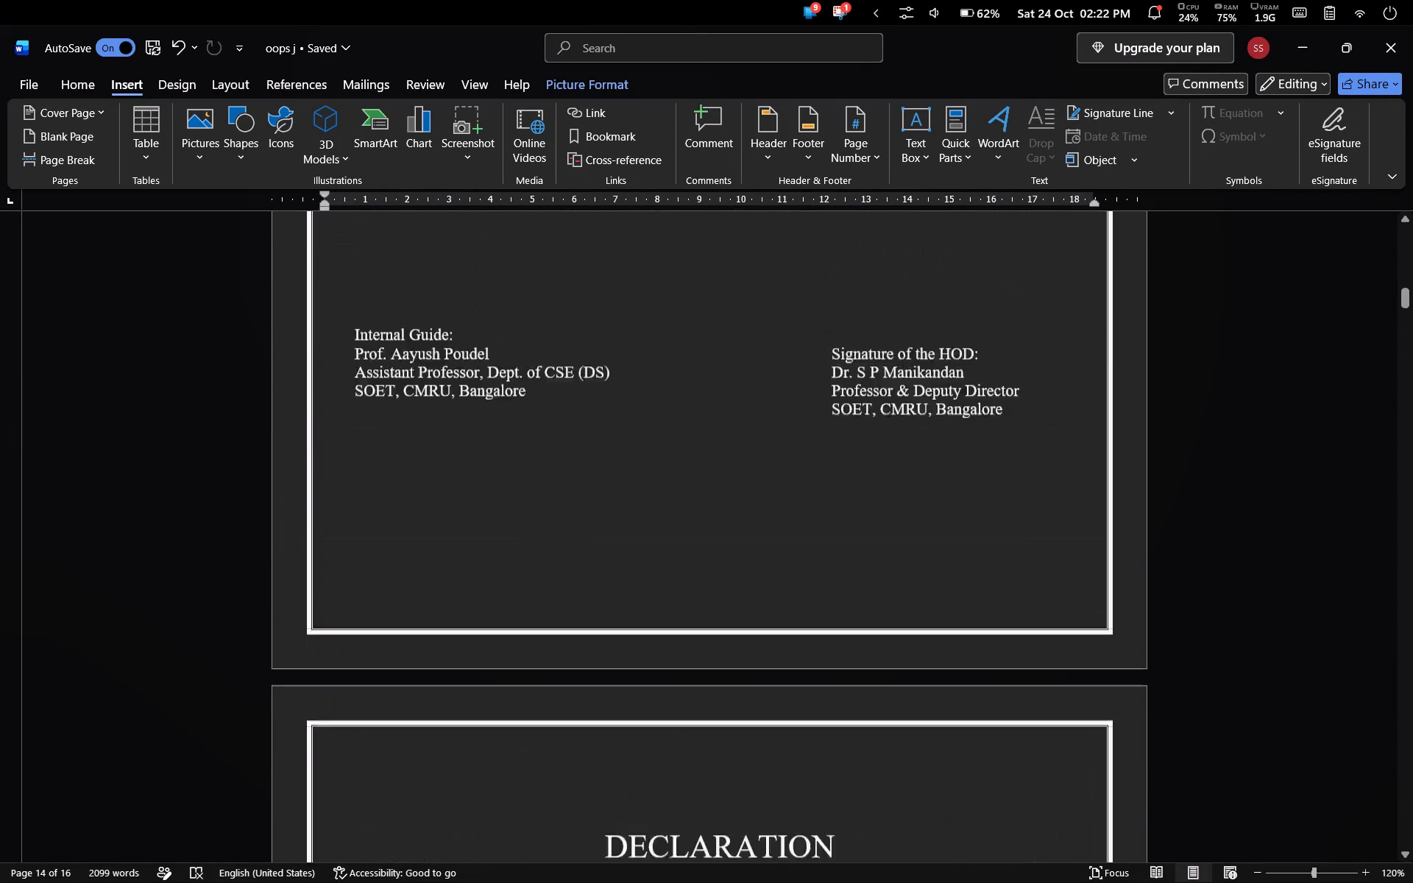
scroll(806, 471, up, 5)
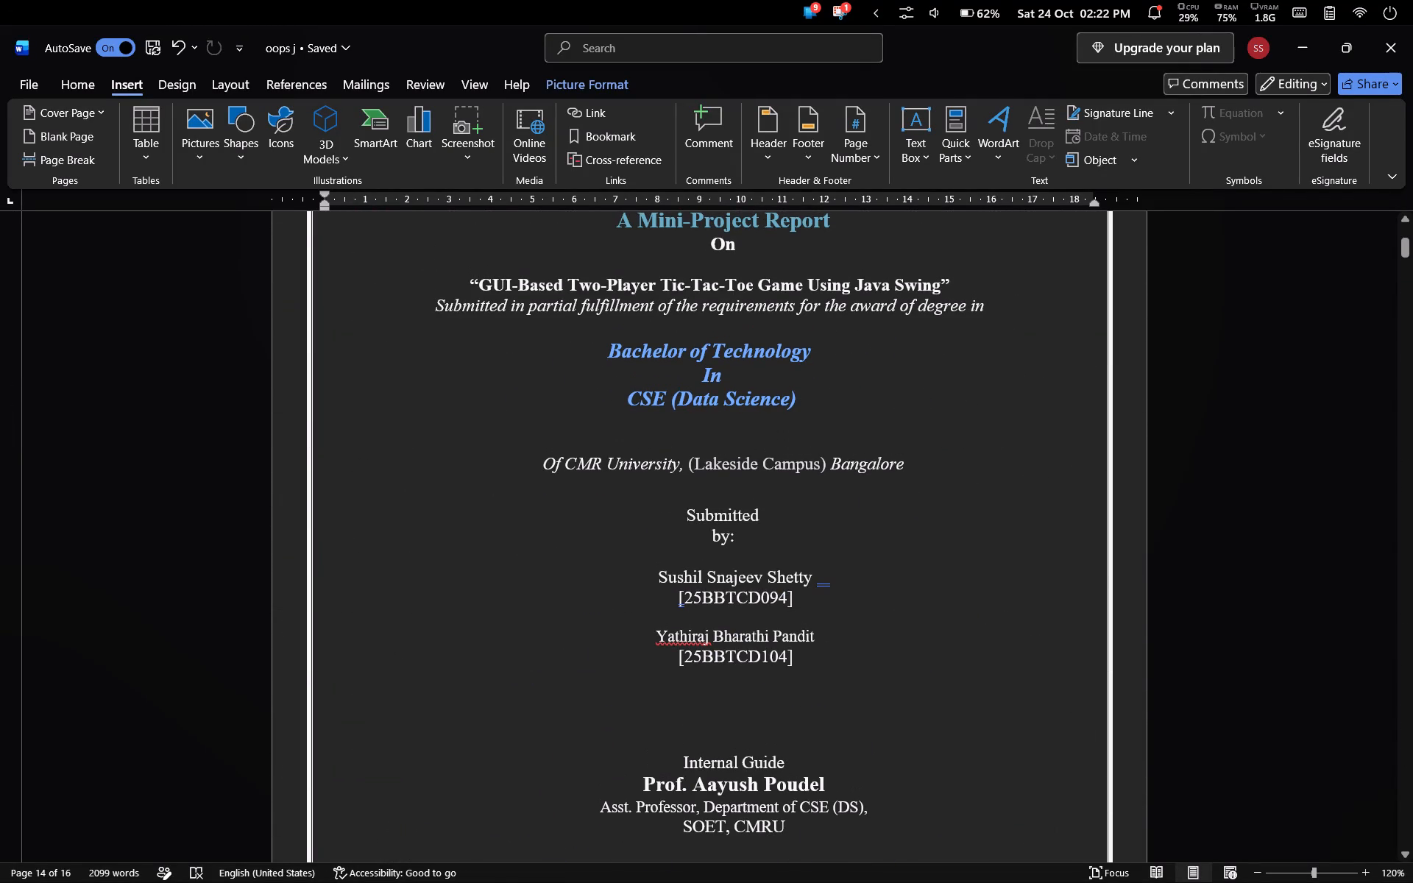
scroll(806, 471, up, 16)
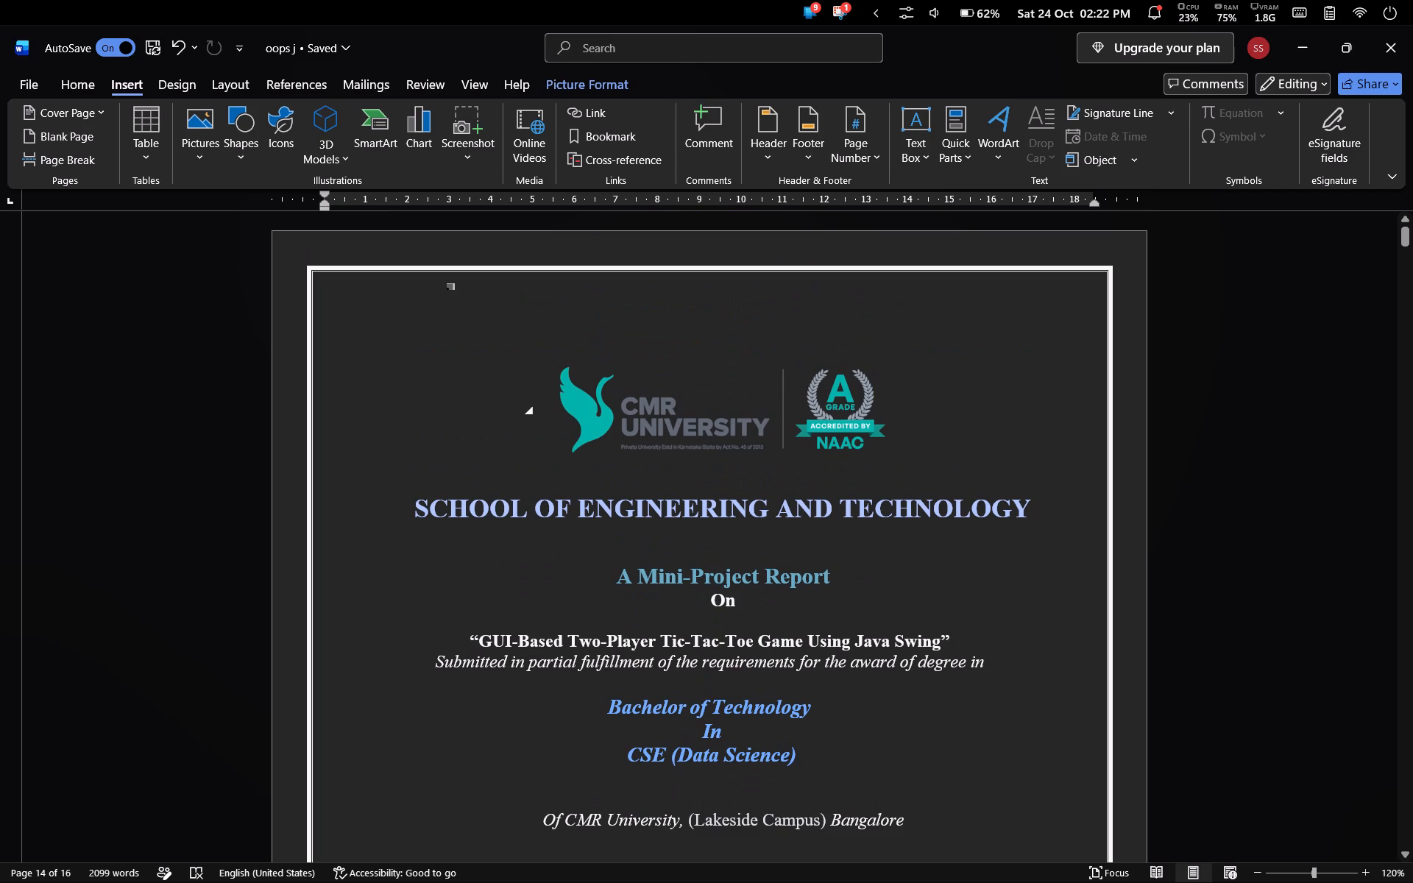
scroll(806, 471, down, 4)
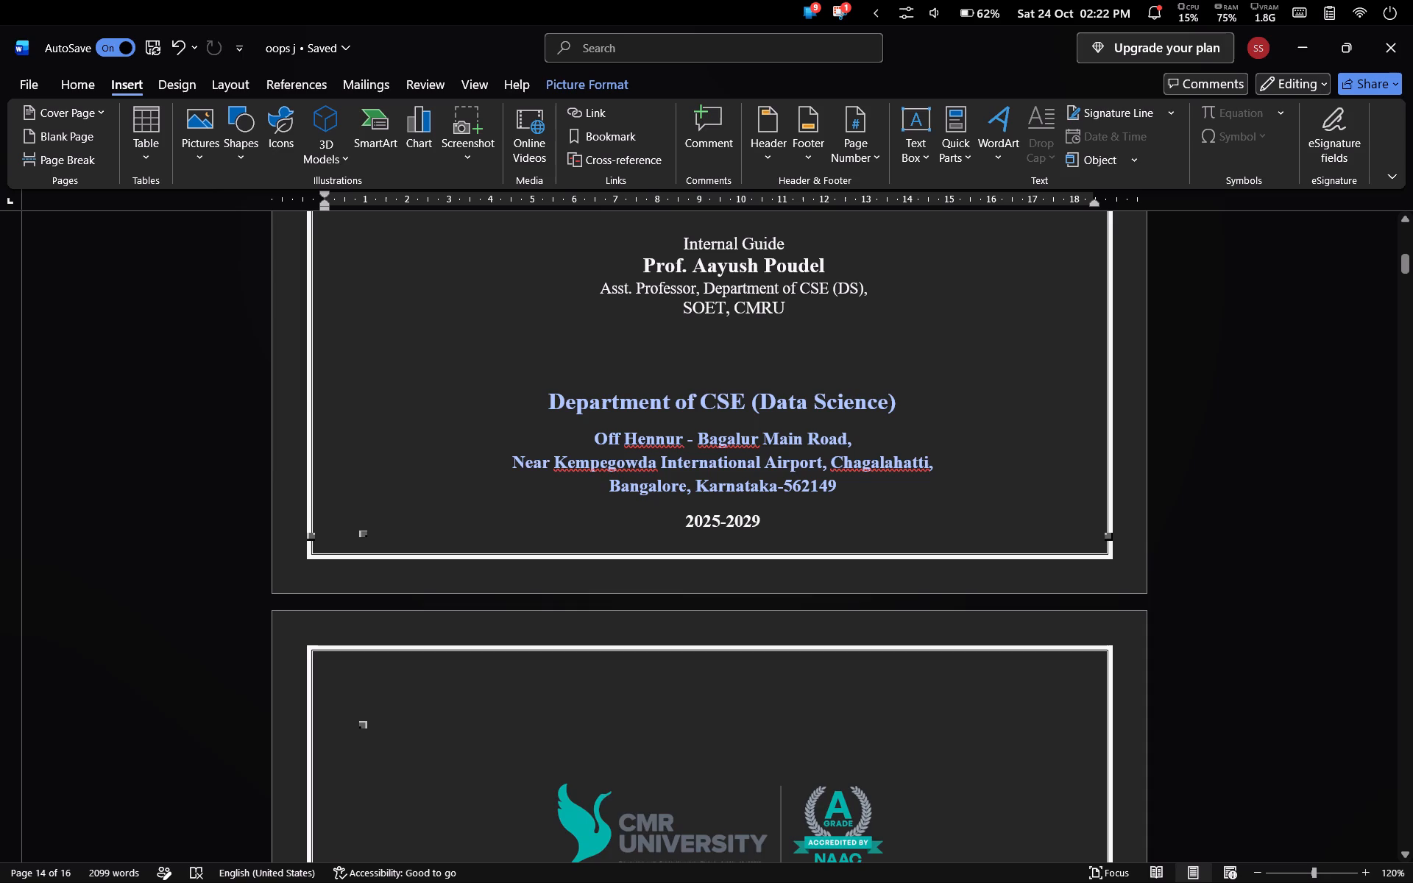
scroll(1149, 506, down, 6)
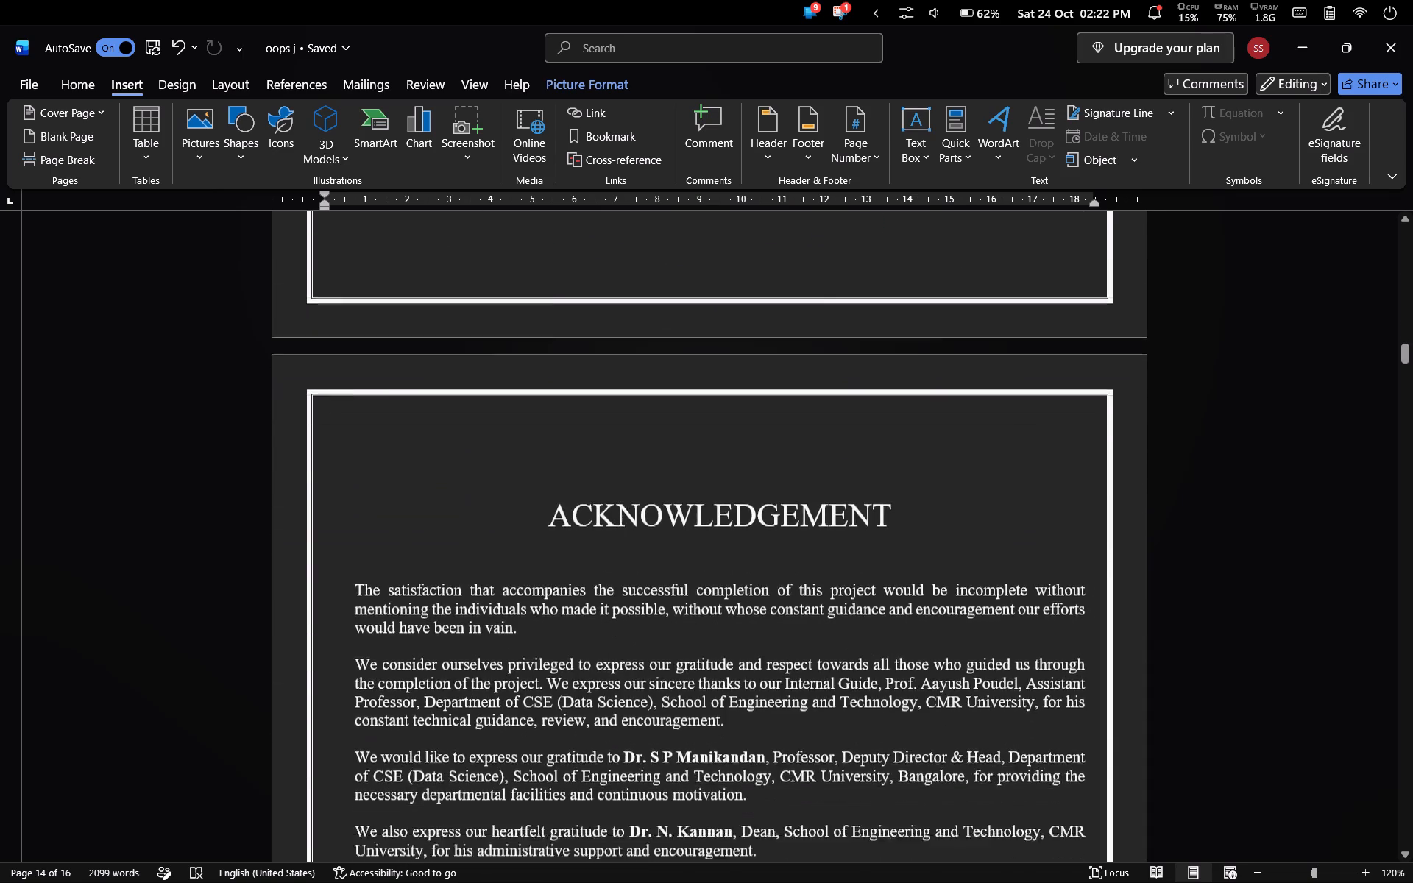
scroll(1149, 506, down, 2)
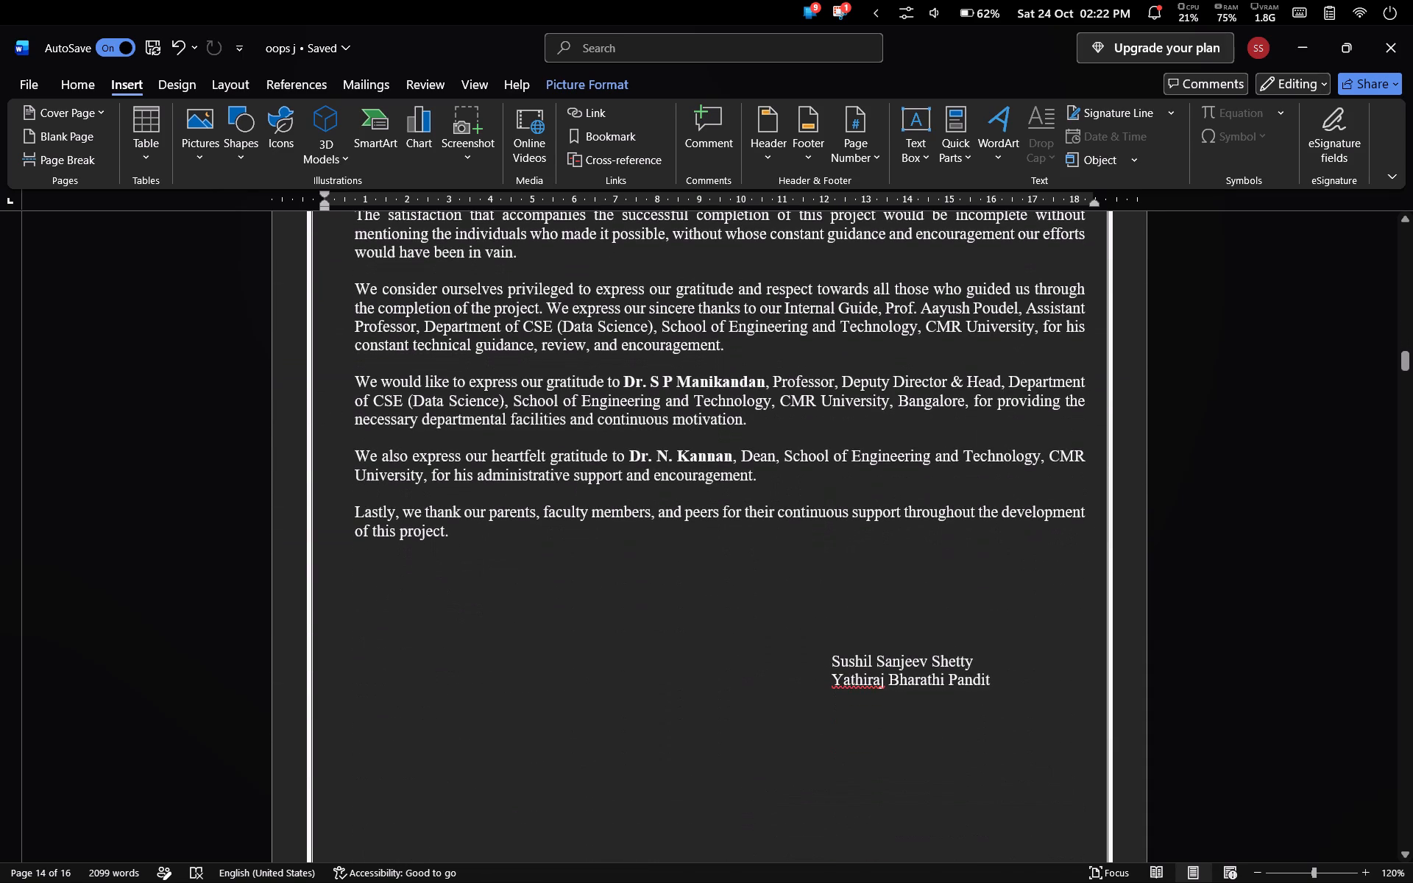
scroll(1149, 506, down, 2)
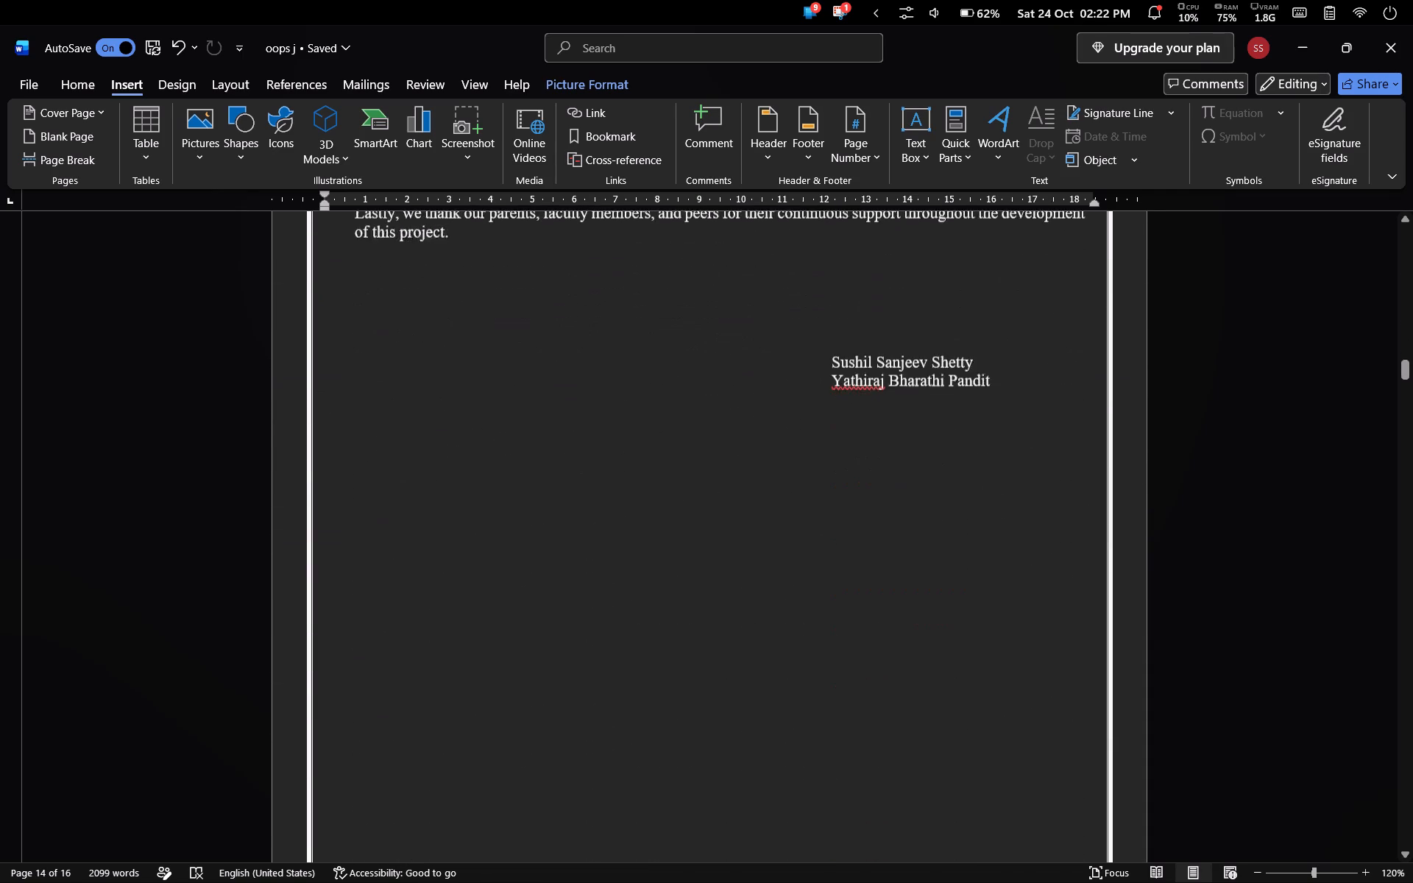
scroll(1149, 506, down, 7)
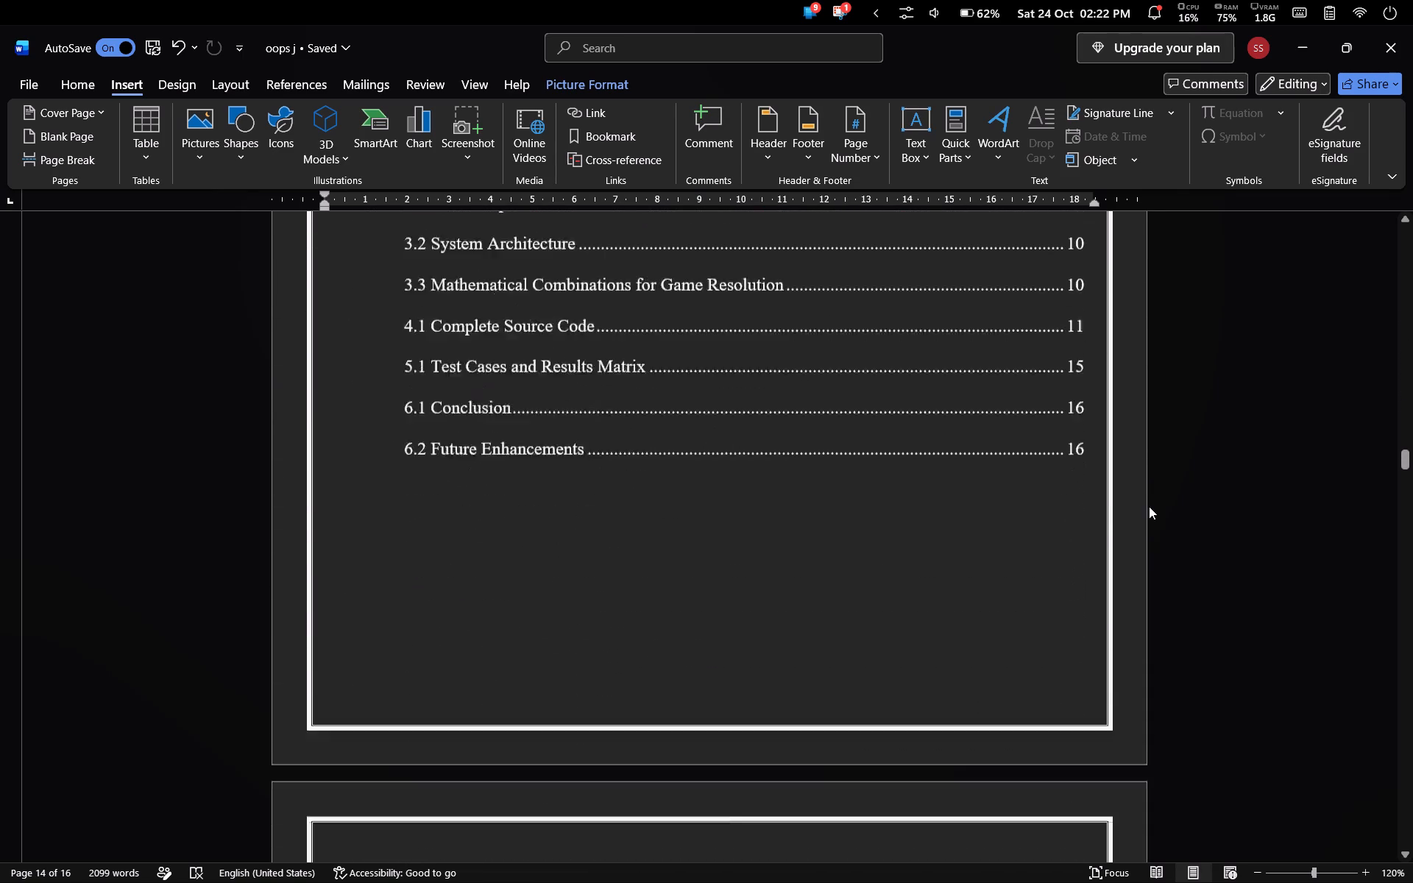
scroll(1149, 506, down, 4)
scroll(1149, 506, up, 1)
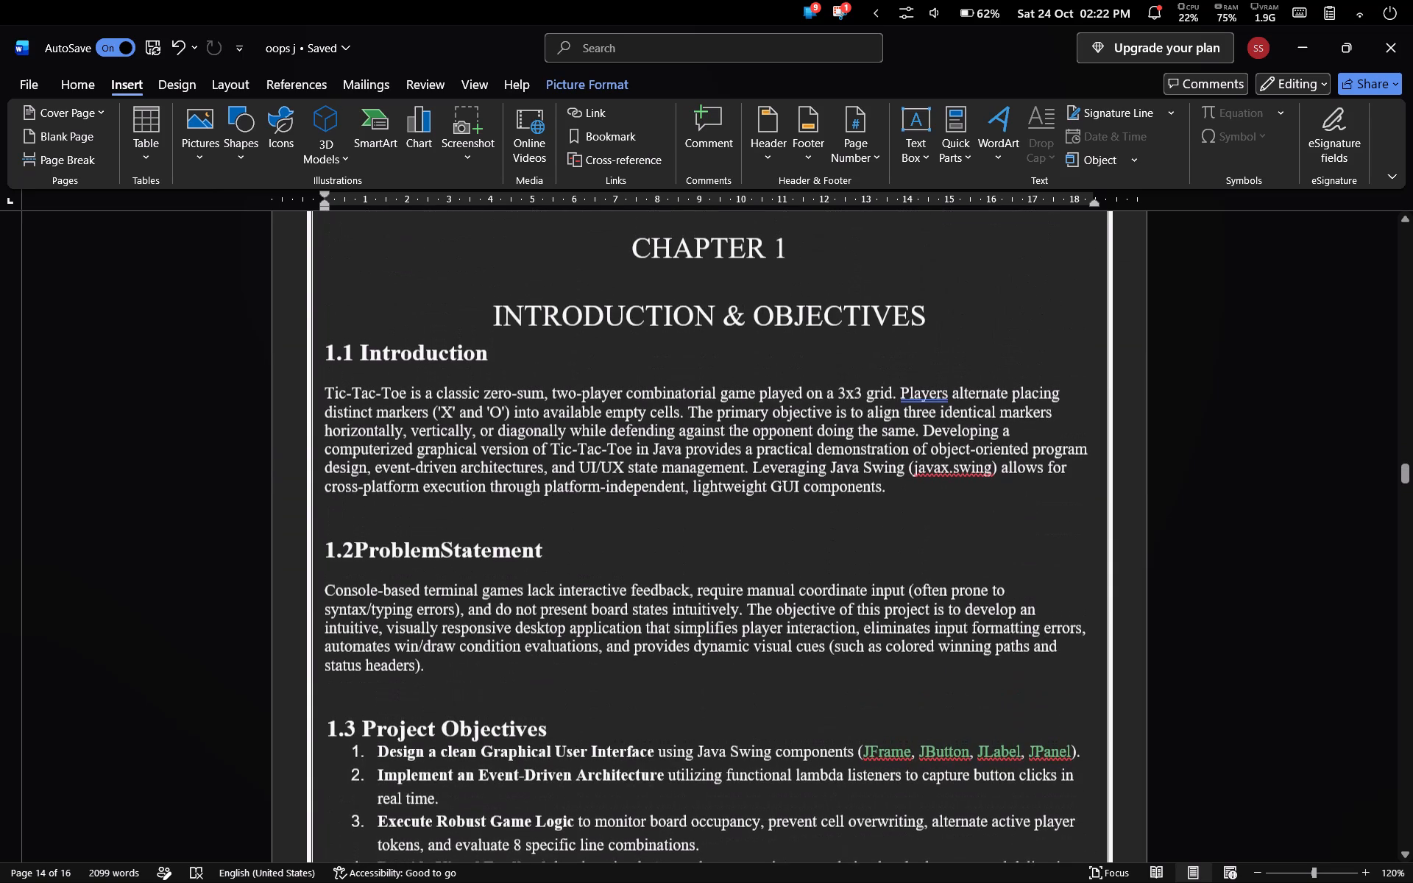
scroll(900, 717, up, 9)
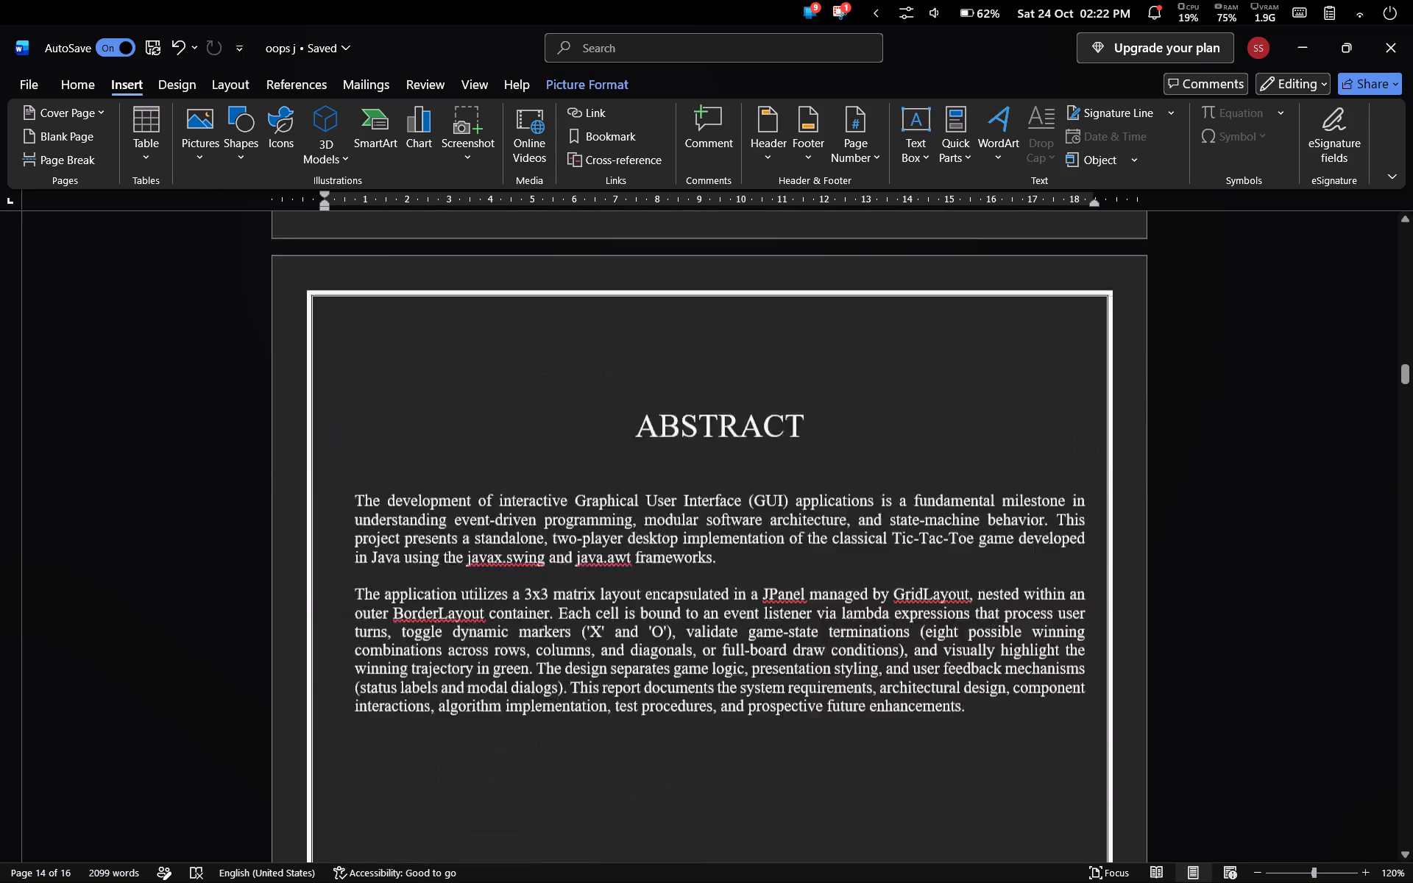